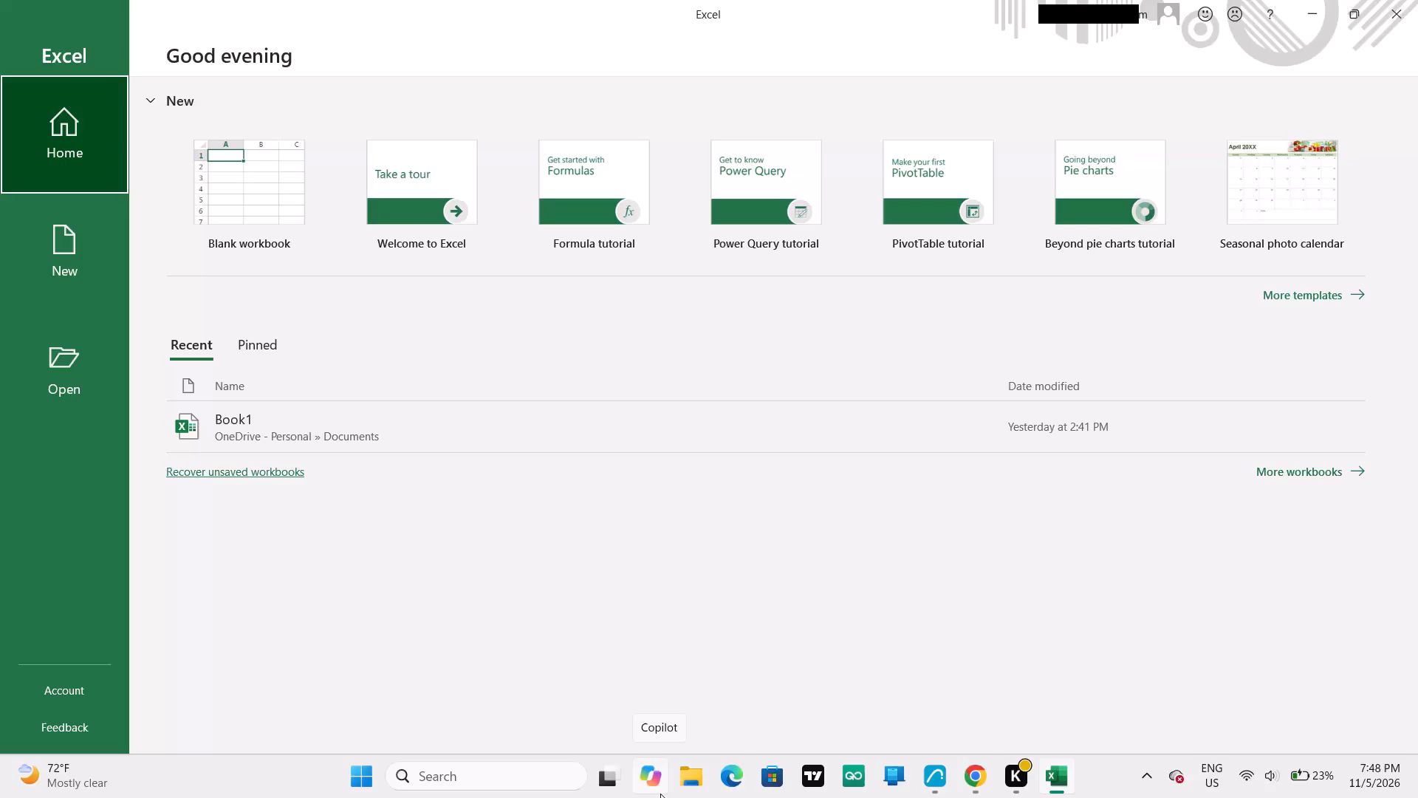
Create a new blank workbook.
left_click(273, 188)
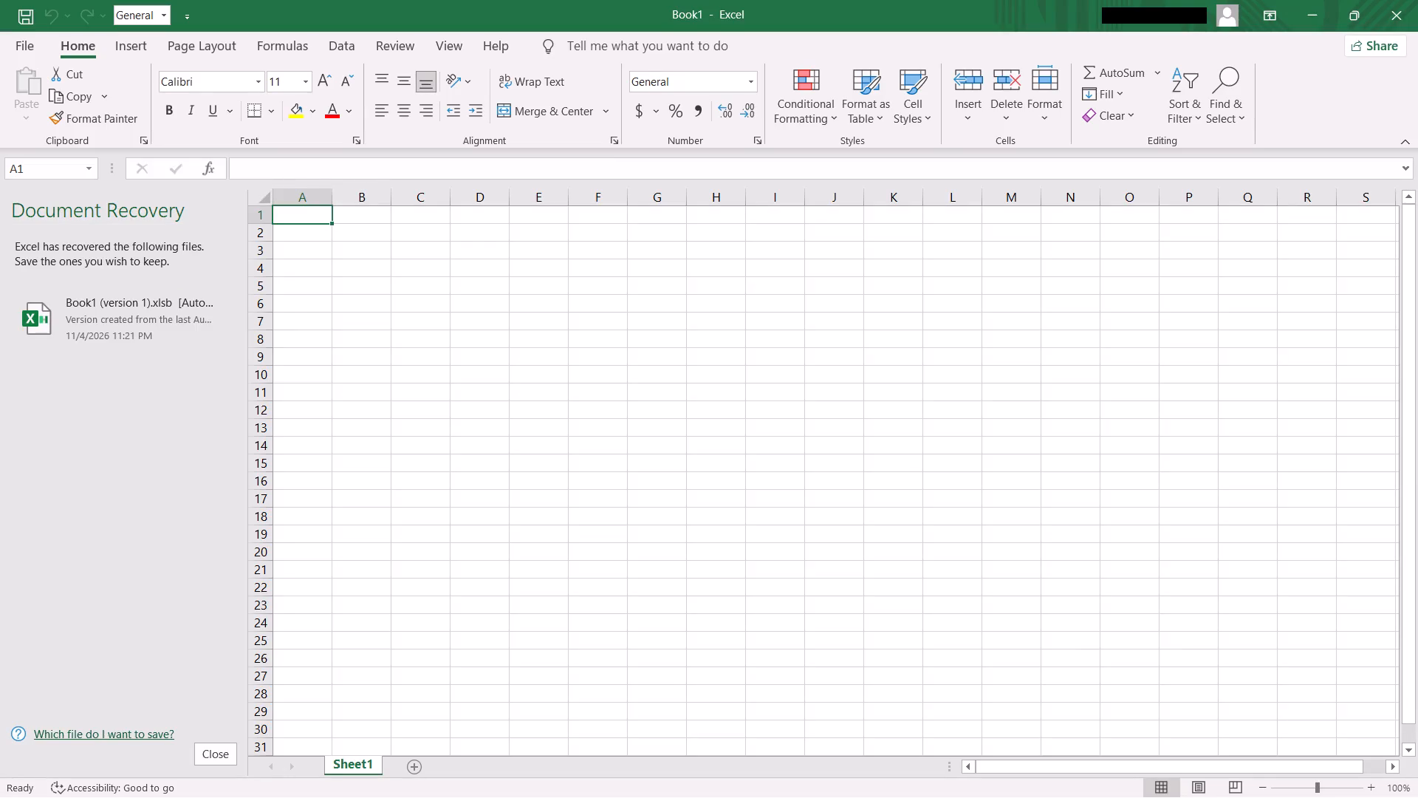
Increase the height of row 1 to about three times the standard row height.
left_click(315, 216)
left_click(329, 222)
left_click_drag(270, 224, 266, 244)
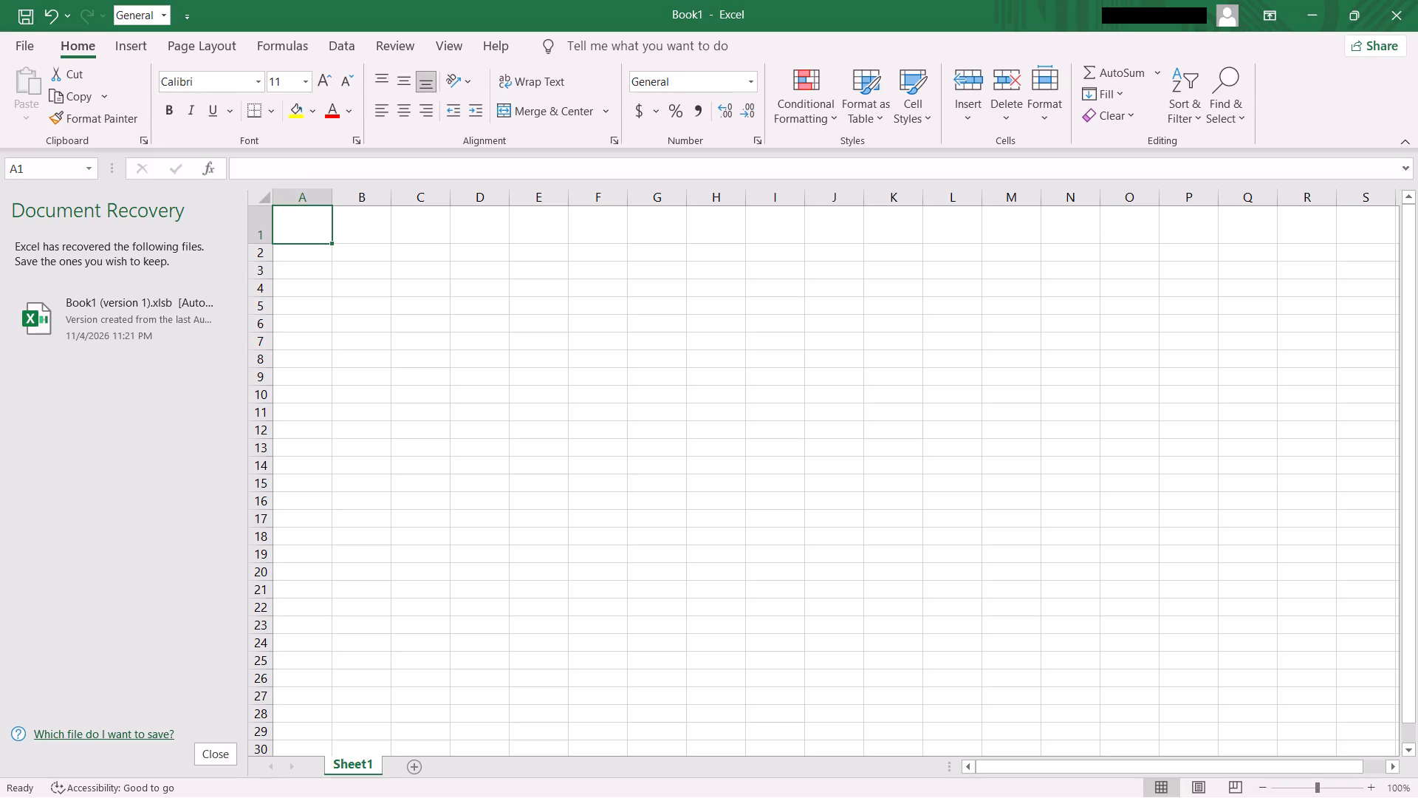
left_click_drag(272, 244, 268, 256)
left_click(351, 239)
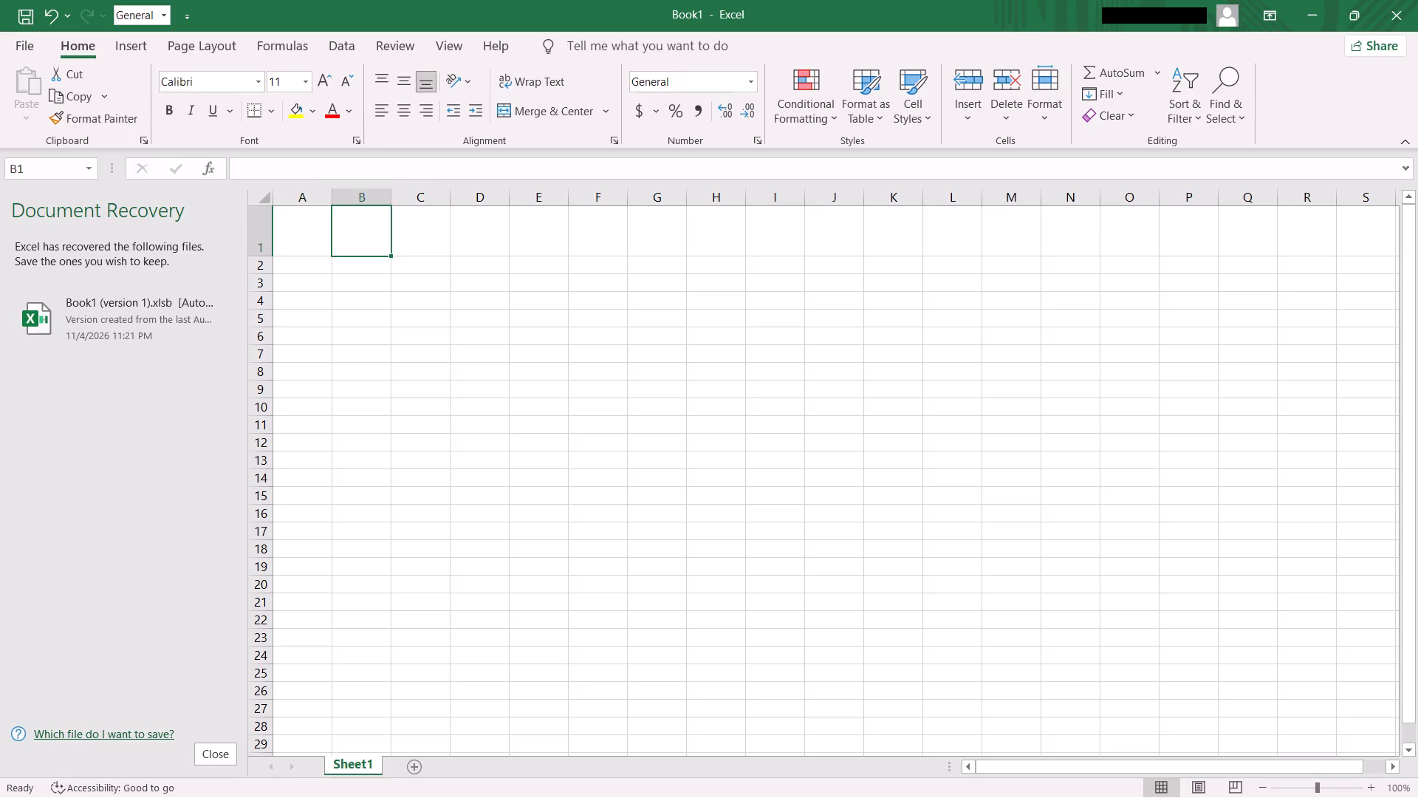
Enter the title "MID TERM RESULTS FOR CANDIDATES OF NAIROBI SCHOOL IN 2026" in cell A1.
left_click(310, 233)
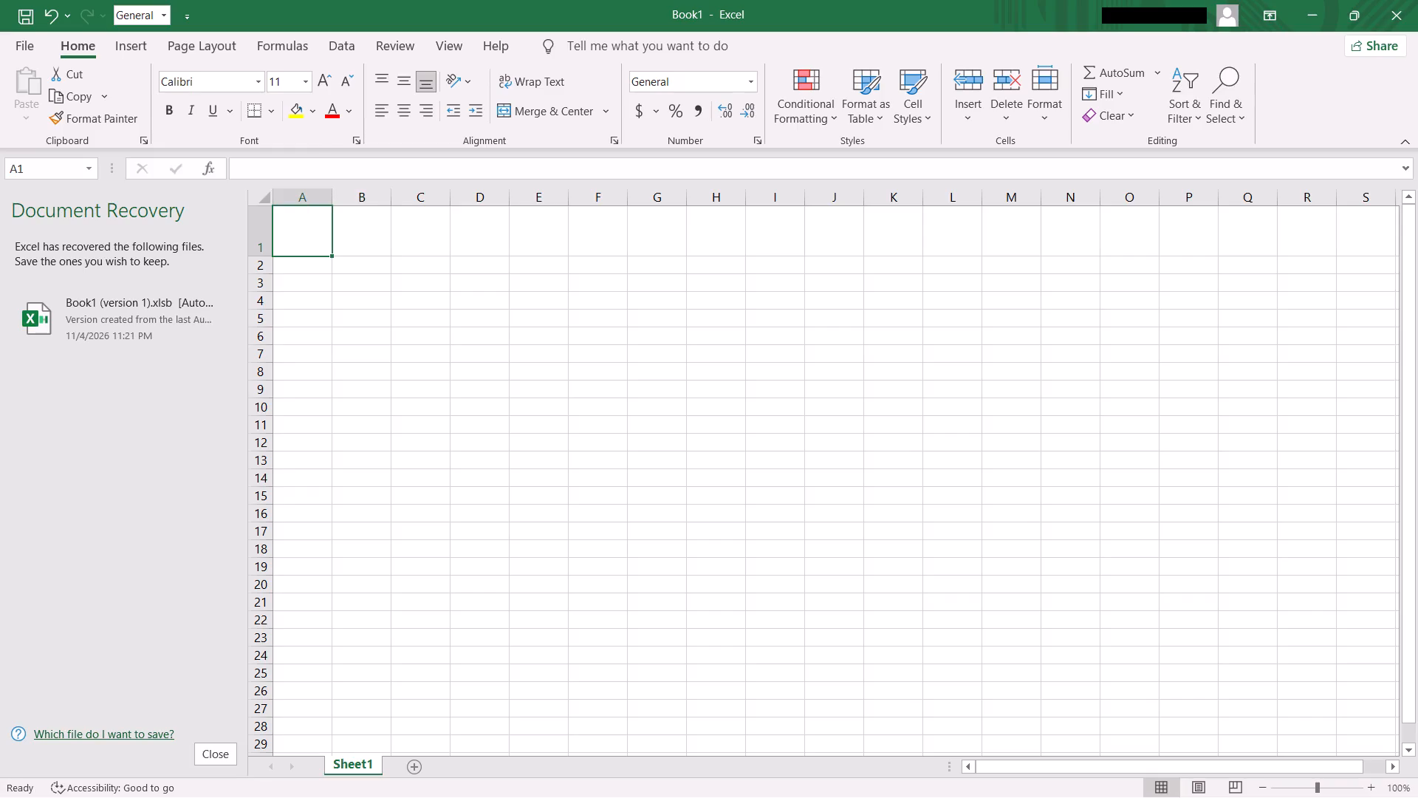
type("MID")
key("space")
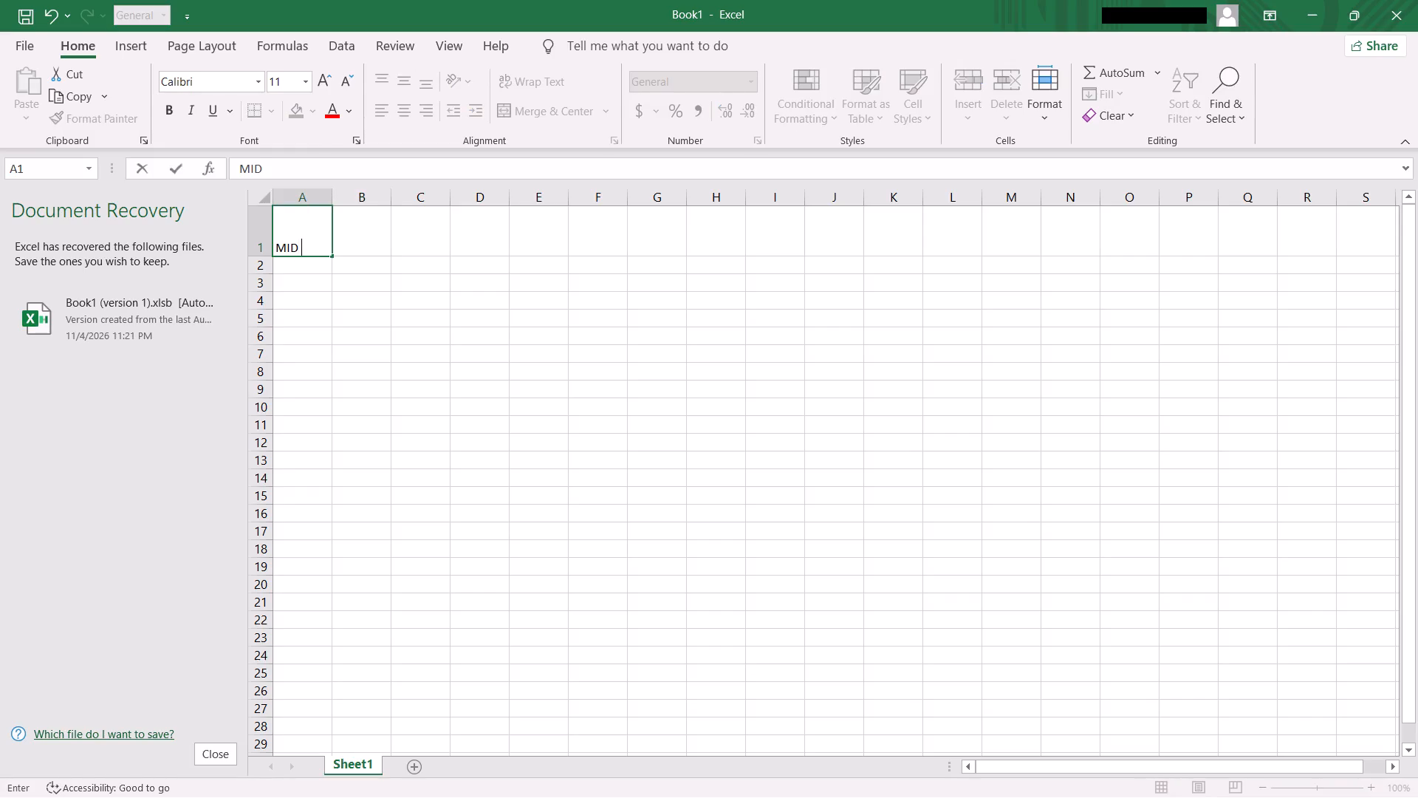
type("TERM")
key("space")
type("RES")
key("u")
type("LTS")
key("space")
type("FOR")
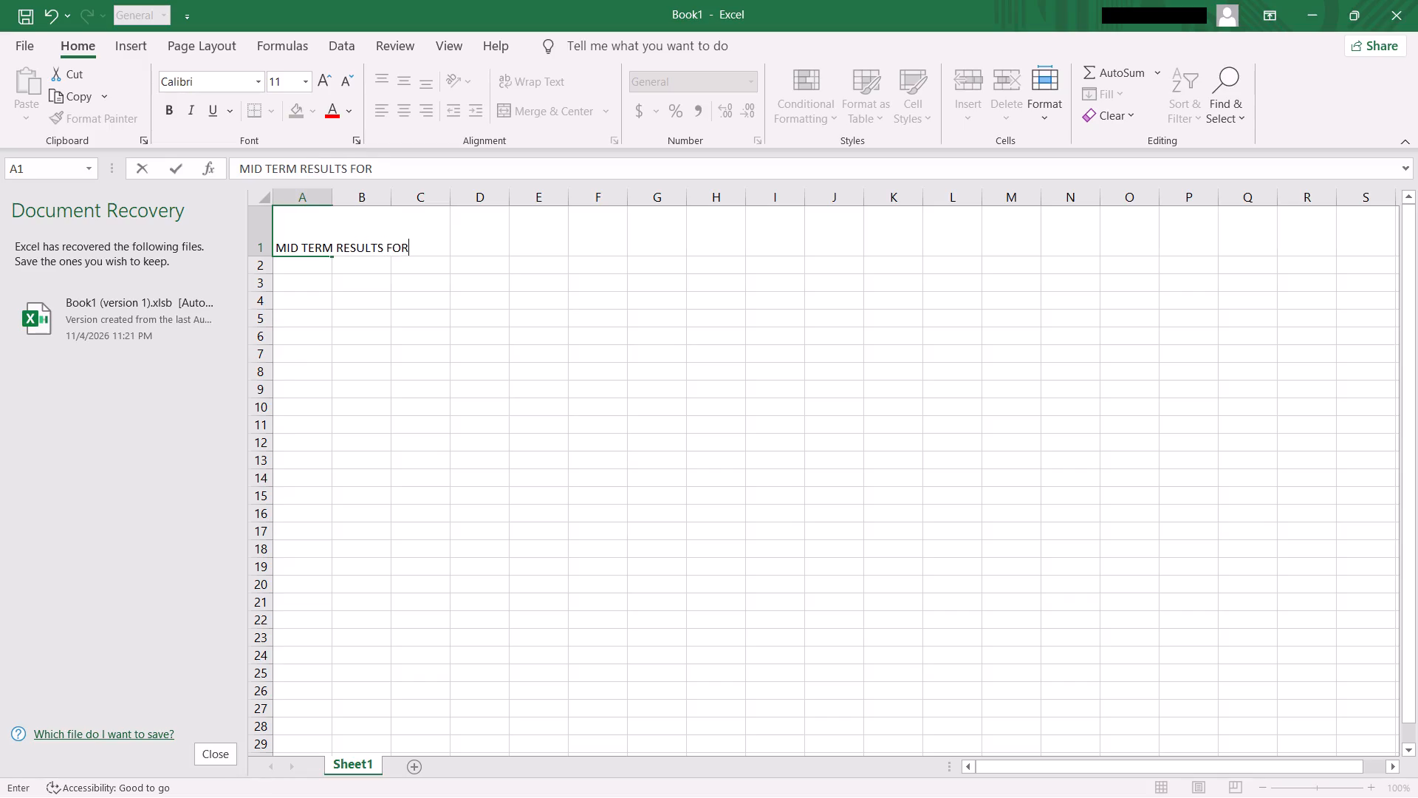
key("space")
type("CAD")
key("BackSpace")
type("NDI")
type("DATES")
key("space")
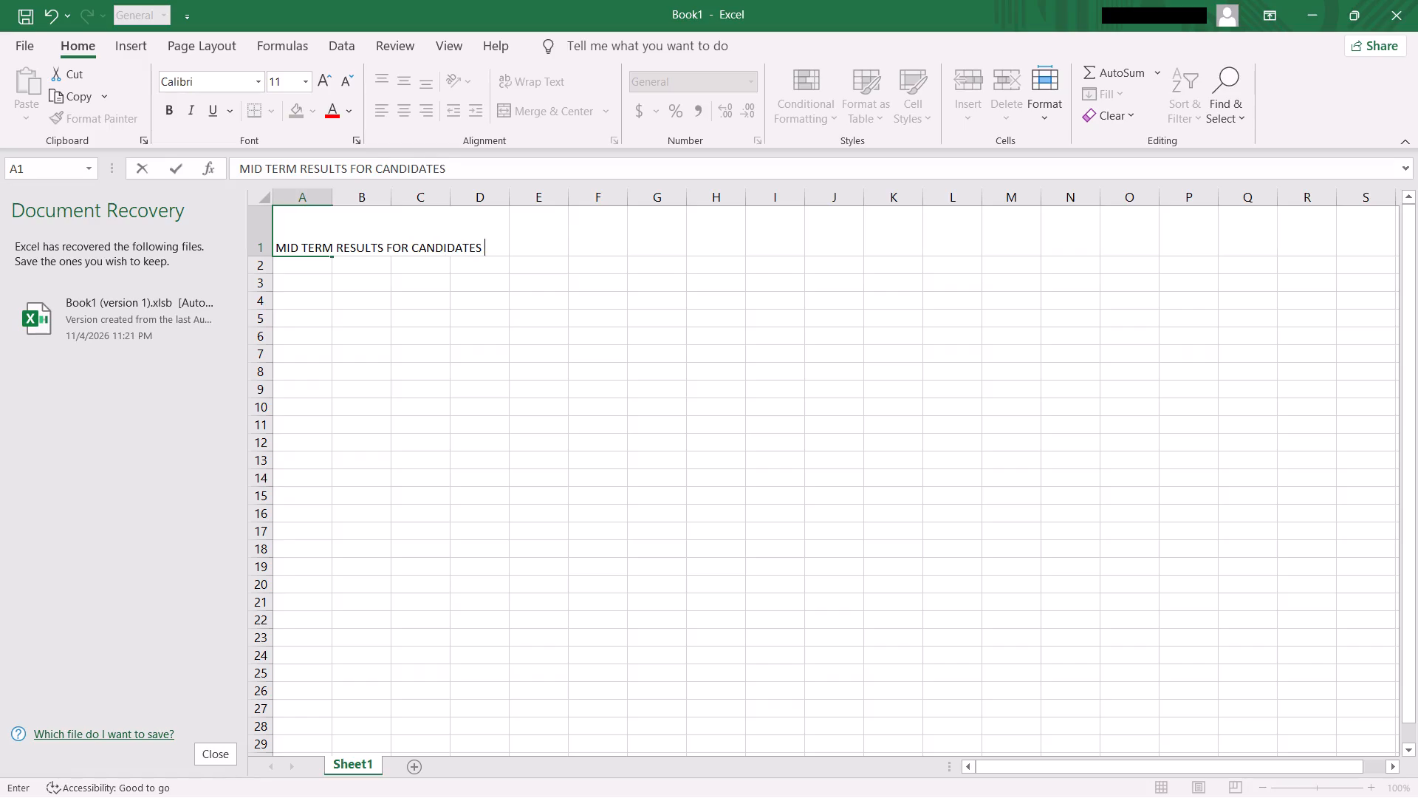
type("OF")
key("space")
type("NA")
type("IRO")
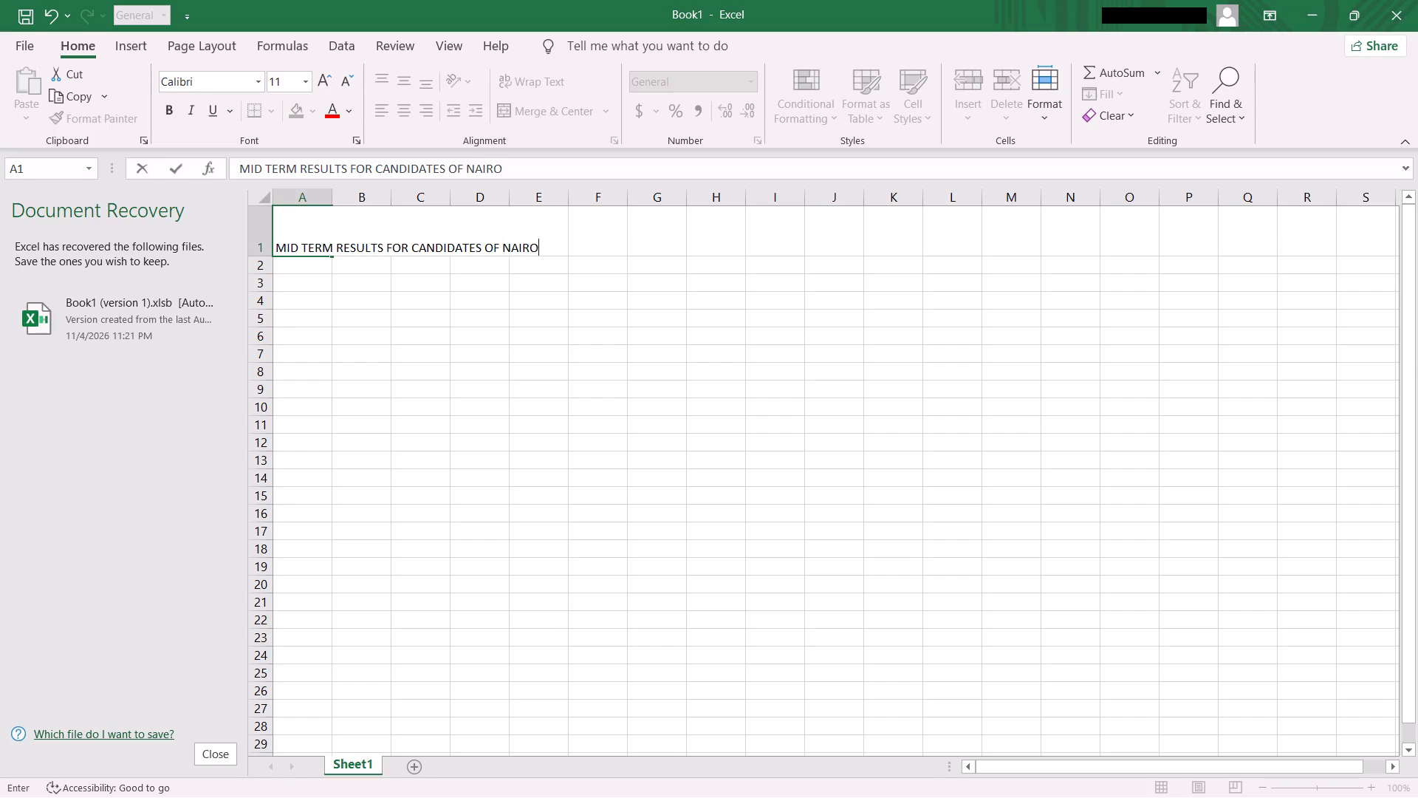
type("BI")
key("space")
key("s")
type("CHO")
type("OL")
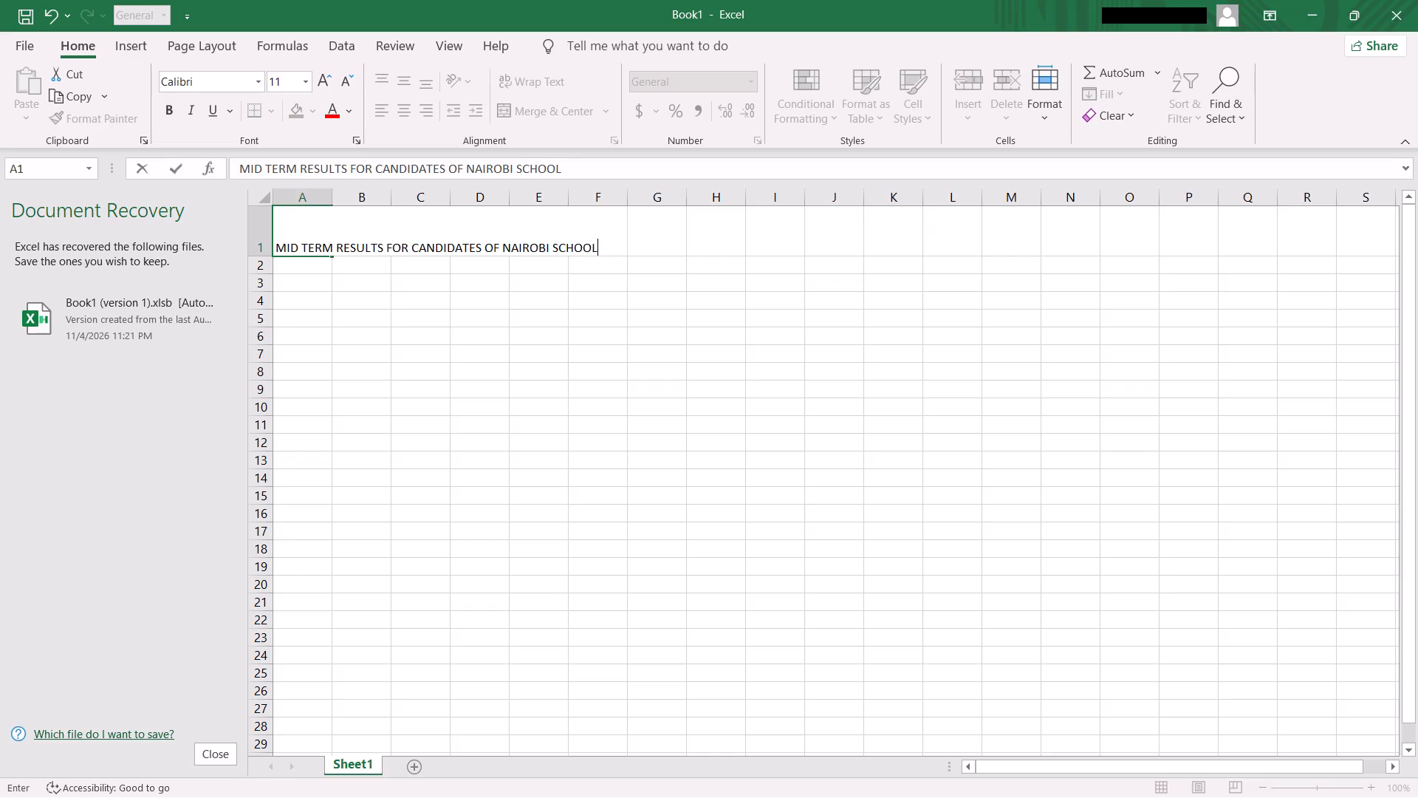
key("space")
type("IN")
key("space")
type("2026")
Format the whole title text in A1 as bold with font size 16.
left_click_drag(653, 249, 286, 244)
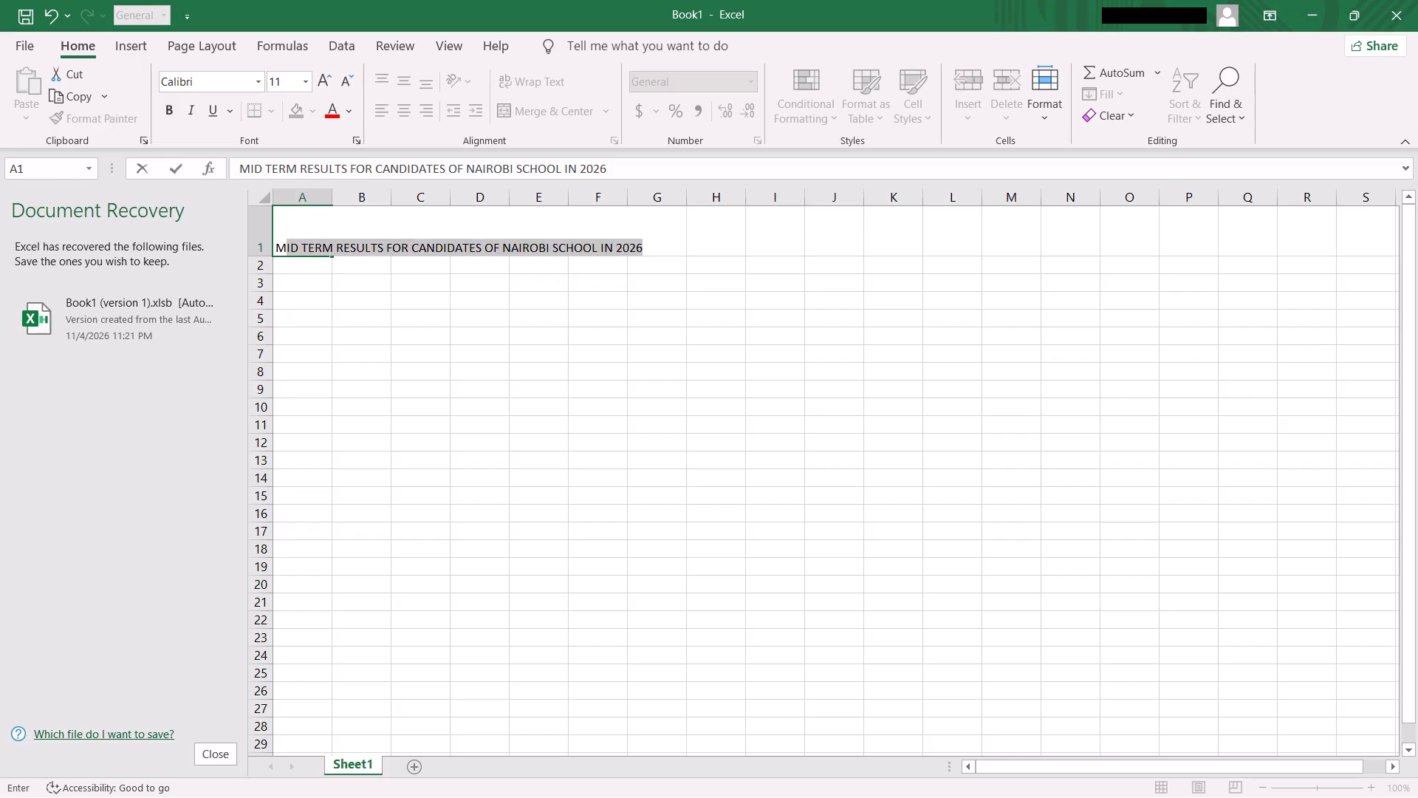
left_click_drag(286, 244, 277, 244)
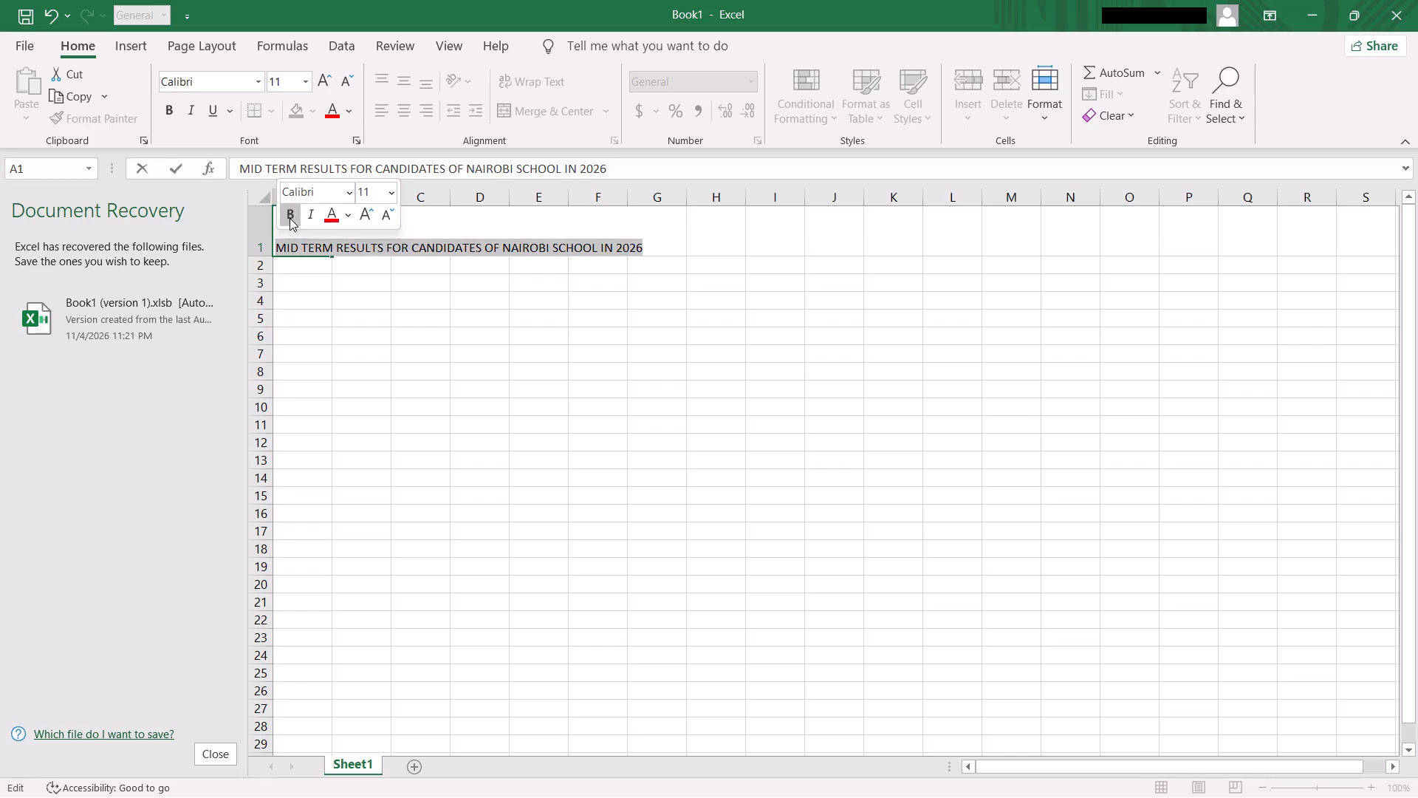
left_click(290, 218)
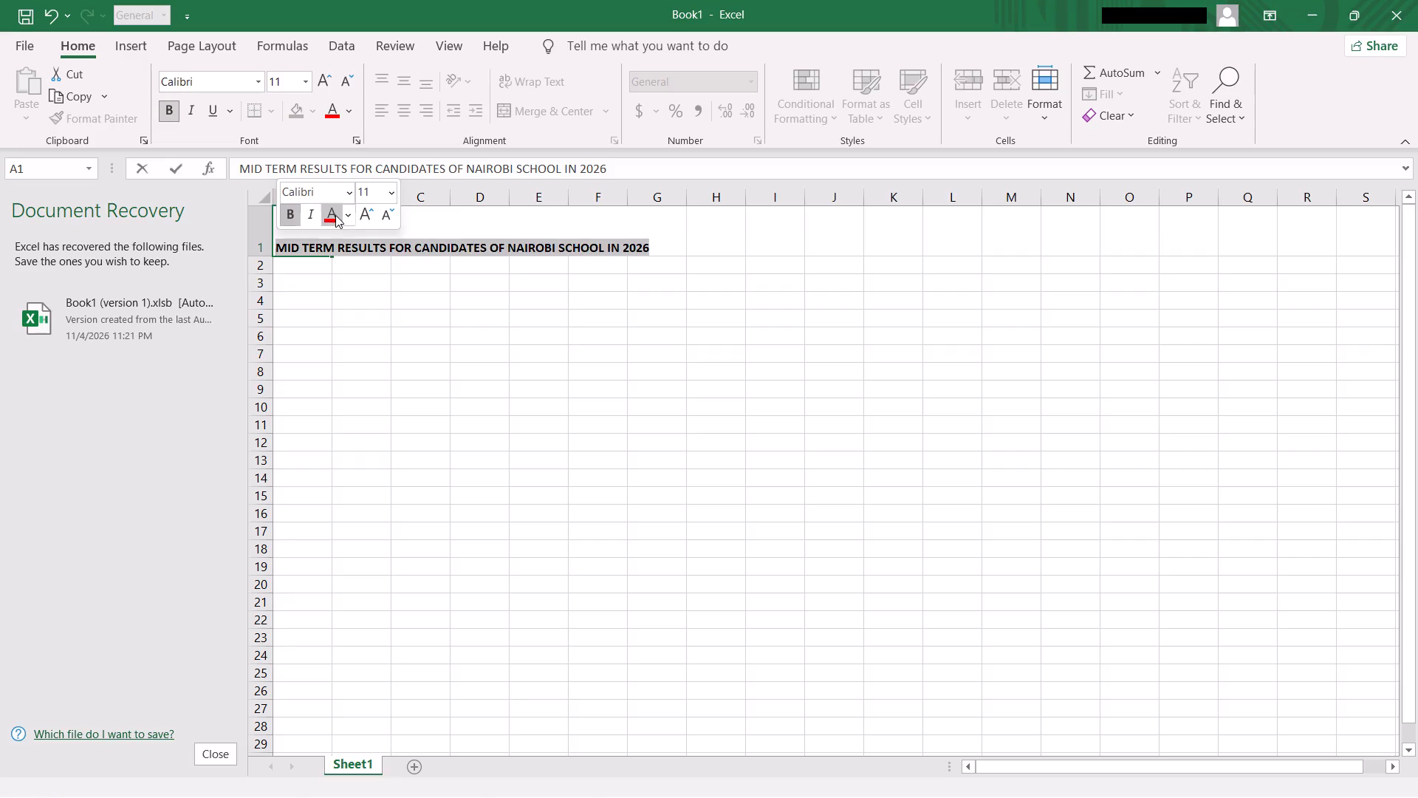
left_click(390, 191)
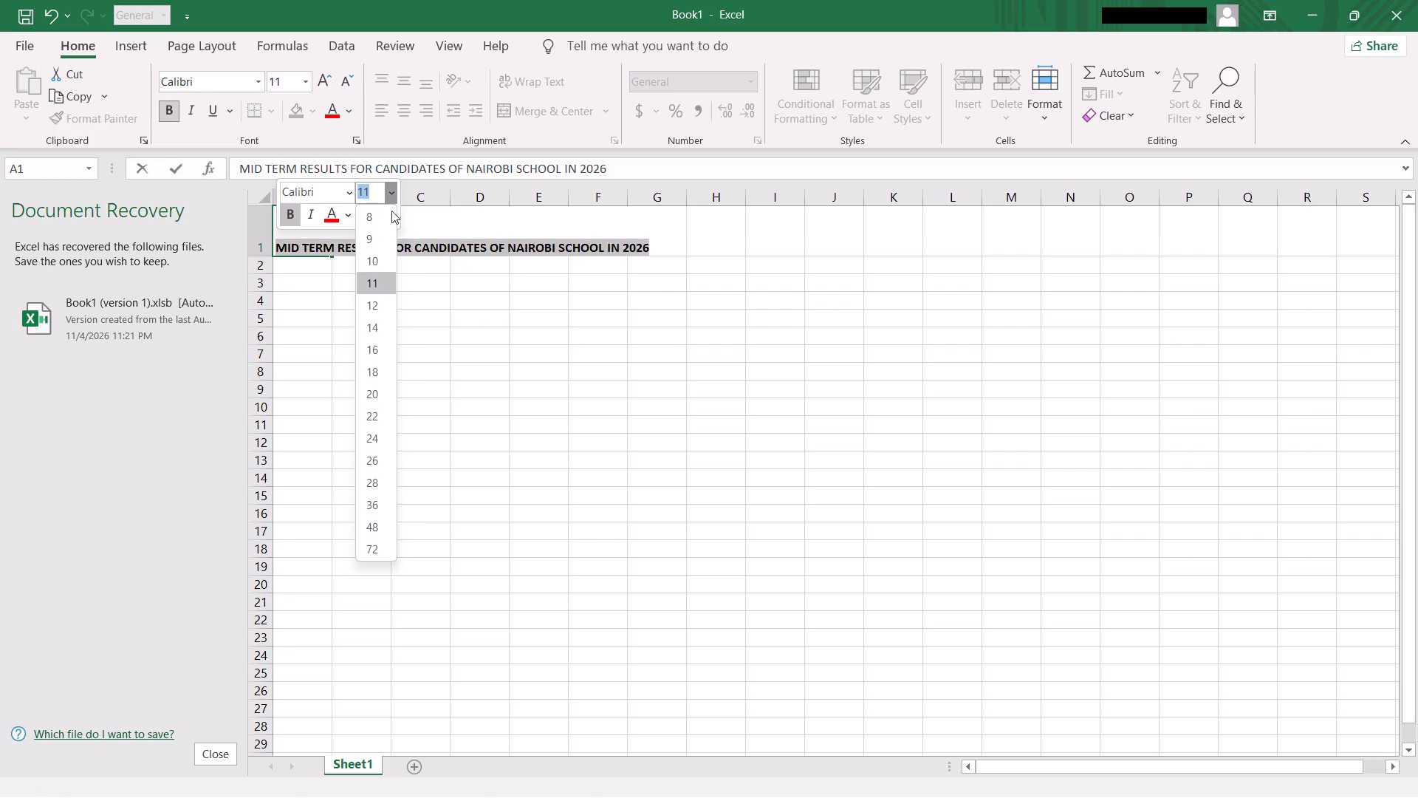
left_click(377, 344)
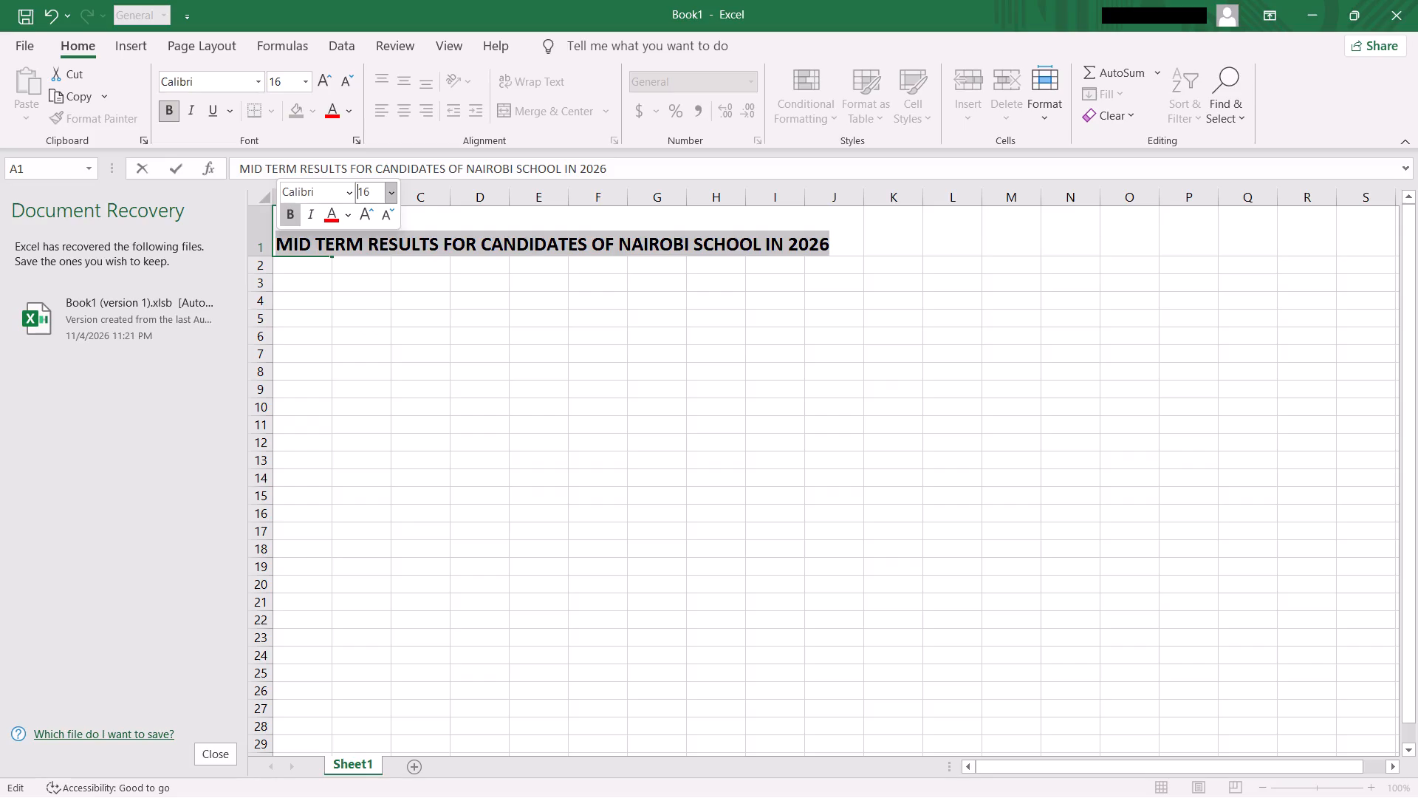
left_click(840, 248)
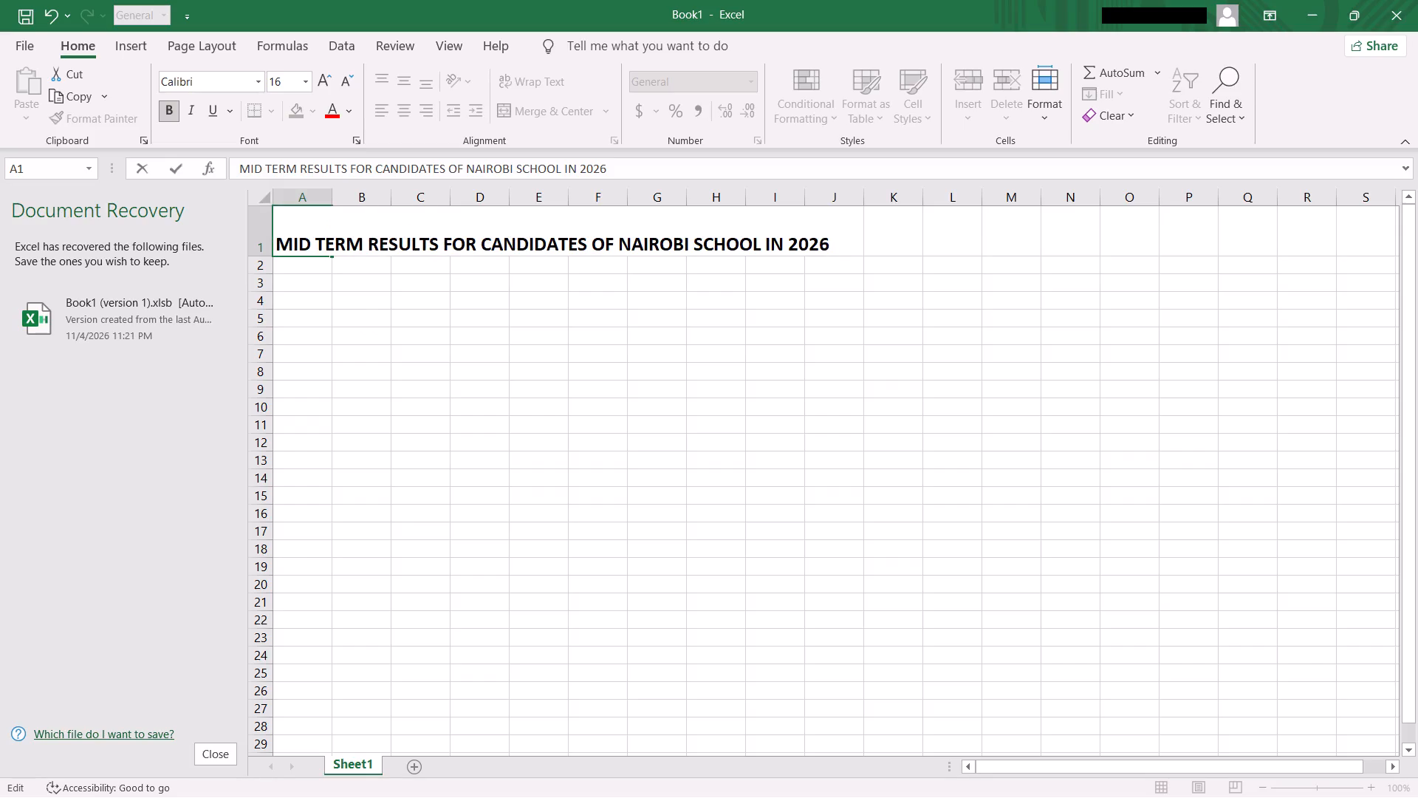
left_click(285, 287)
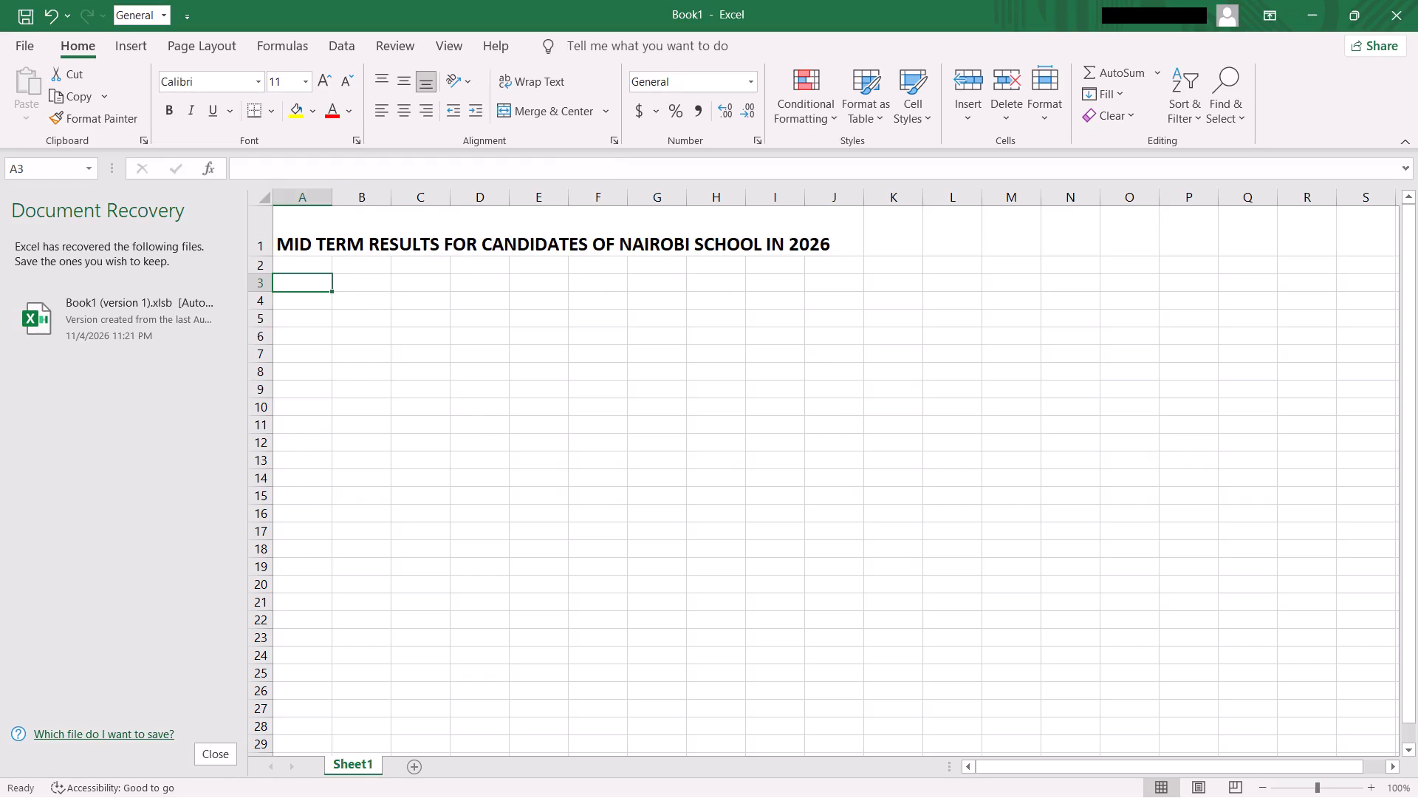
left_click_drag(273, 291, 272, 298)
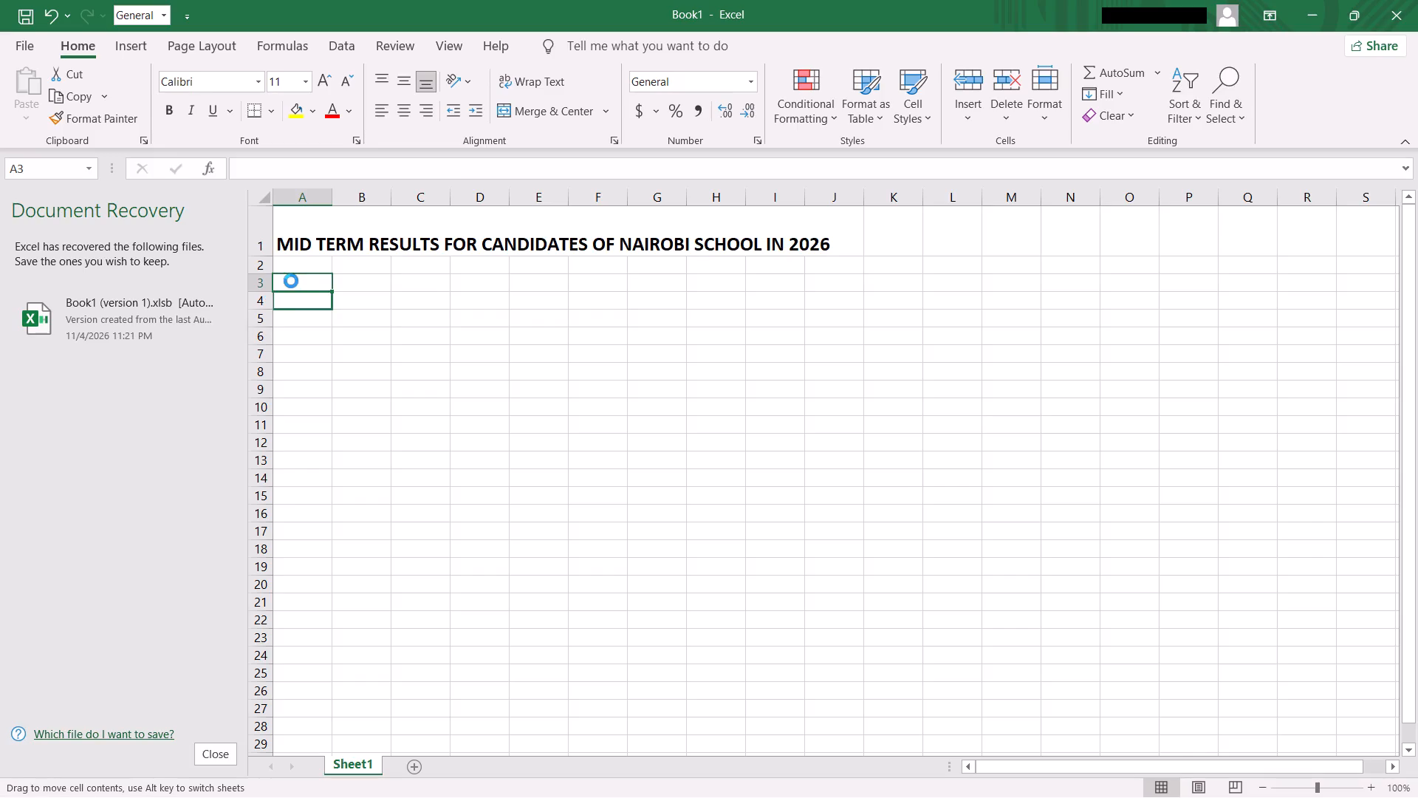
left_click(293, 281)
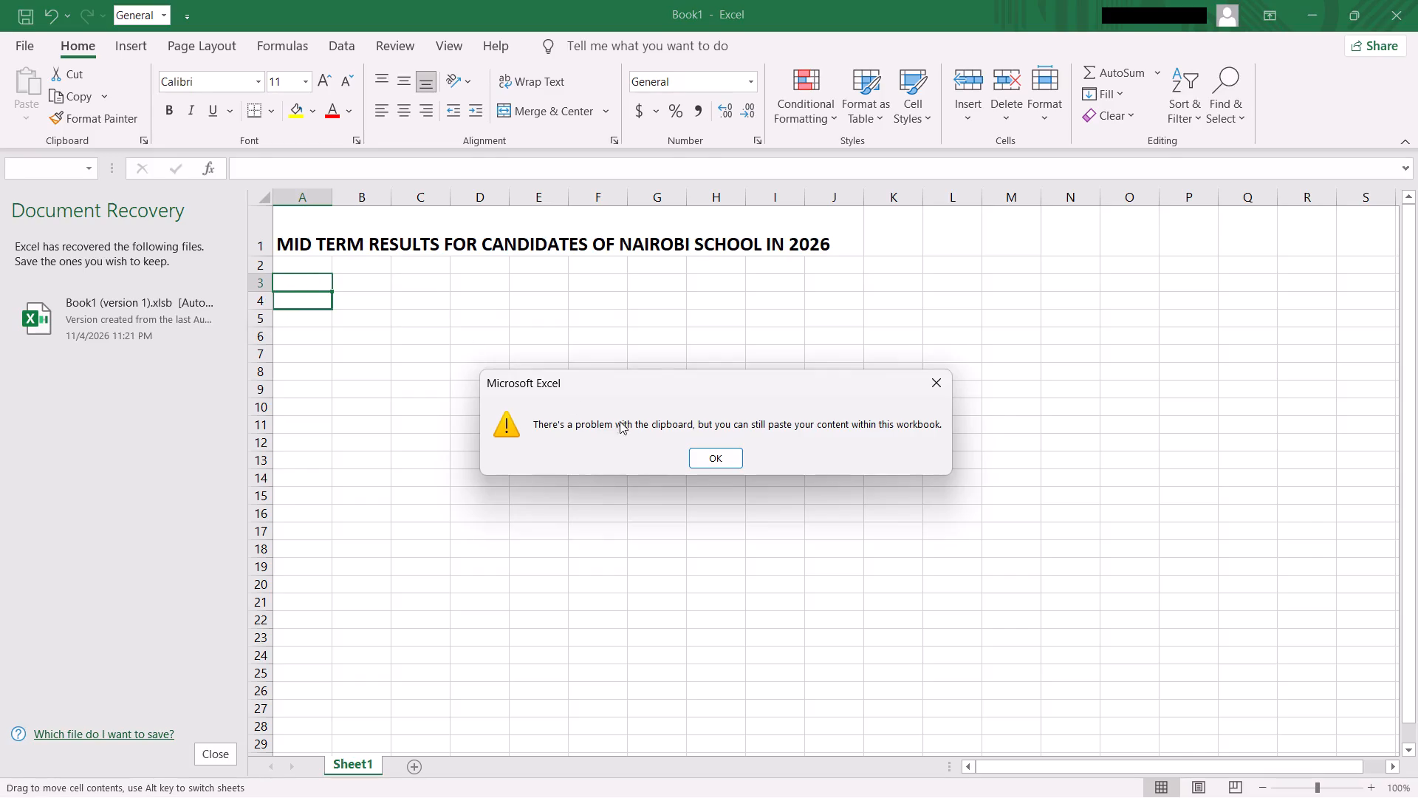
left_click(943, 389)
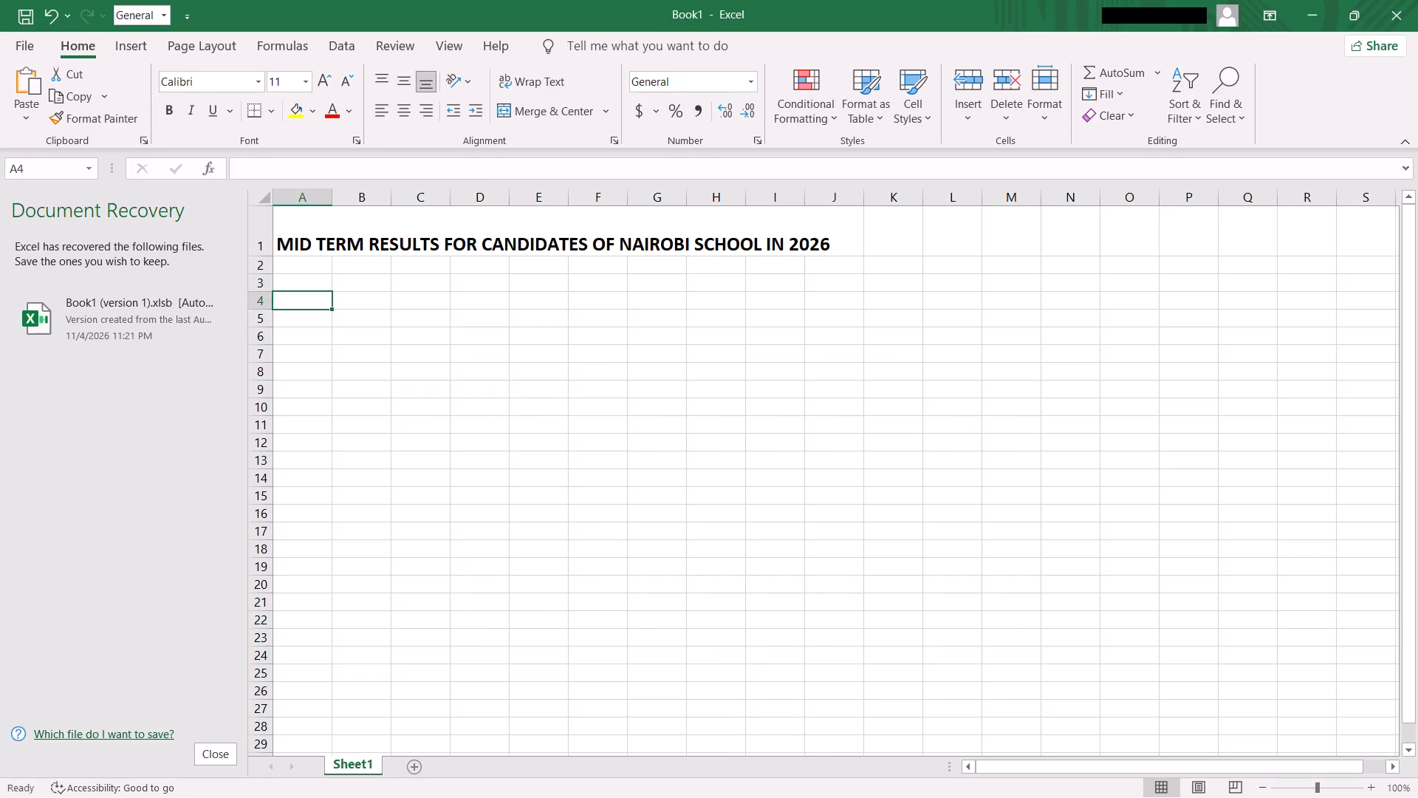
Increase the height of row 3 to about one and a half times the standard row height.
left_click(301, 284)
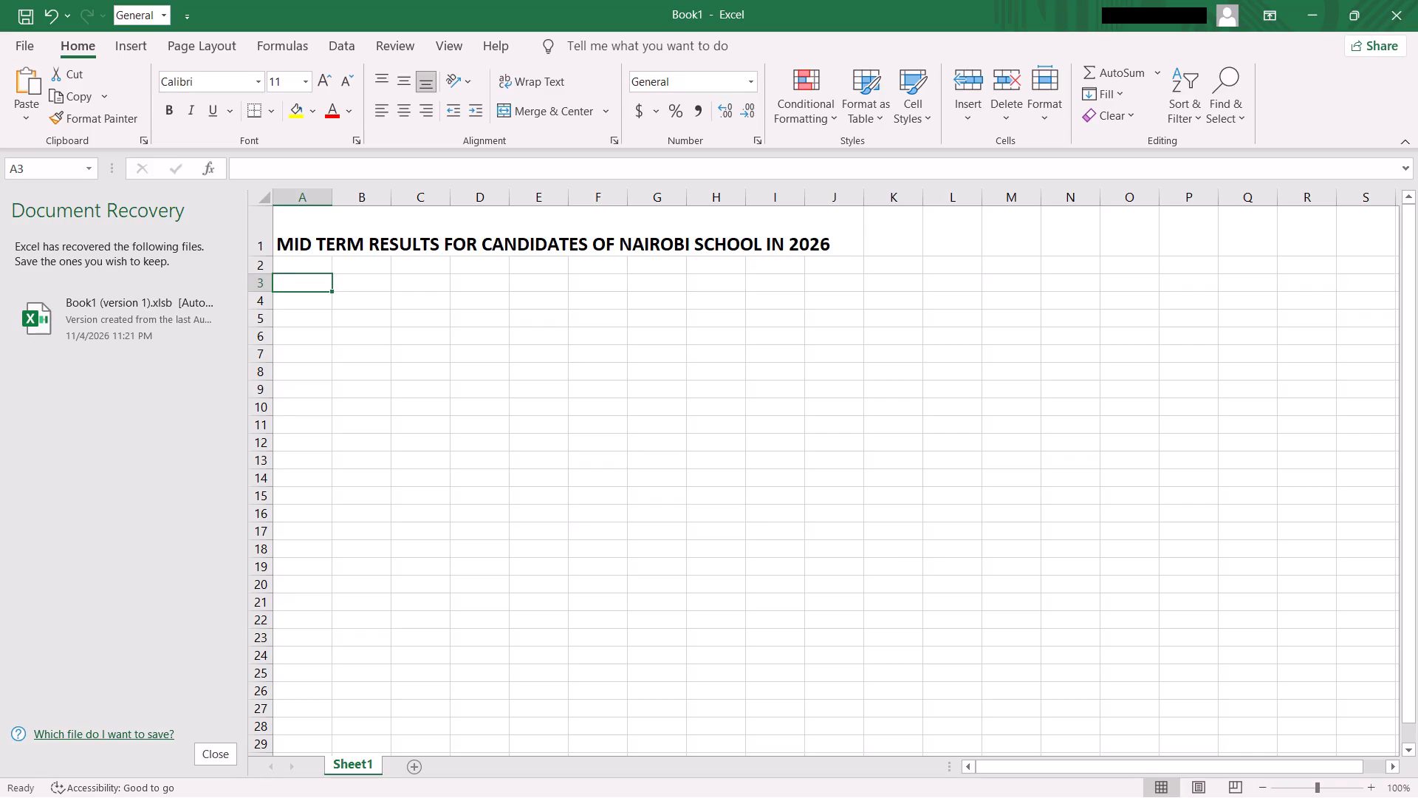
left_click_drag(272, 289, 271, 296)
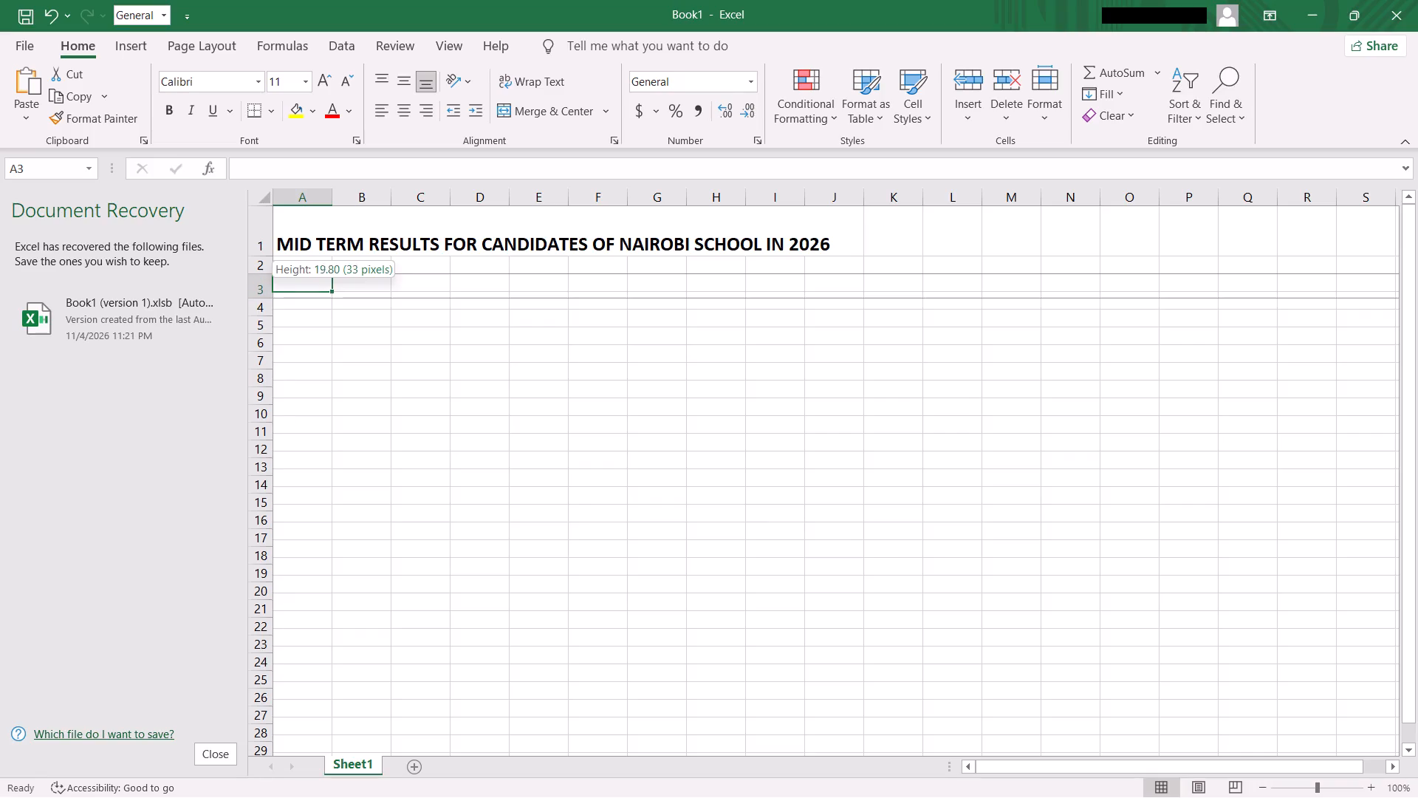
left_click_drag(271, 296, 271, 297)
Enter the column header "STUDENT NAME" in cell A3.
left_click(287, 290)
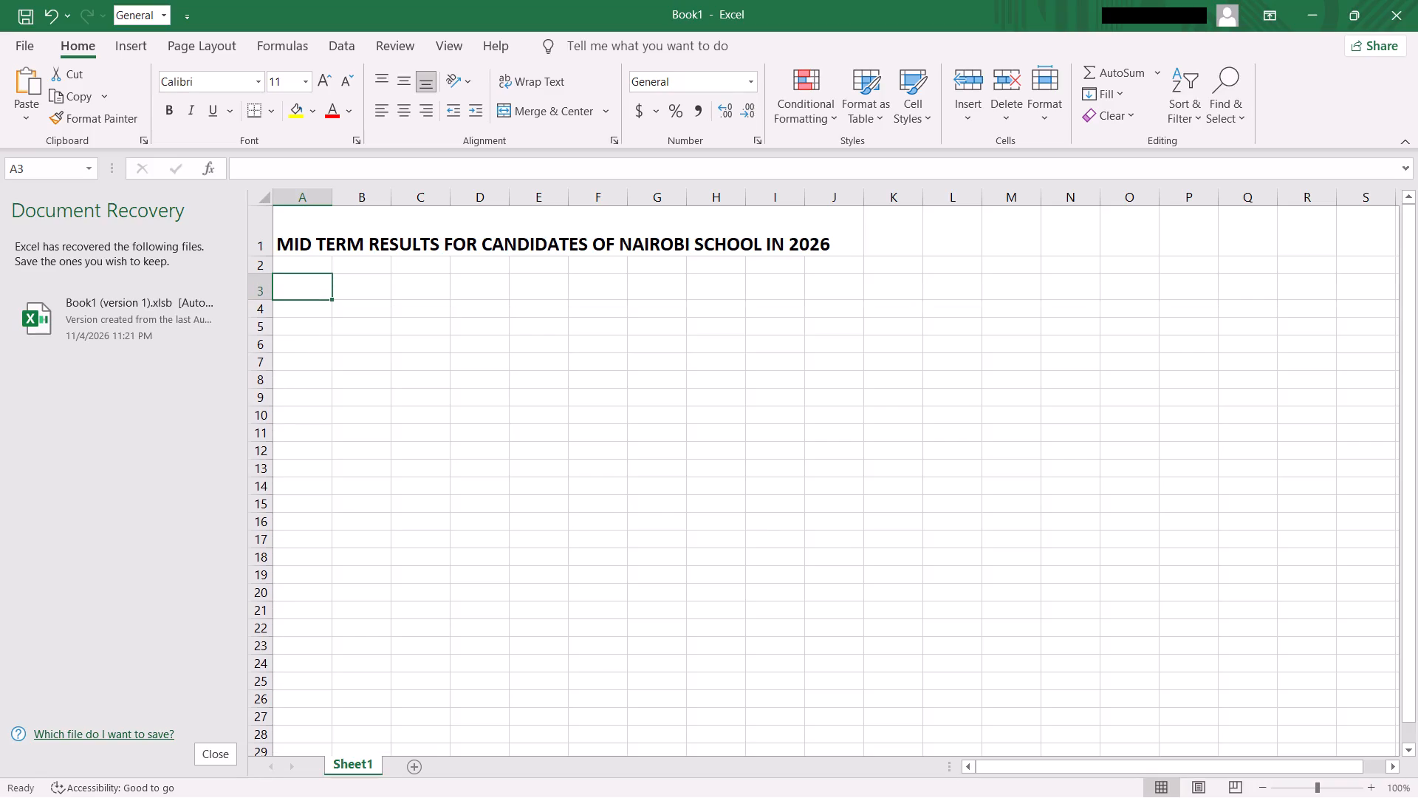
key("s")
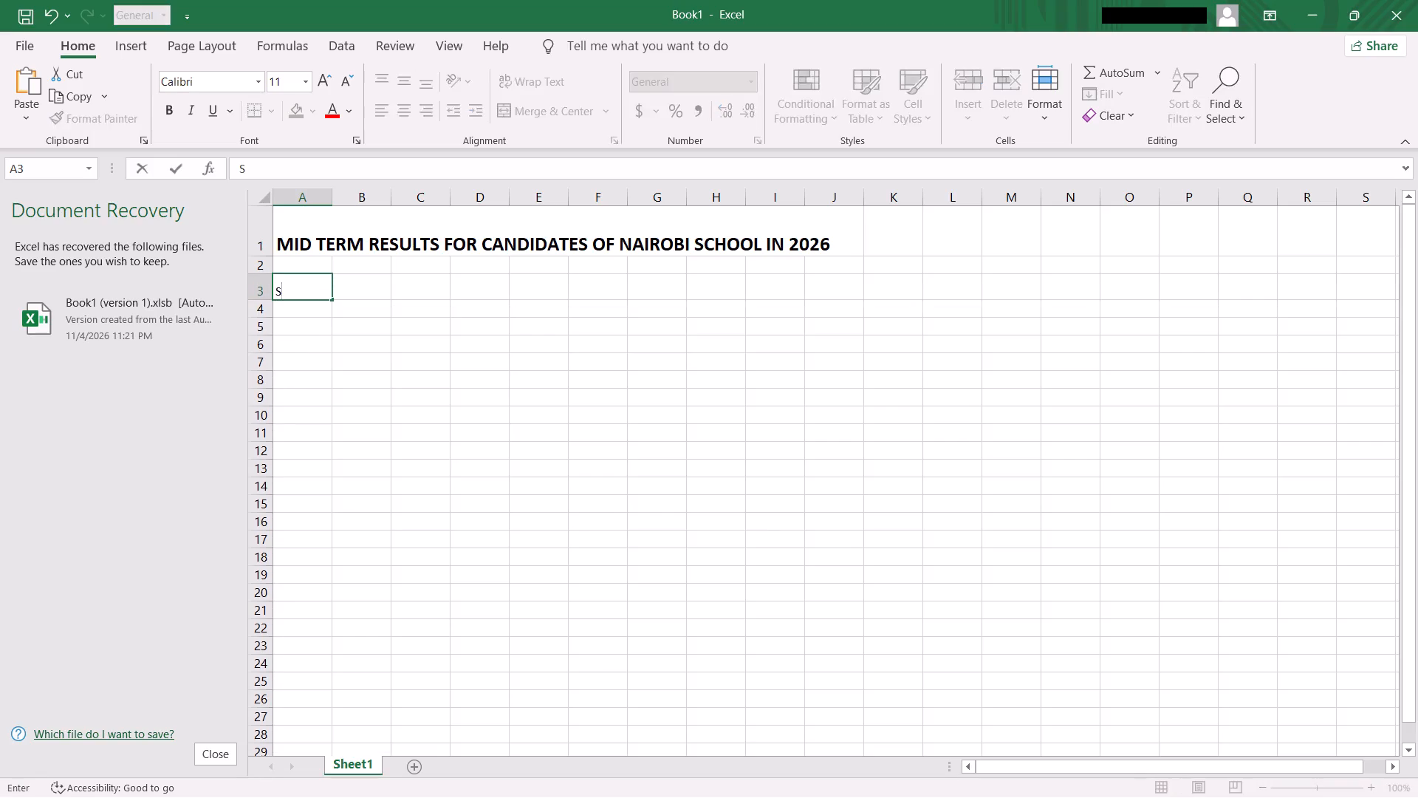
type("TUDENT")
key("space")
type("NA")
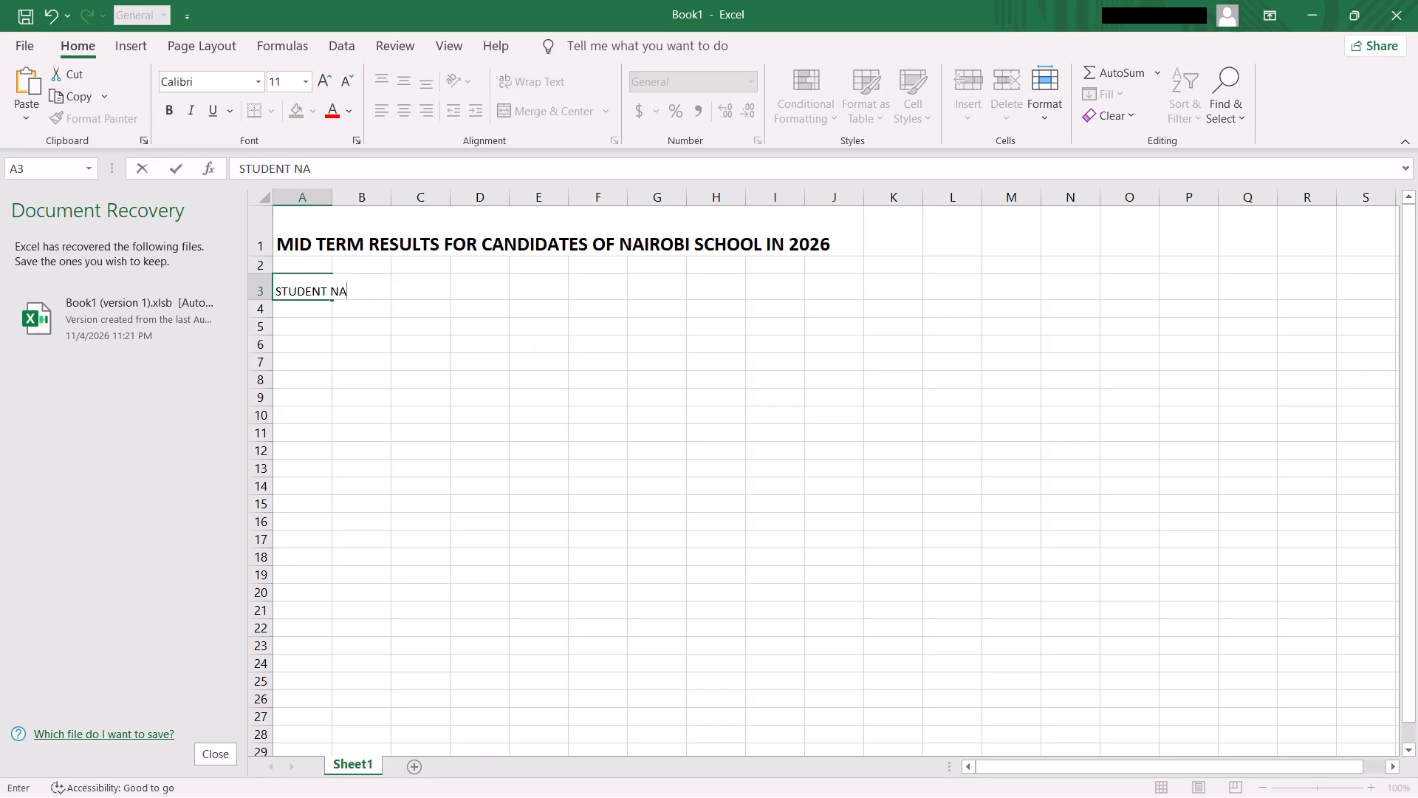
type("ME")
key("Return")
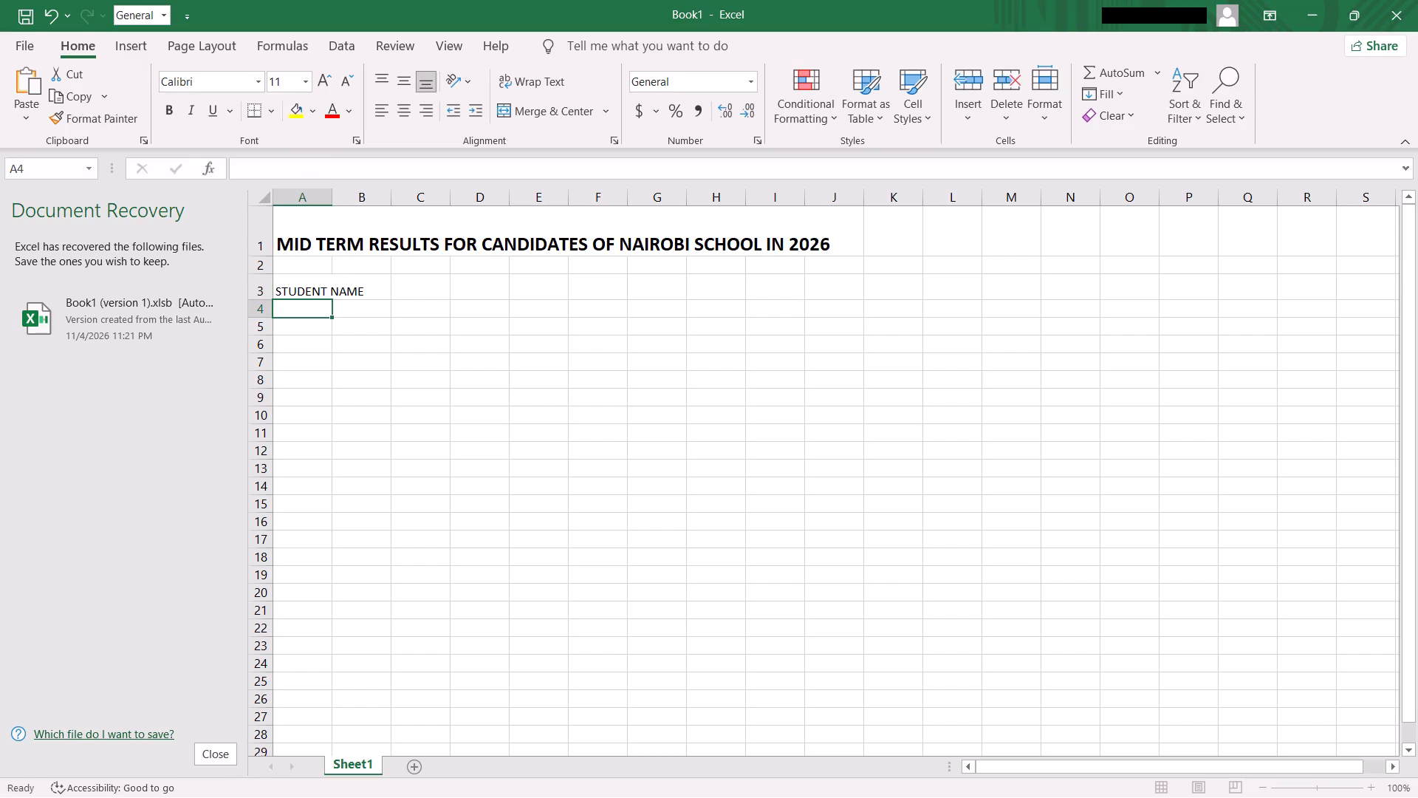
key("Escape")
key("Escape")
key("Escape")
key("Escape")
Widen column A to about 13.33 so the STUDENT NAME header fits inside its cell.
left_click(374, 290)
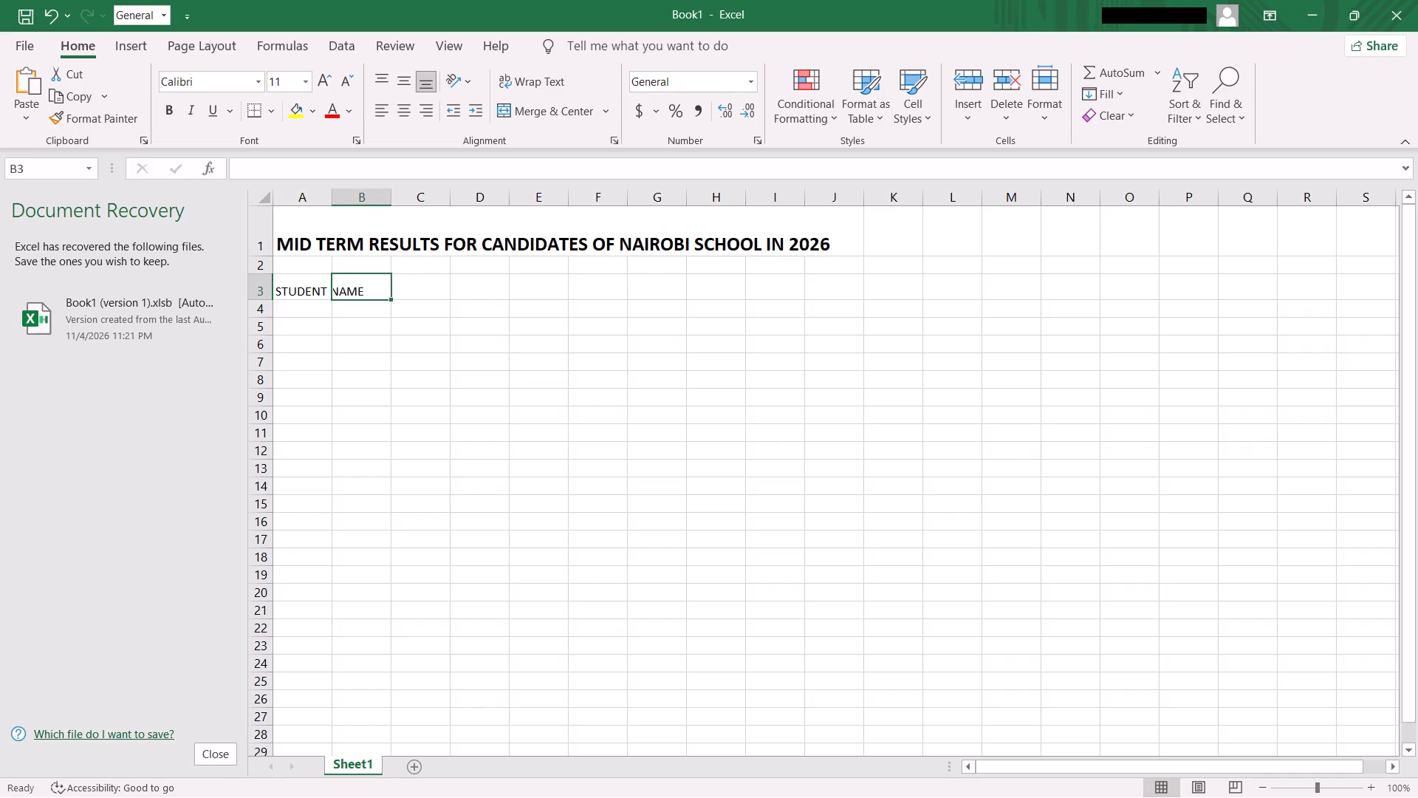
left_click_drag(332, 273, 367, 272)
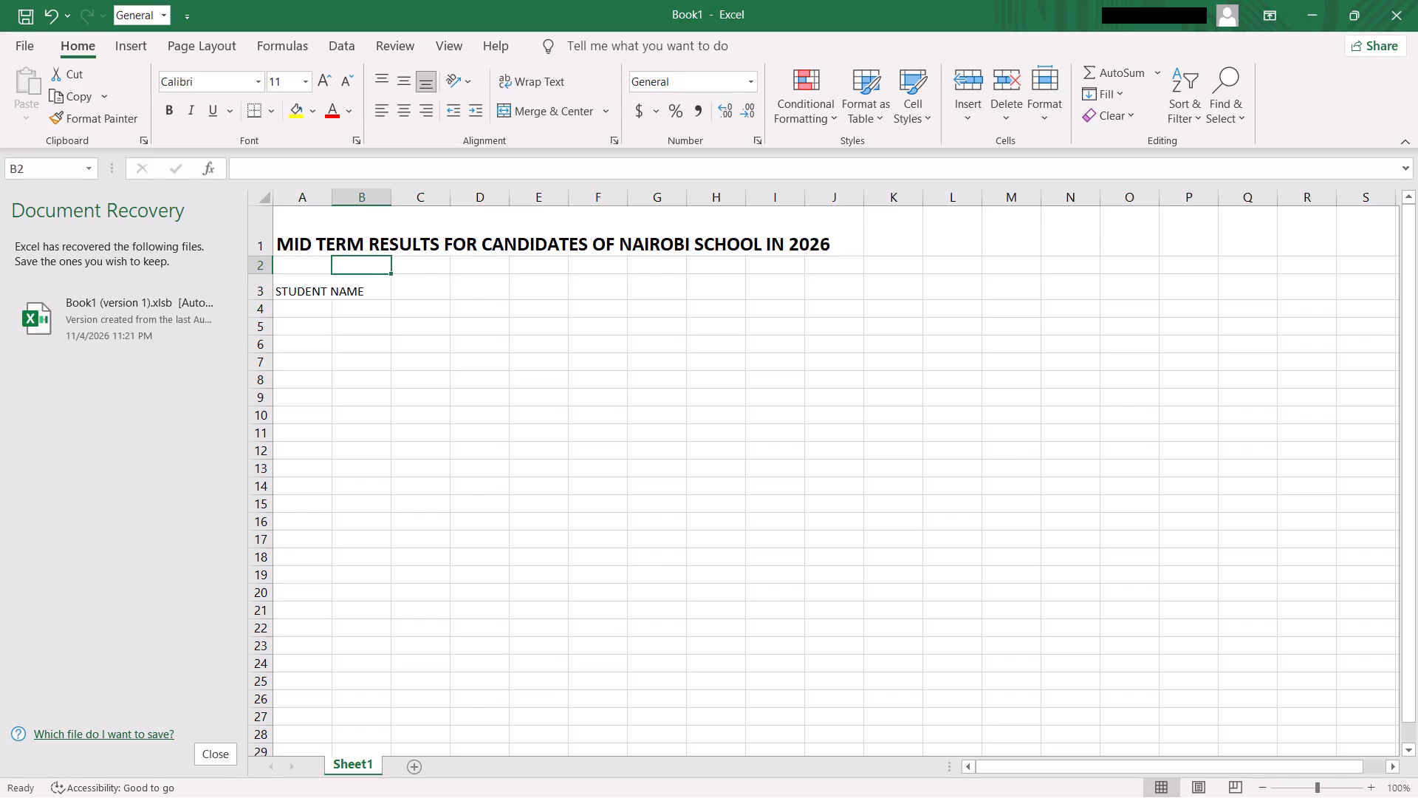
left_click(331, 274)
left_click(331, 274)
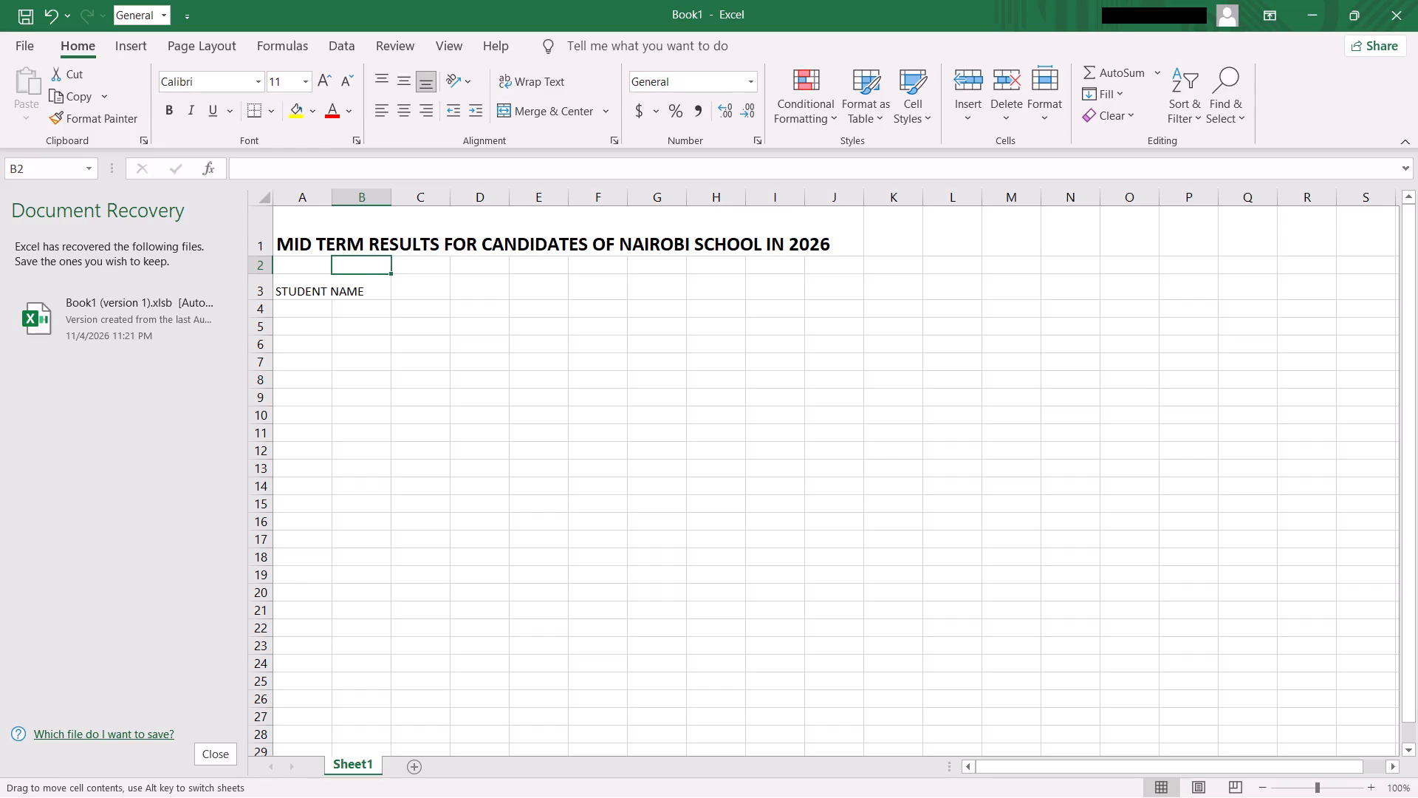
left_click_drag(329, 271, 359, 271)
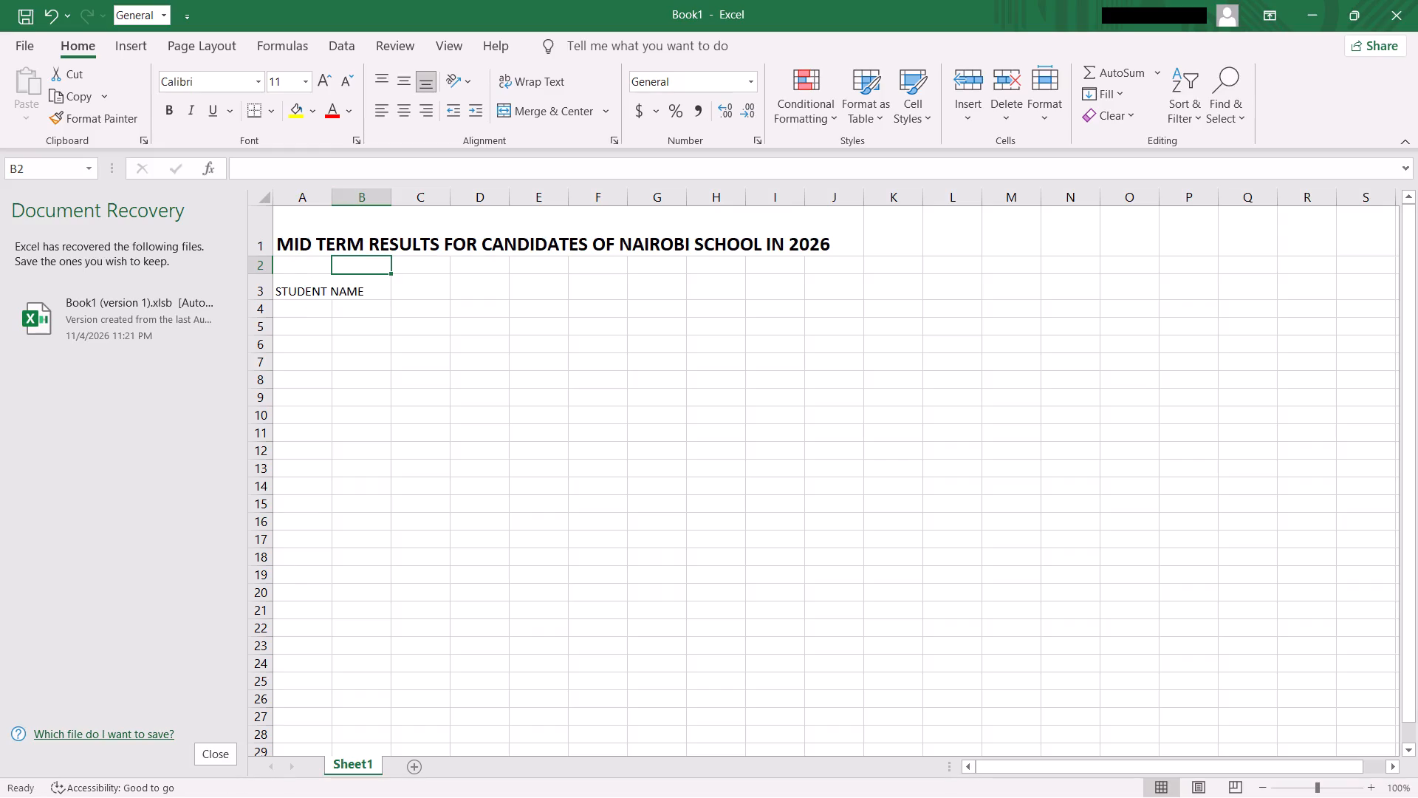
left_click_drag(334, 203, 411, 203)
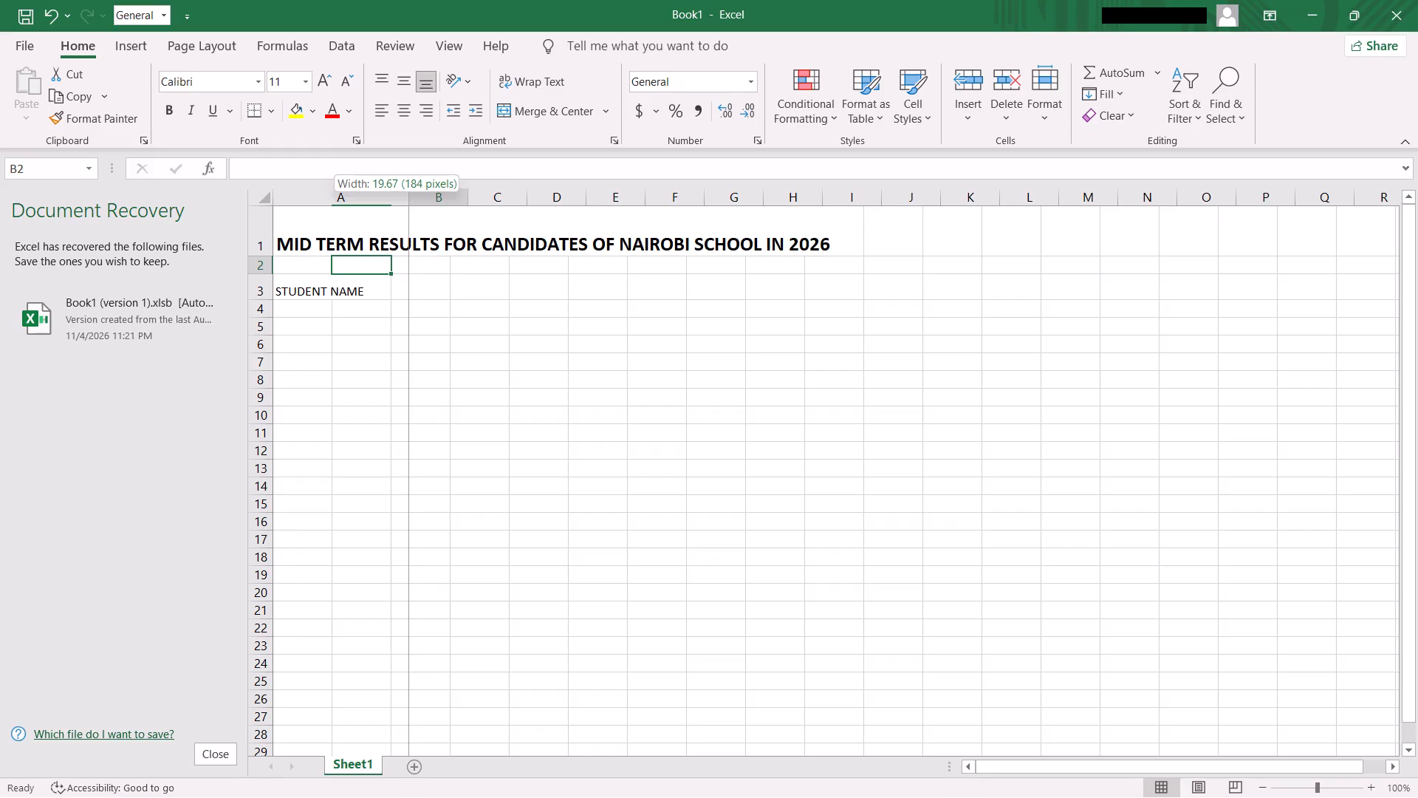
left_click_drag(411, 203, 369, 203)
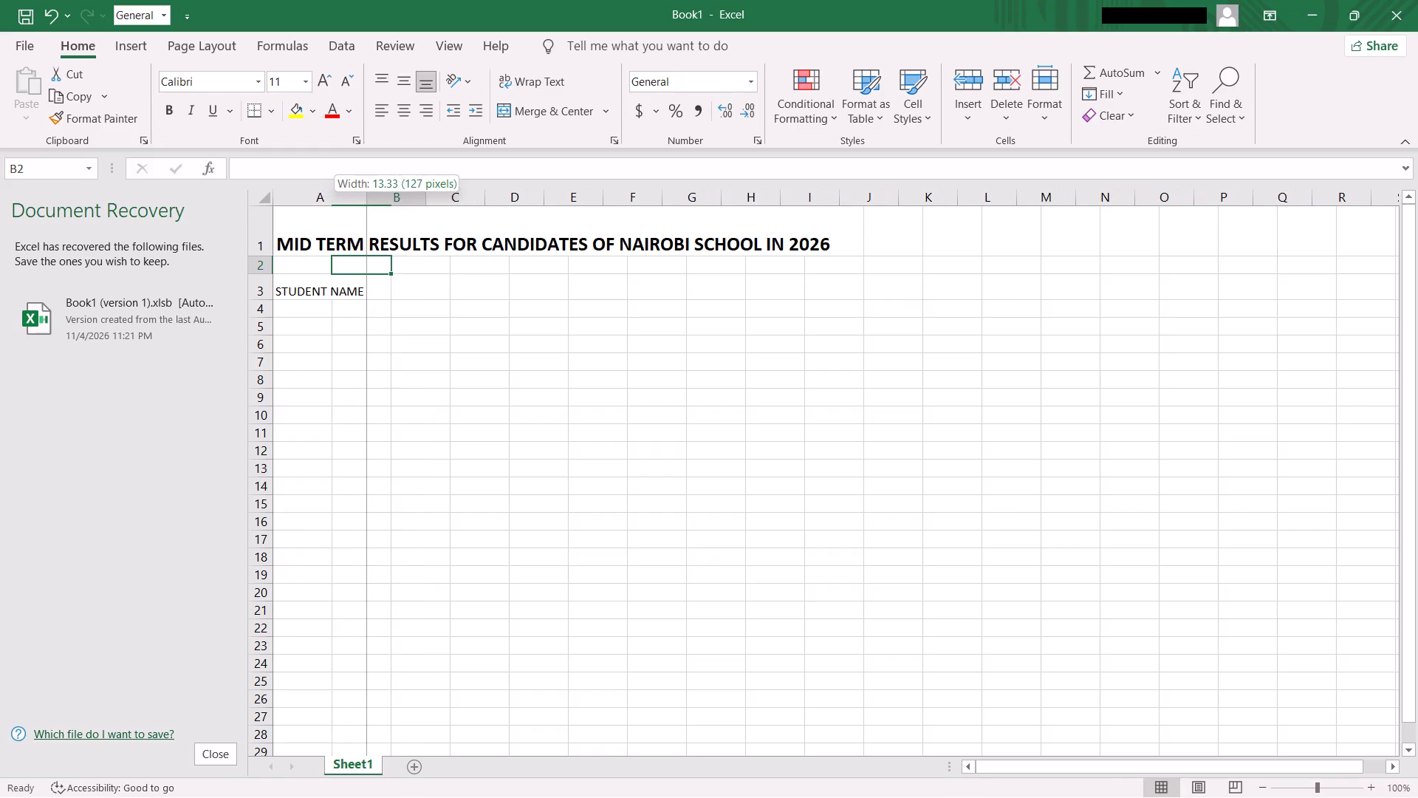
left_click_drag(369, 203, 368, 202)
Enter the column header "MATHEMATIC" in cell B3.
left_click(387, 287)
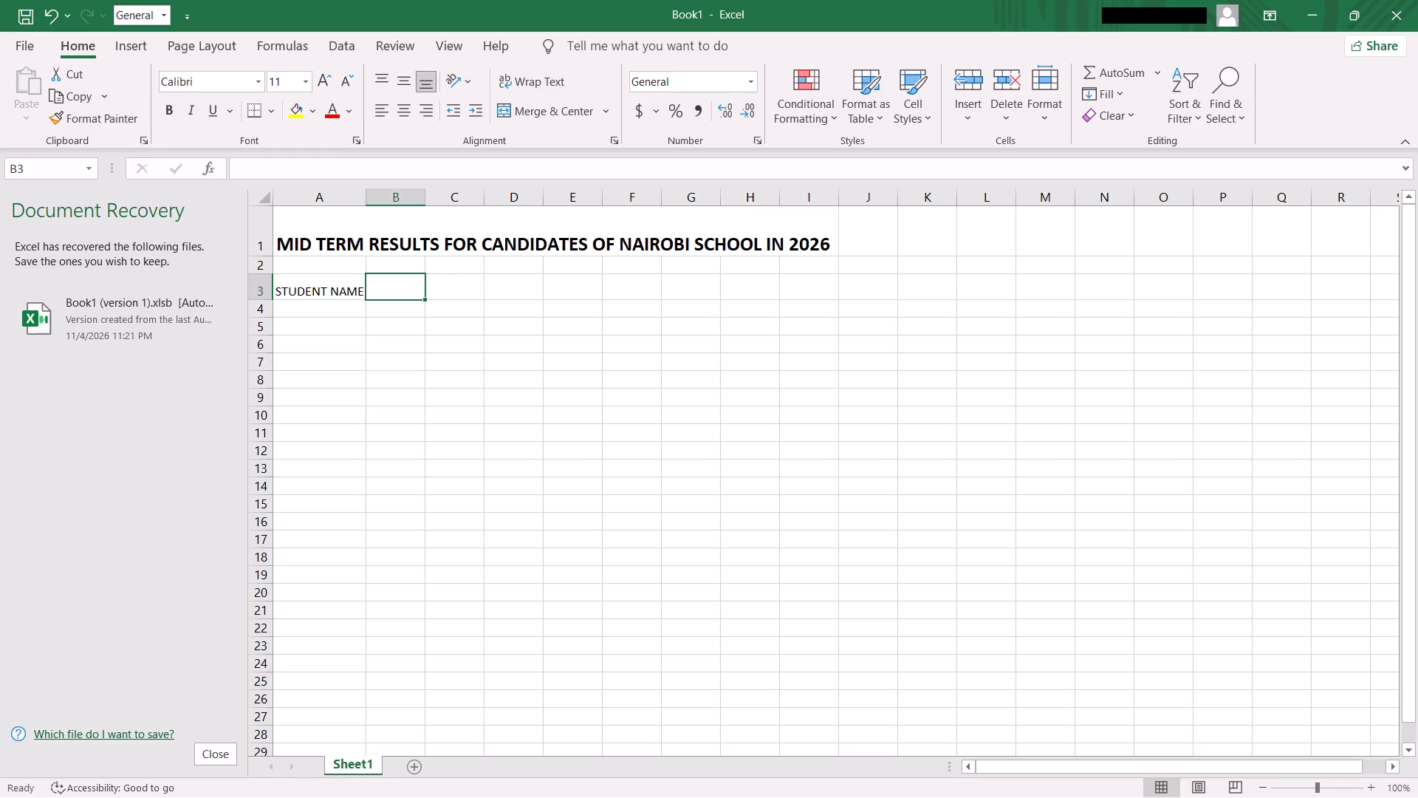
key("m")
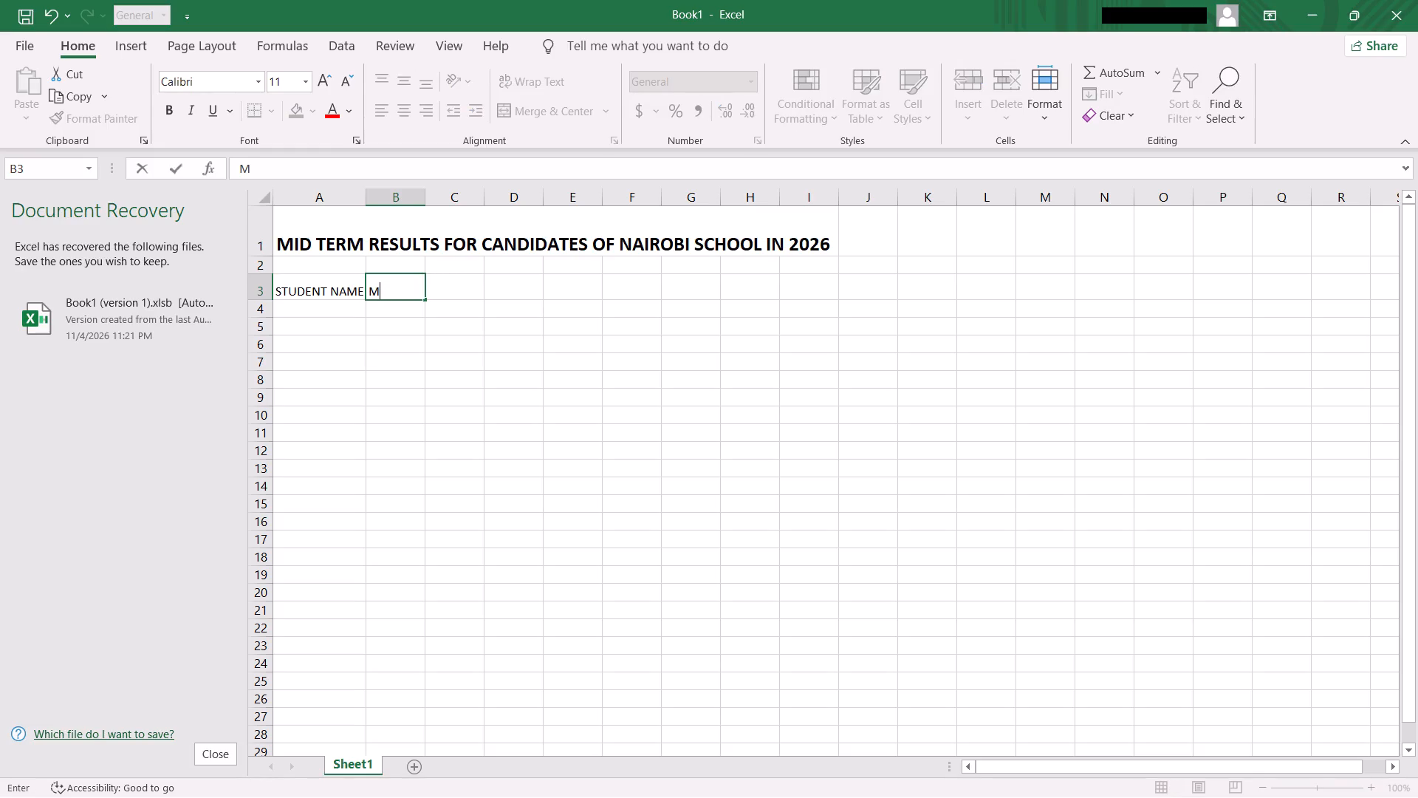
type("ATHE")
type("MATIC")
key("Return")
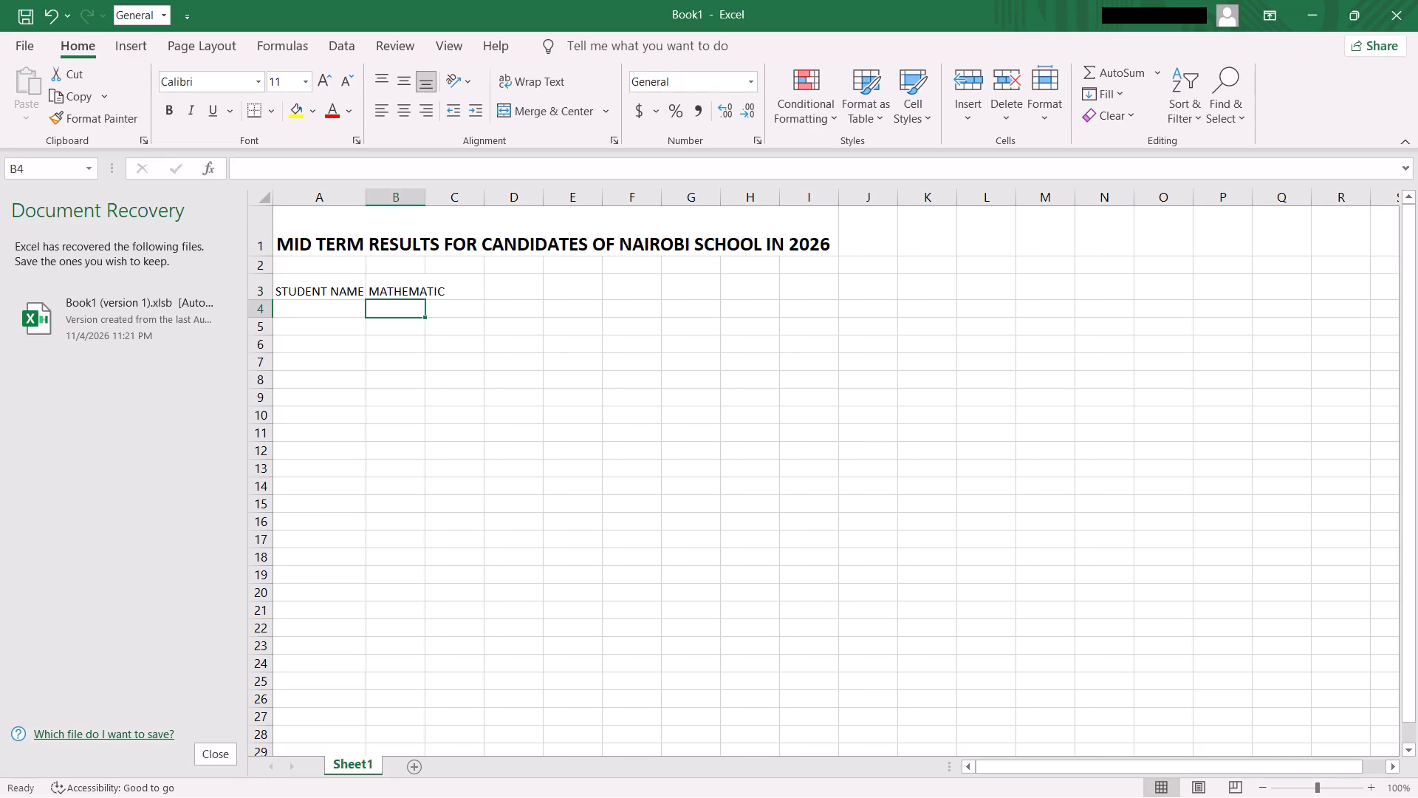
Widen column A slightly more and column B enough to fit the MATHEMATIC header with a little spare room.
left_click_drag(366, 202, 374, 202)
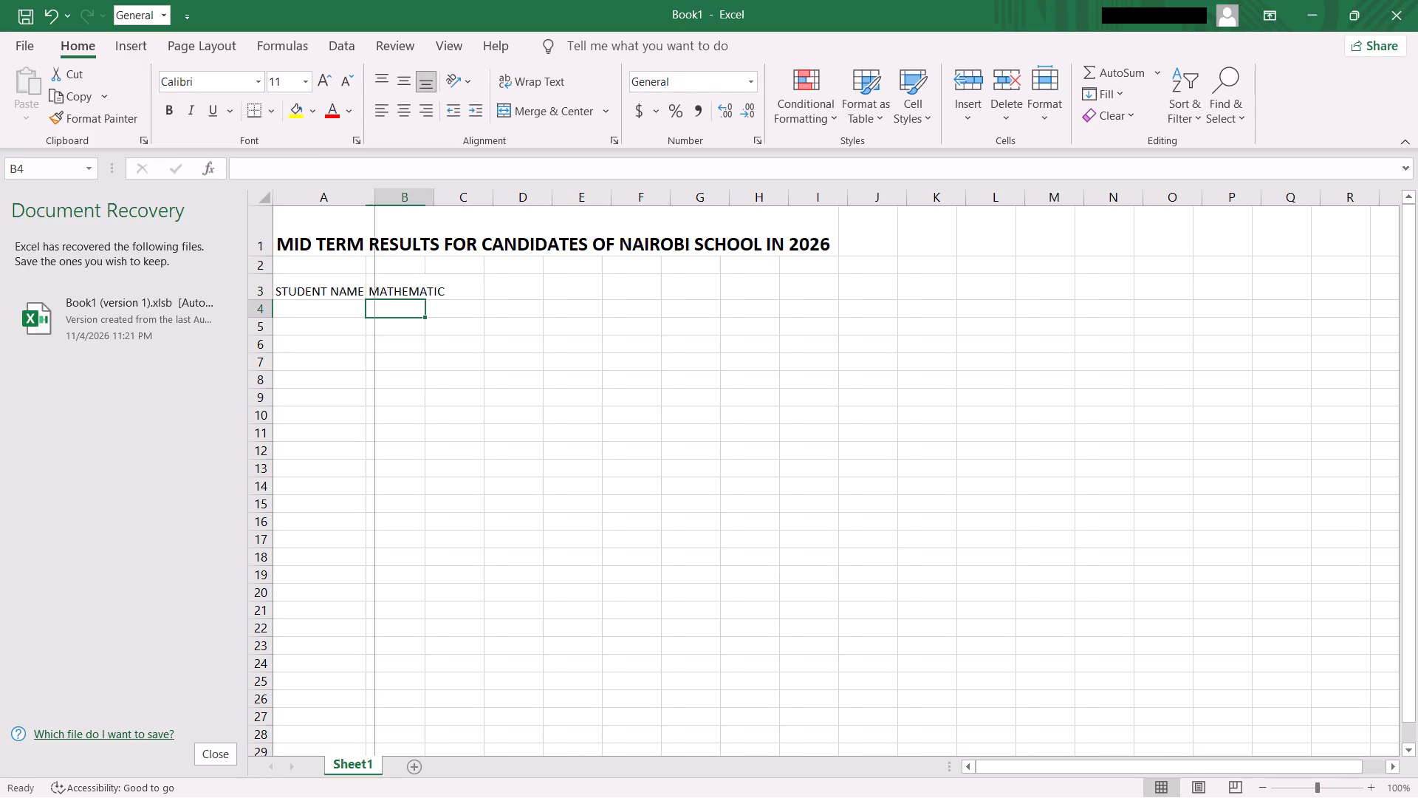
left_click_drag(433, 202, 459, 202)
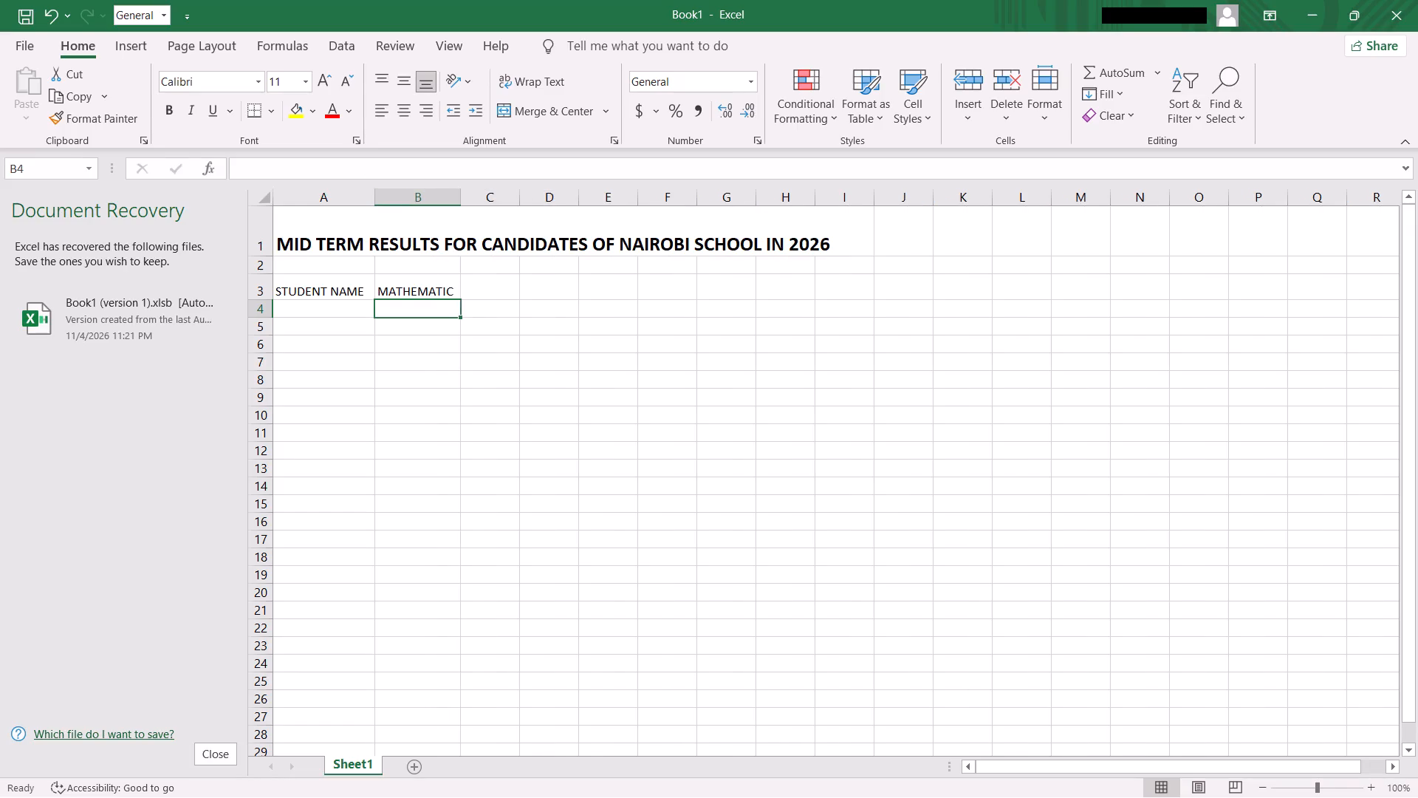
Enter the column header "CHEMISTRY" in cell C3 and widen column C just enough to fit it.
left_click(490, 287)
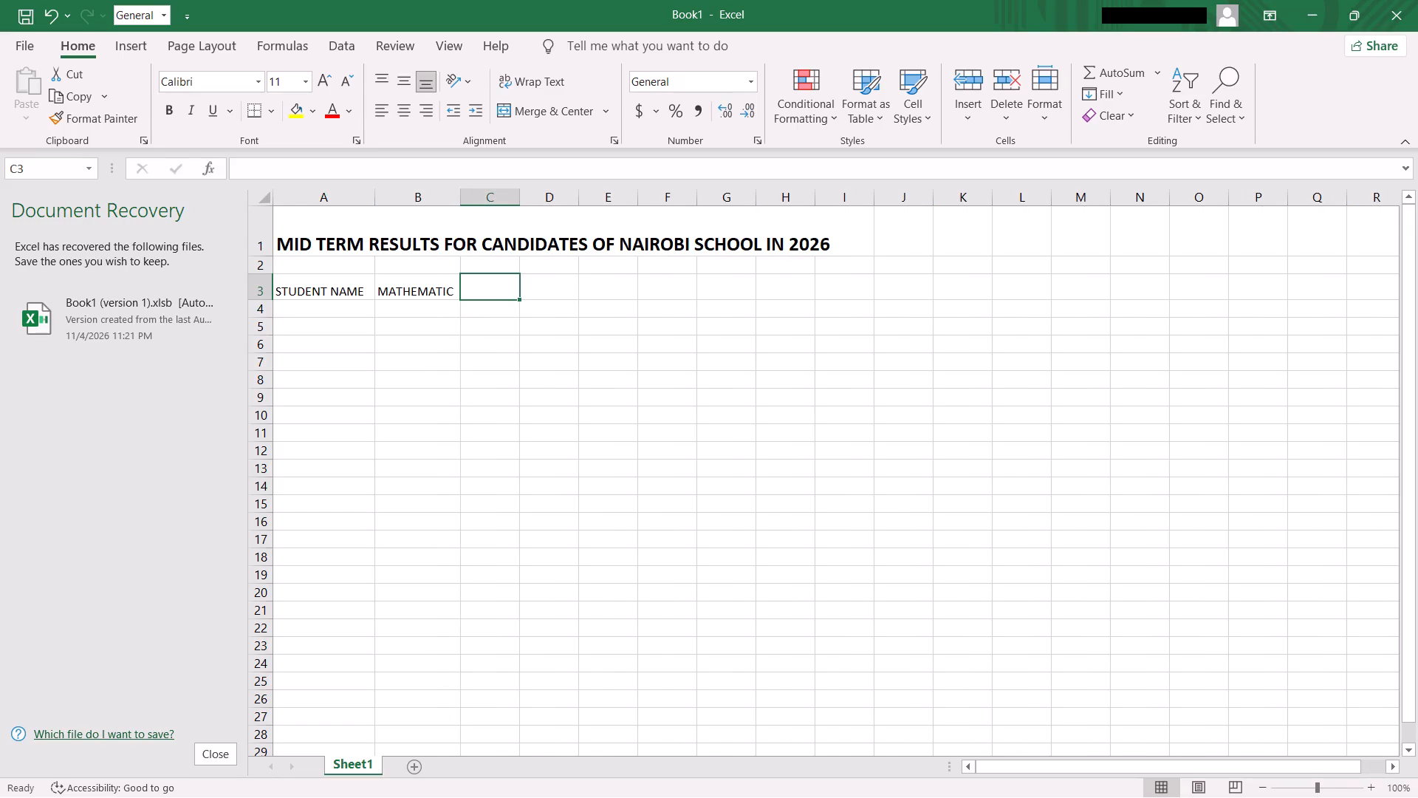
key("c")
type("HEMISTR")
key("y")
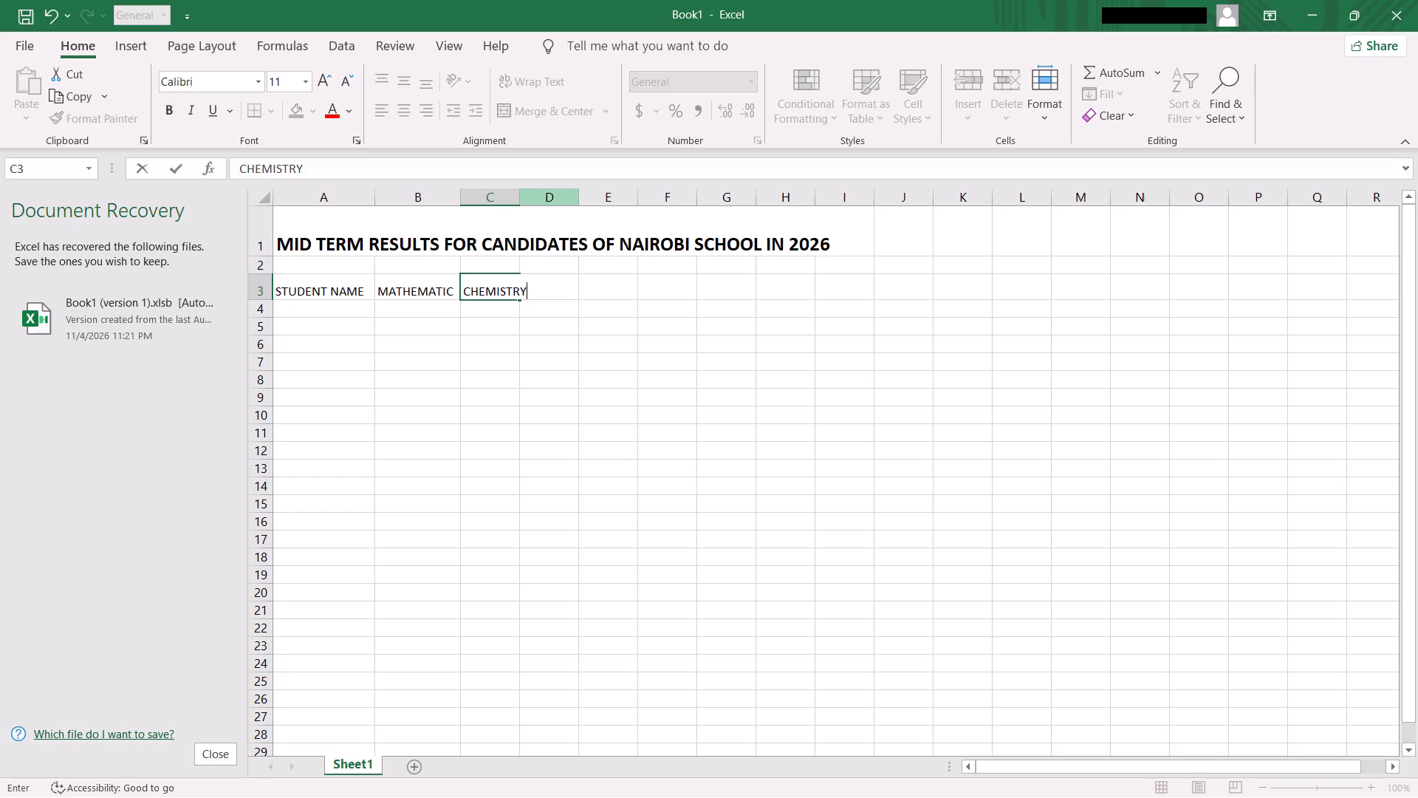
key("Return")
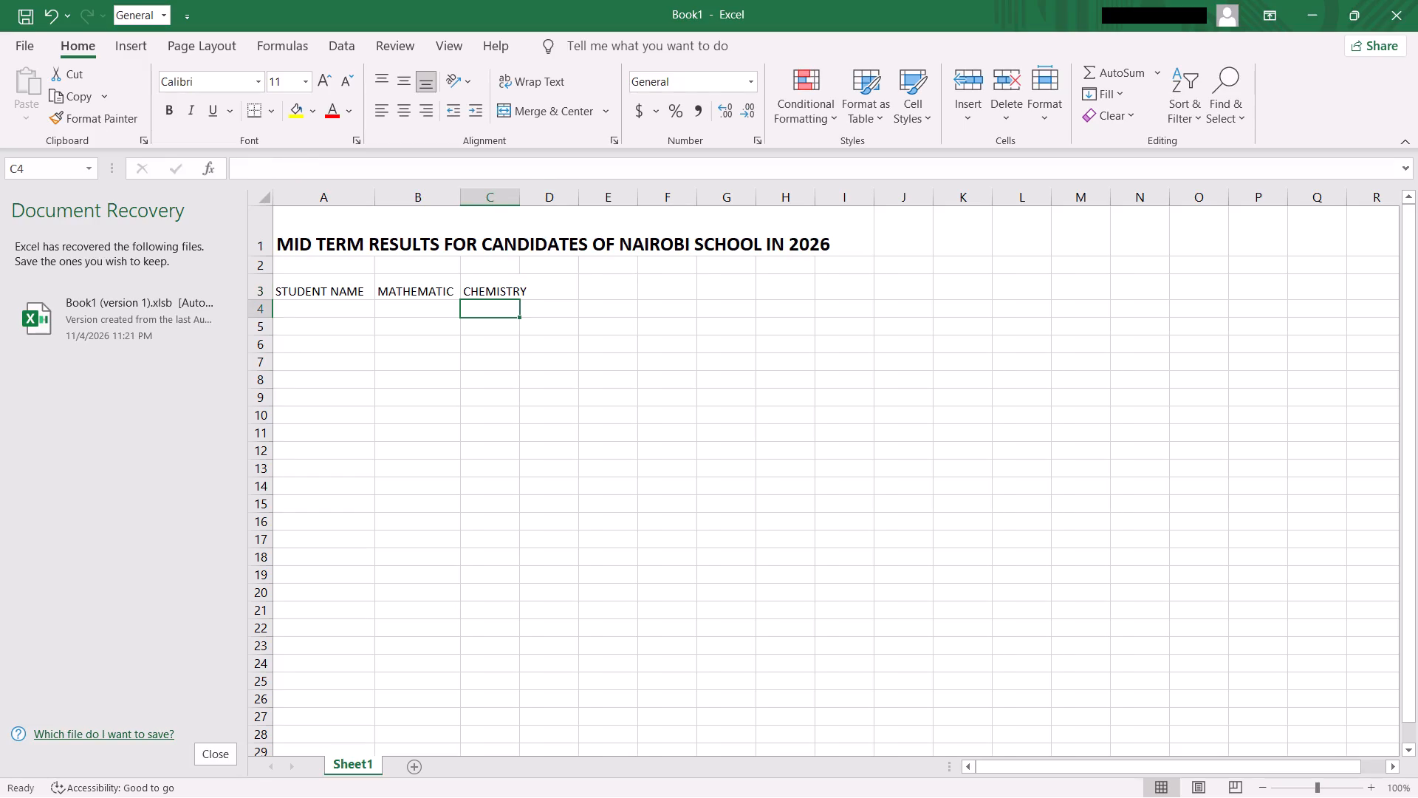
left_click_drag(521, 205, 532, 205)
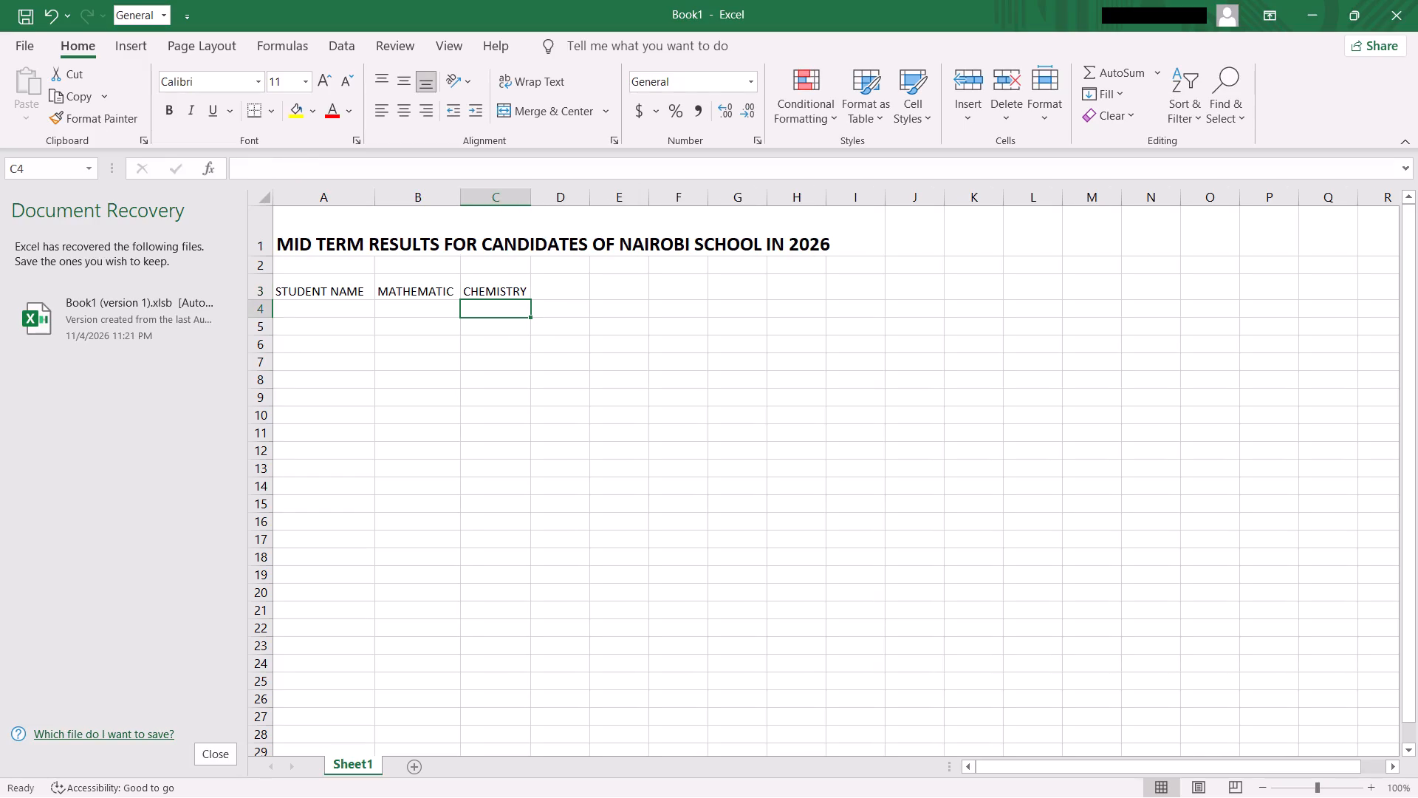
Enter the column headers "PHYSICS" in cell D3 and "ENGLISH" in cell E3.
left_click(558, 288)
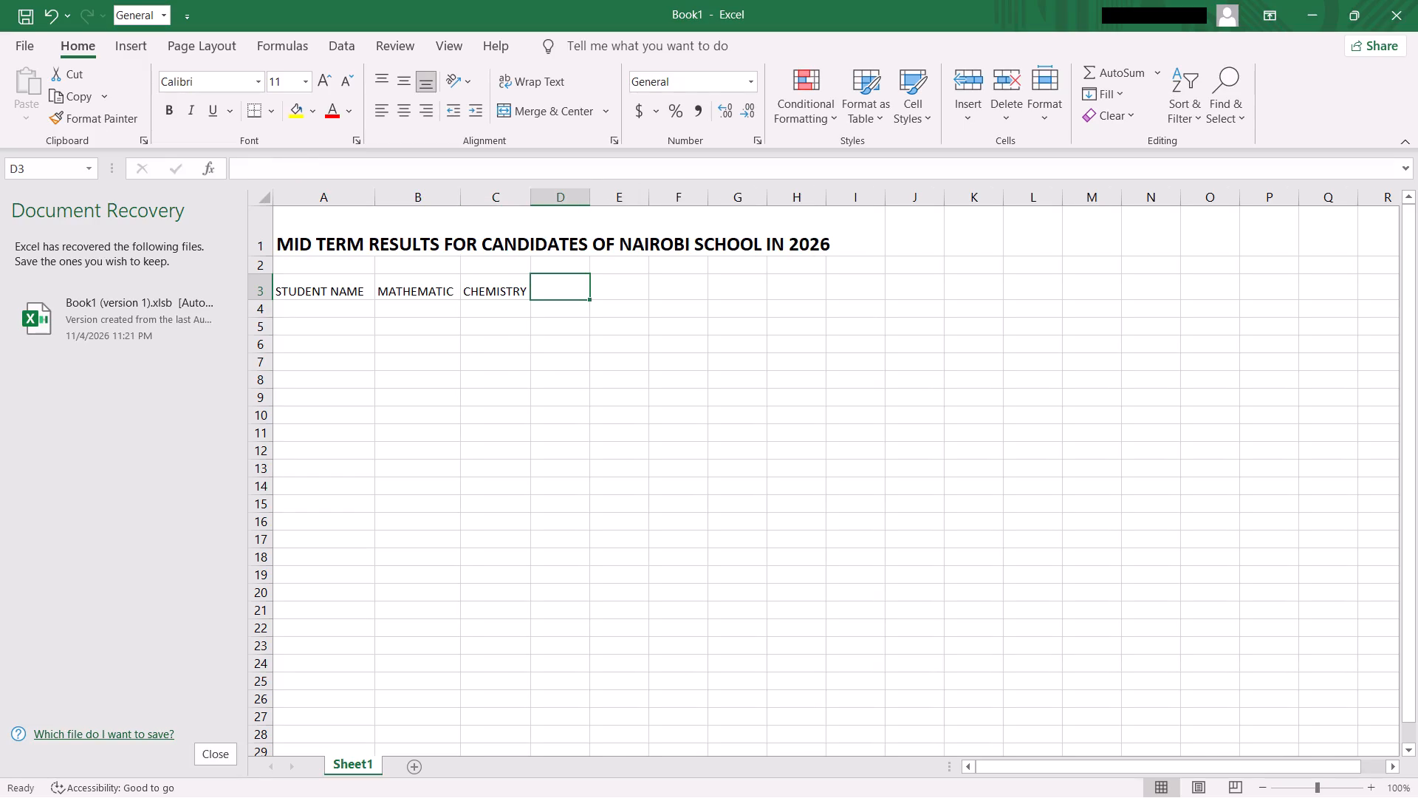
type("PHY")
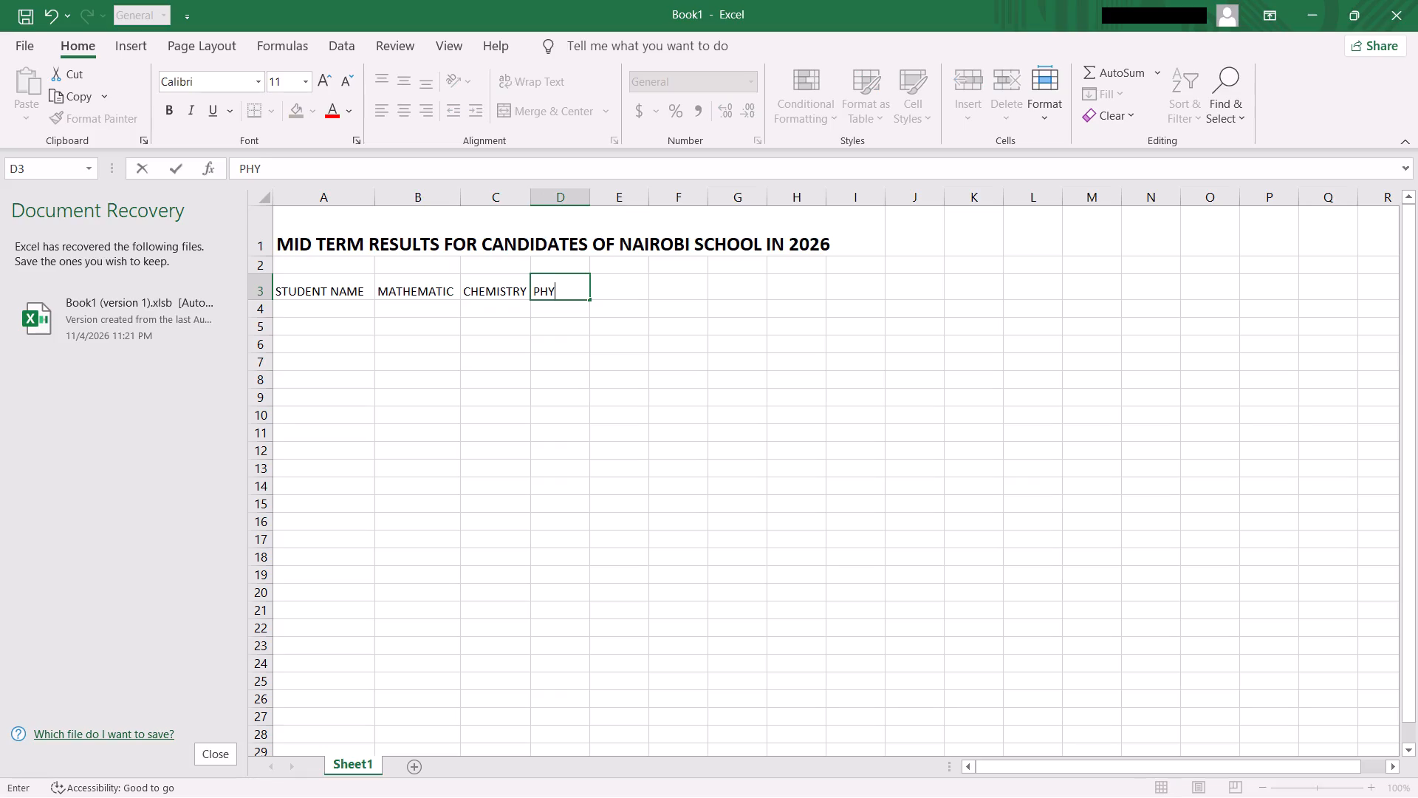
type("SICS")
left_click(612, 287)
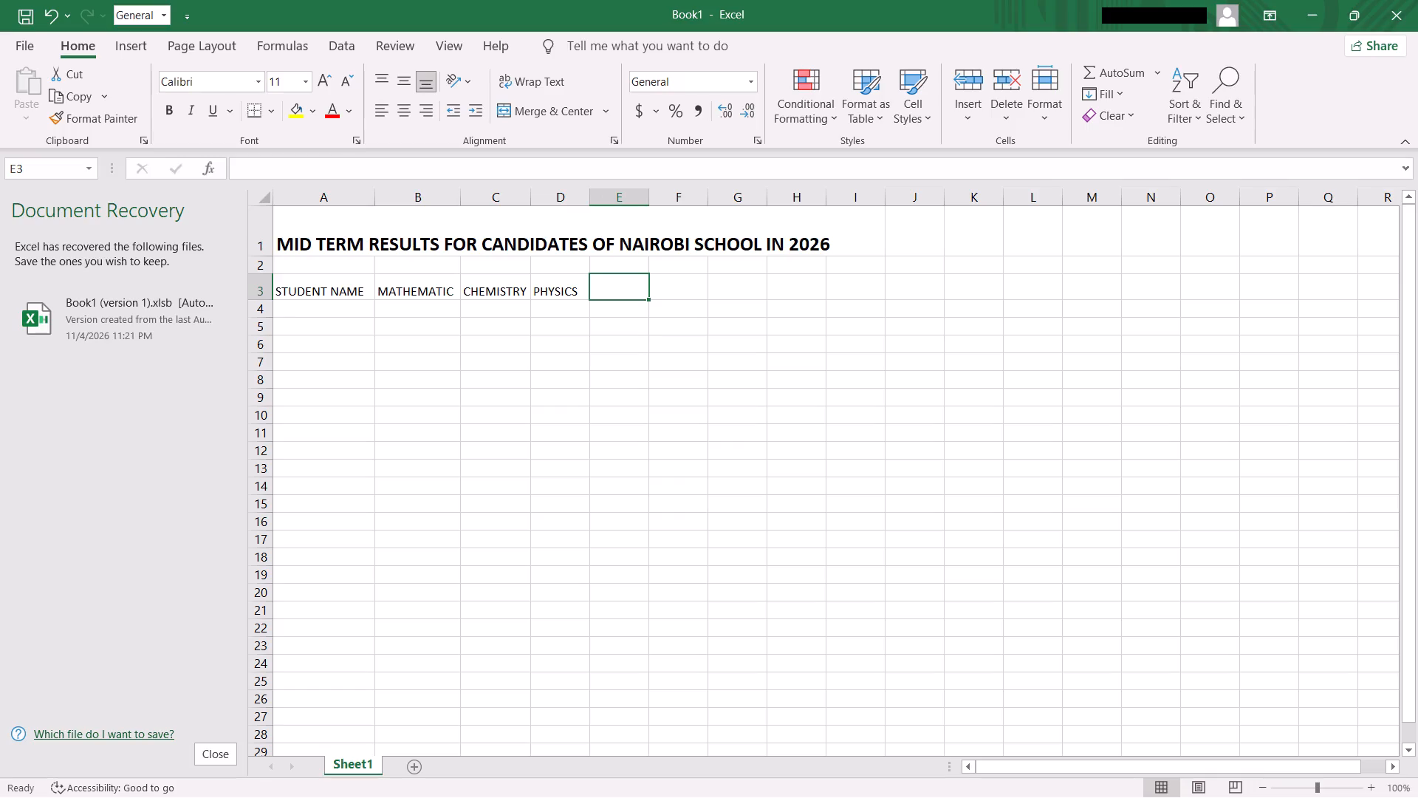
type("EN")
type("GLI")
type("SH")
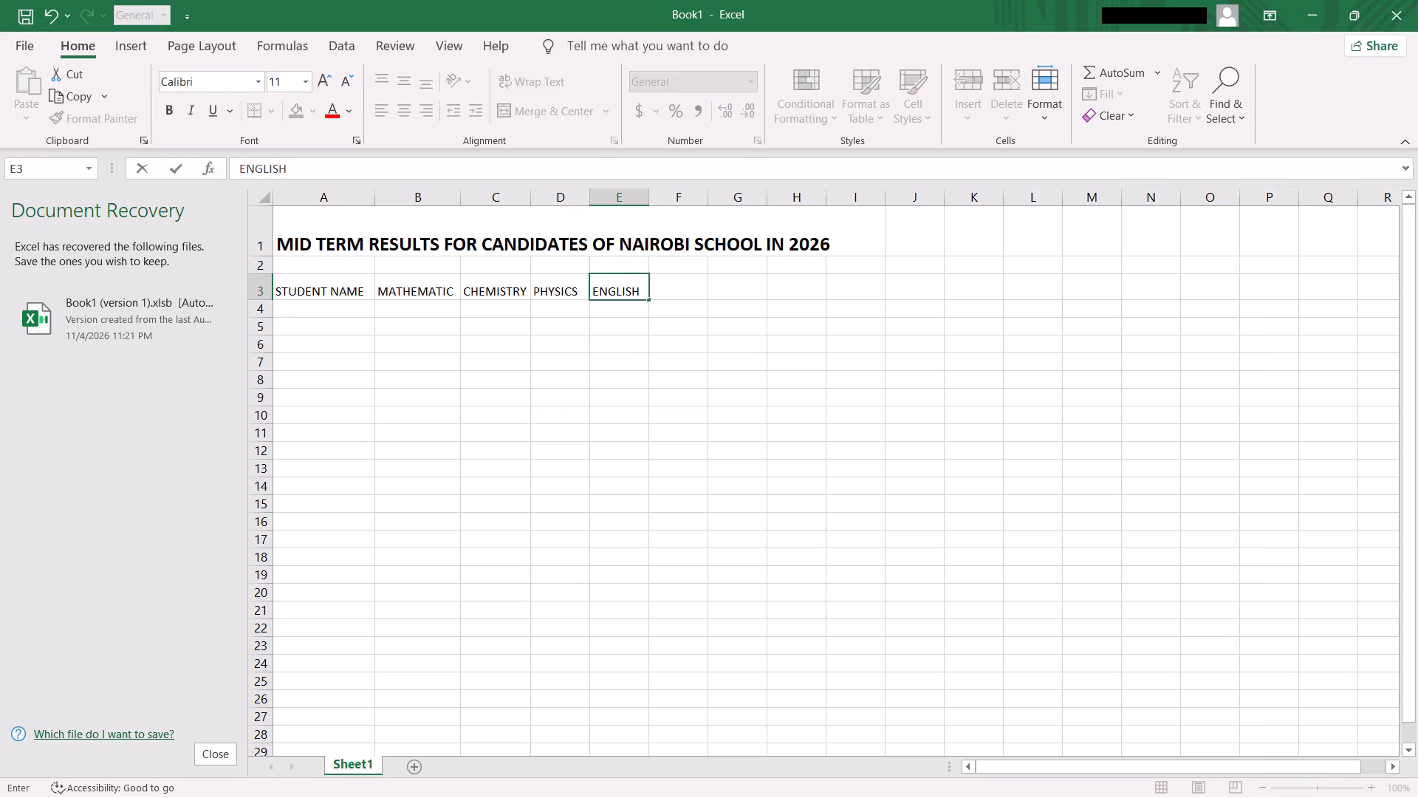
Enter the column header "KISWAHILI" in cell F3 and widen column F slightly, to about 8.44, to fit it.
left_click(678, 287)
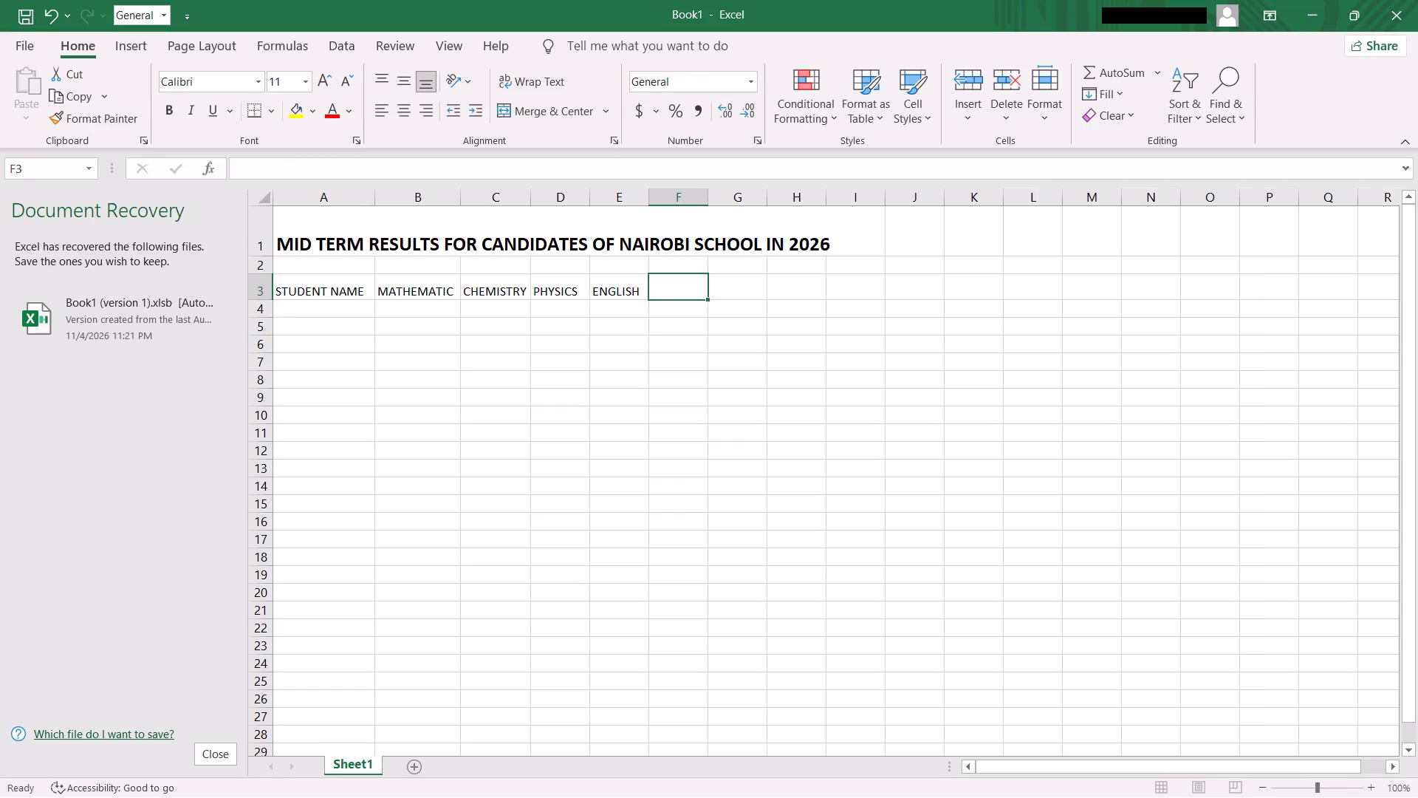
type("KI")
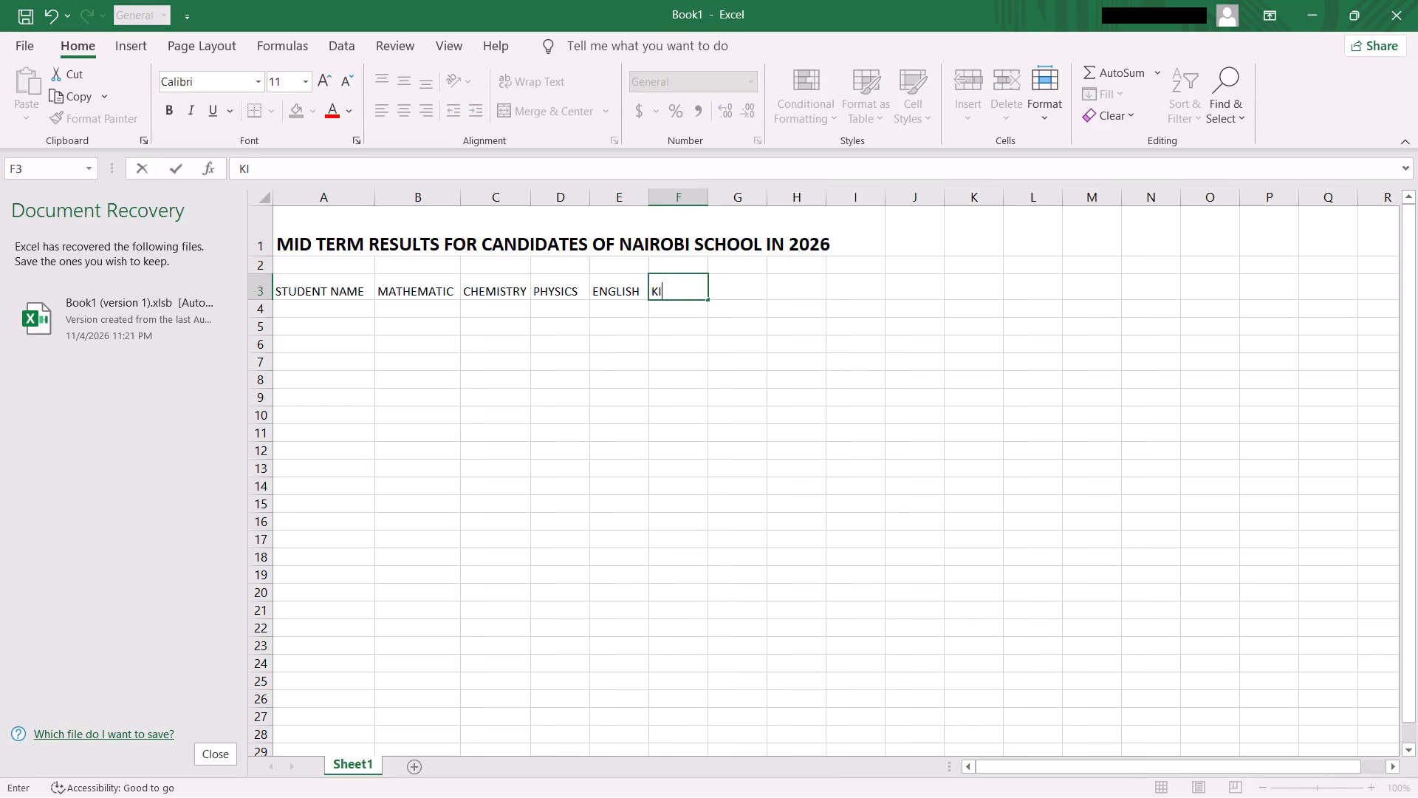
type("SA")
key("BackSpace")
type("WA")
type("HILI")
left_click(726, 287)
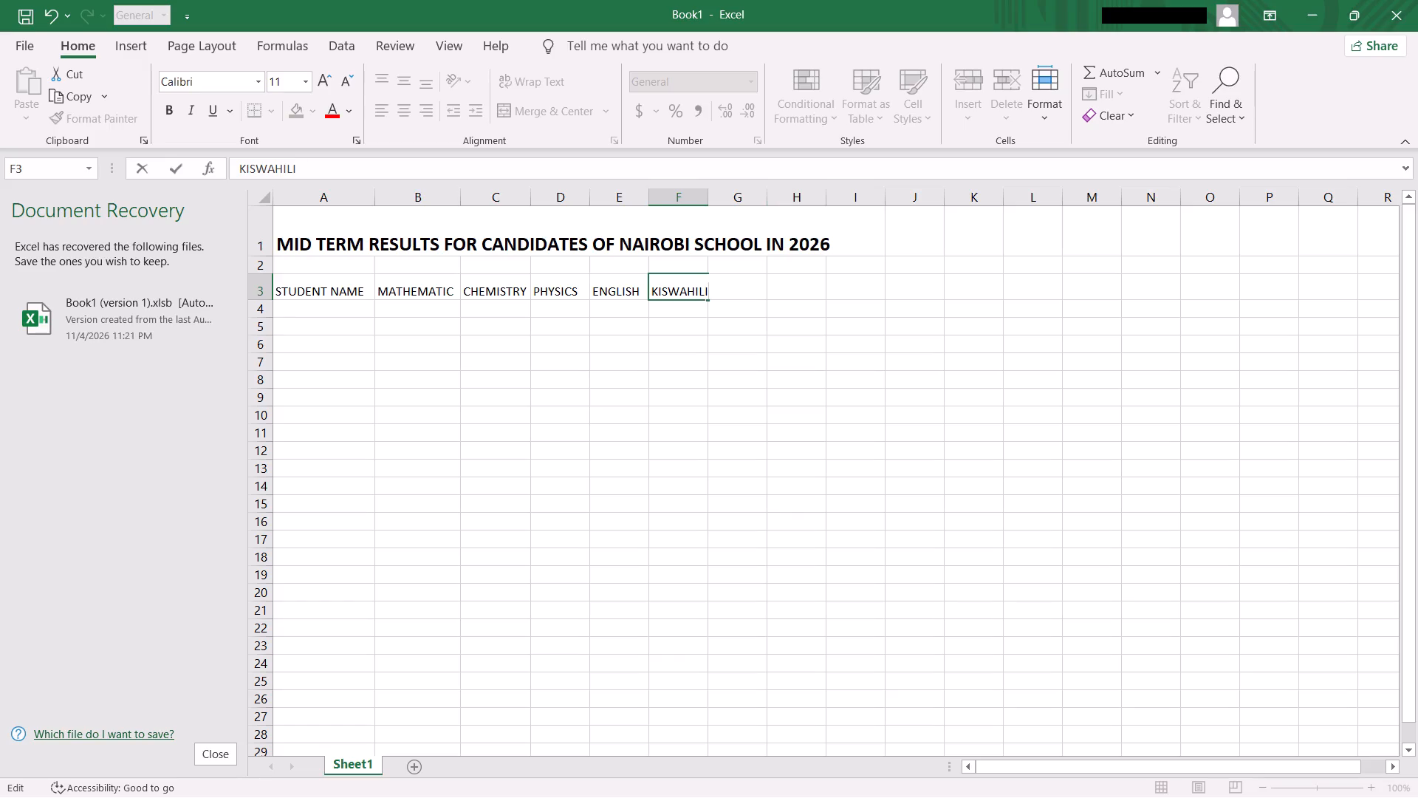
left_click(740, 287)
left_click(740, 287)
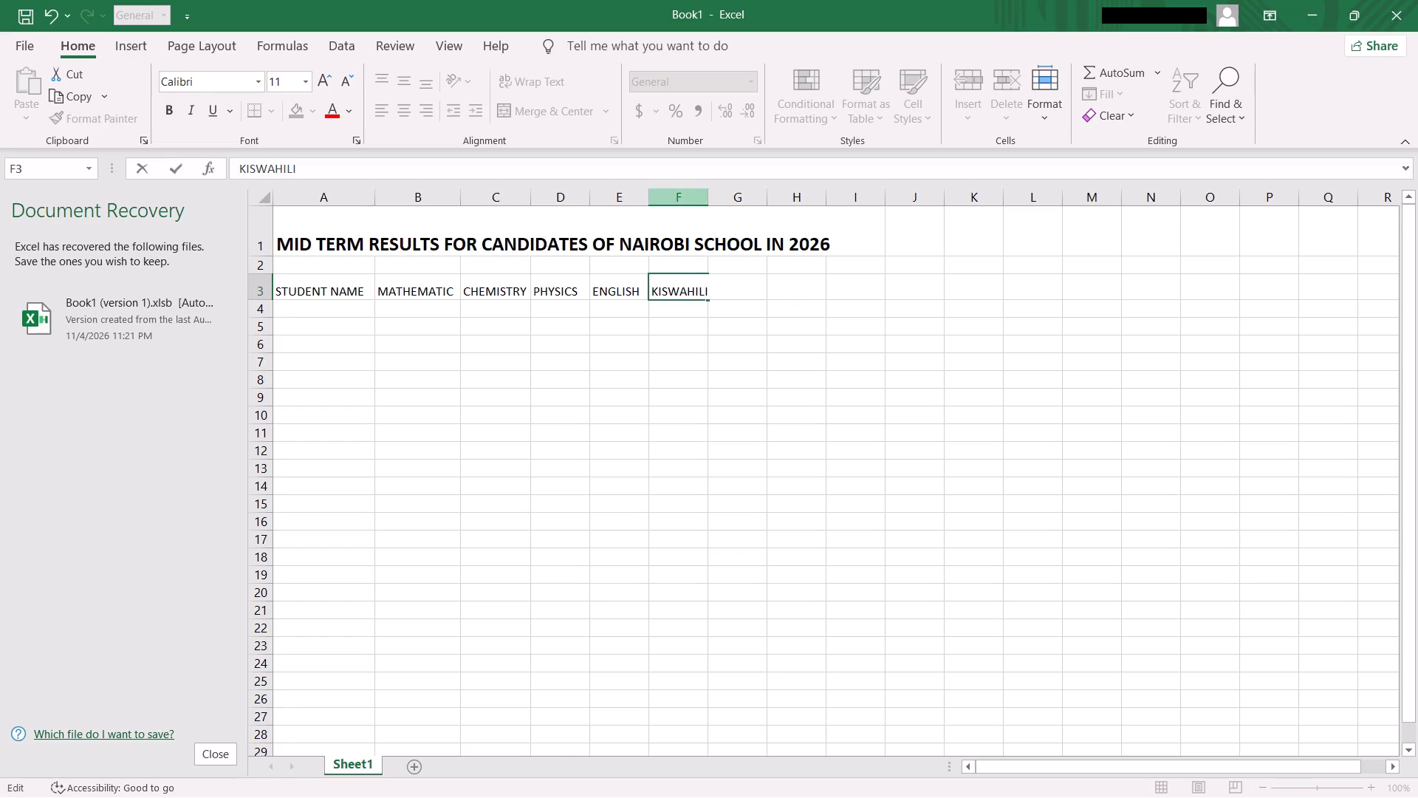
left_click(691, 309)
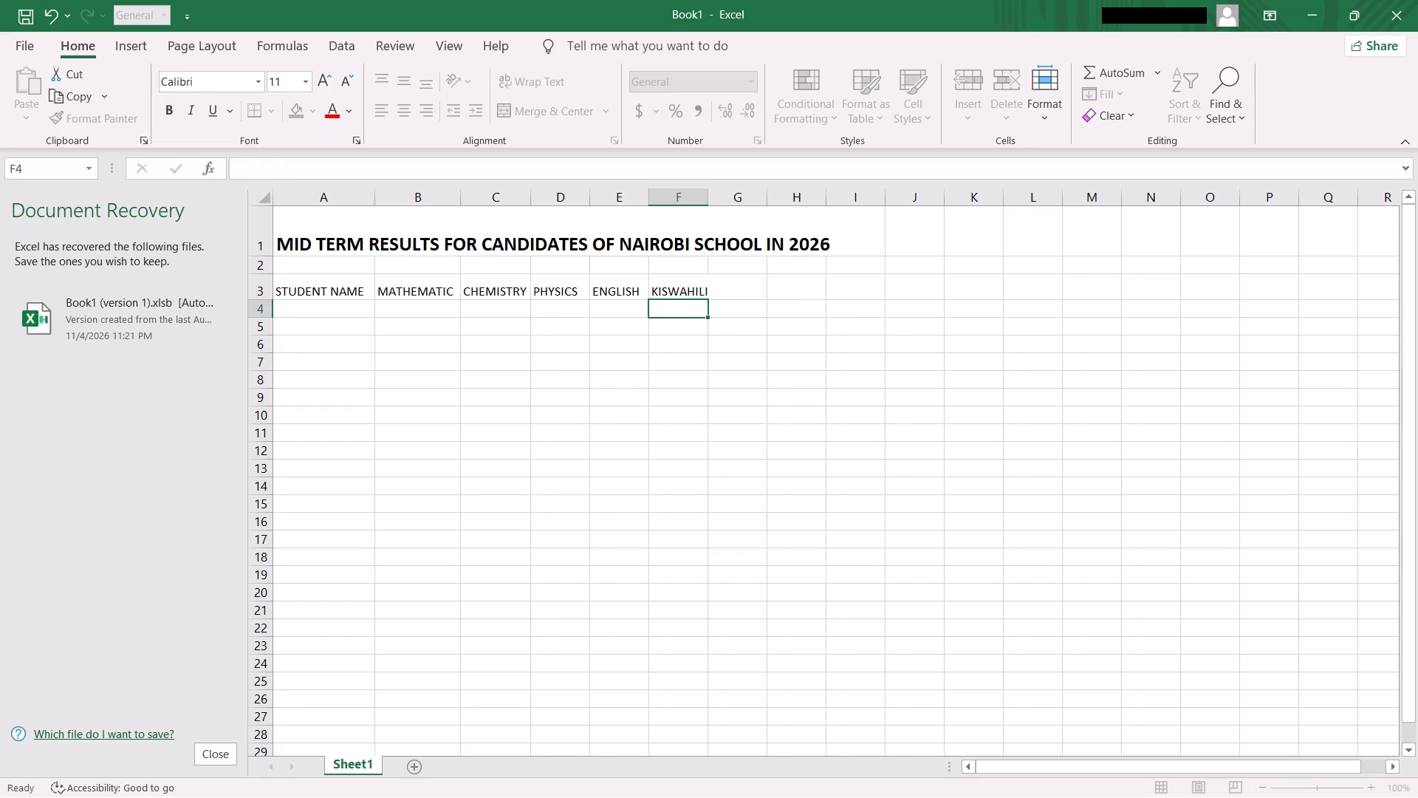
left_click(708, 203)
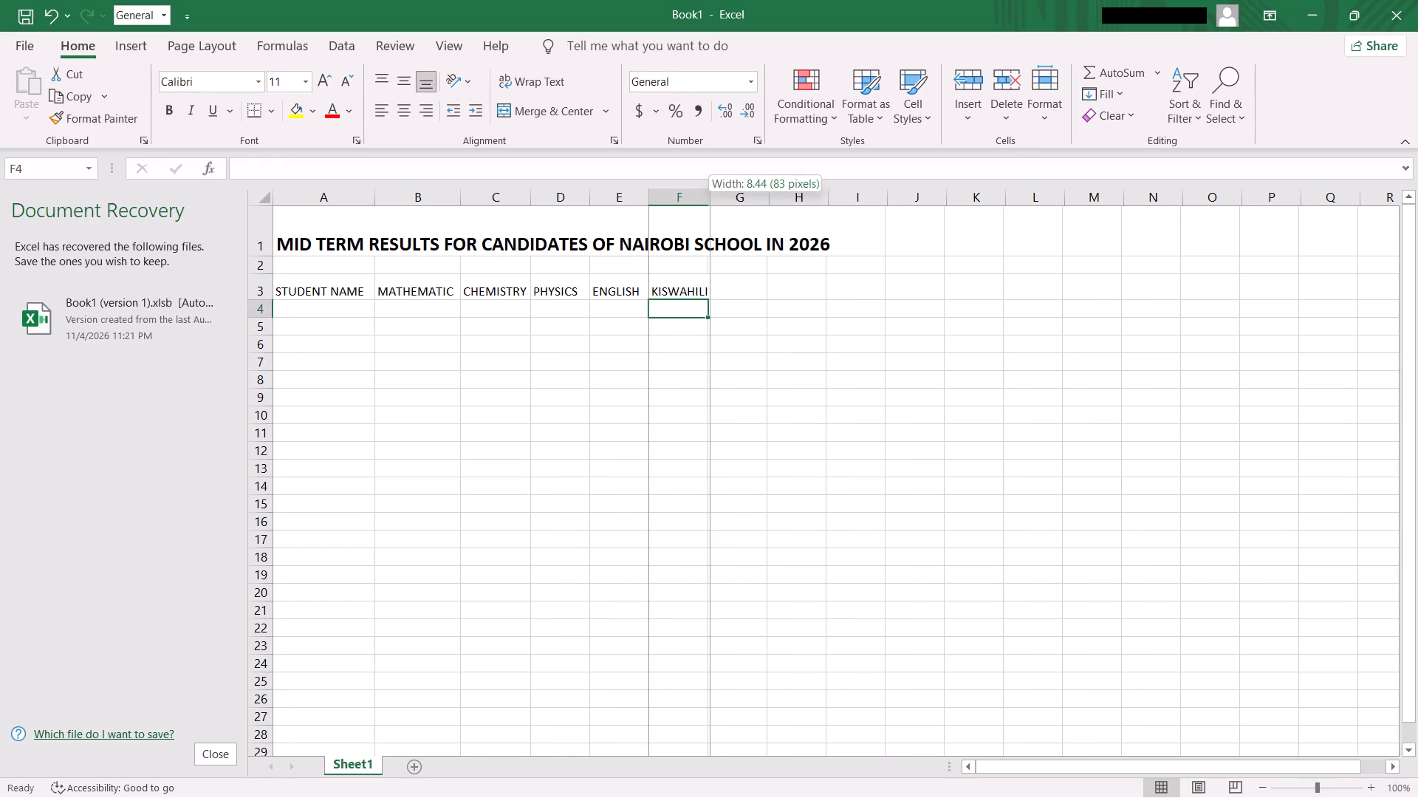
Enter the column header "TOTAL MARKS" in cell G3 and widen column G just enough to fit it.
left_click(738, 284)
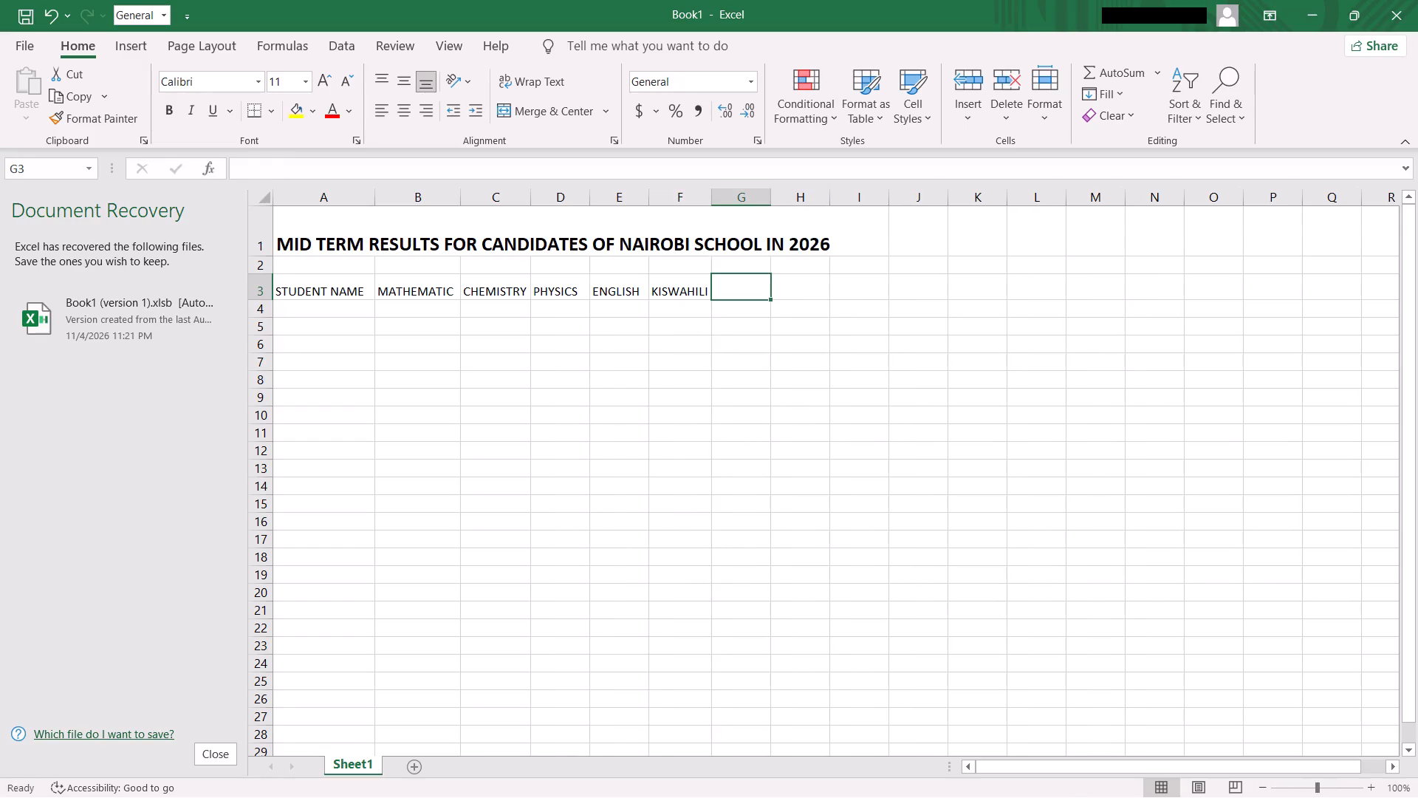
type("TO")
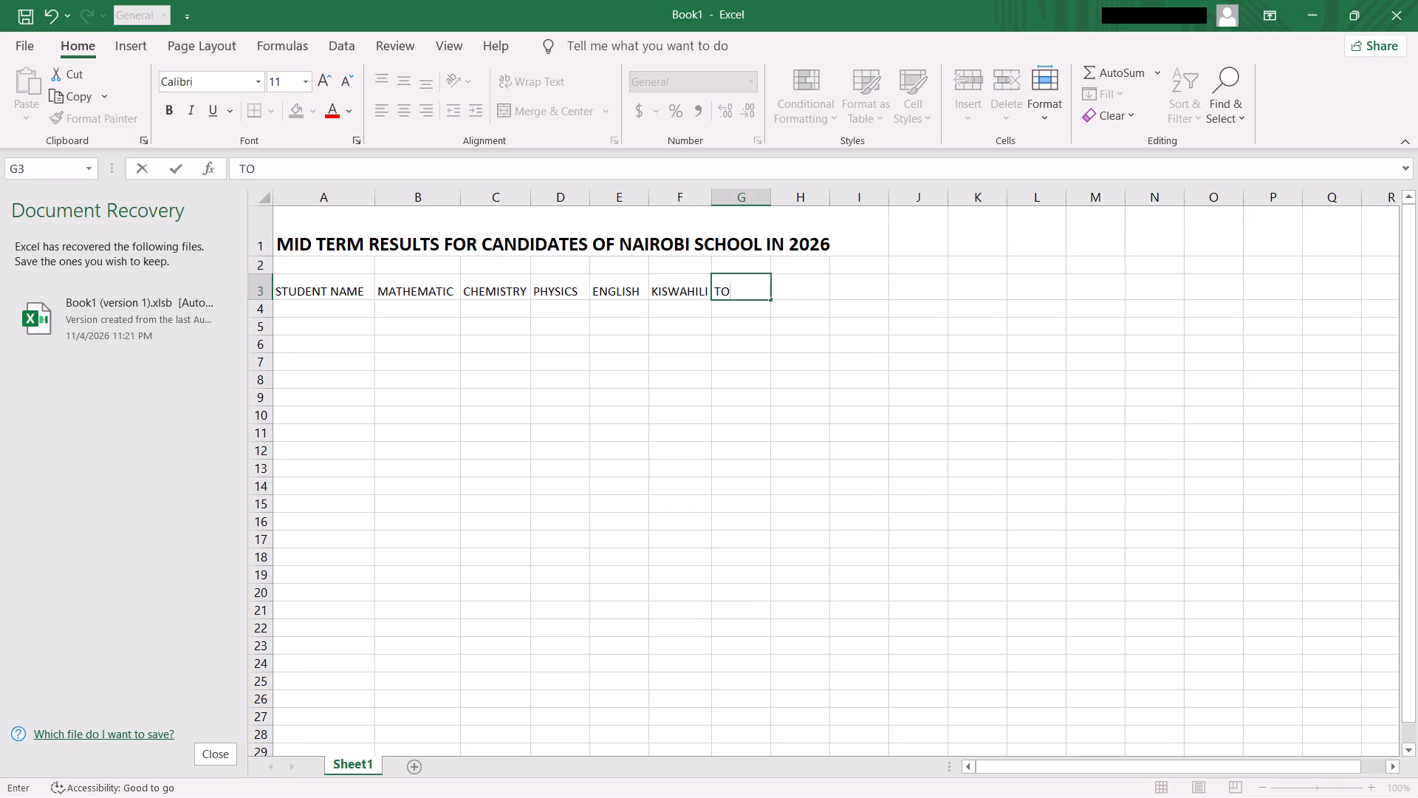
key("t")
type("AL")
key("space")
type("MARKS")
key("Return")
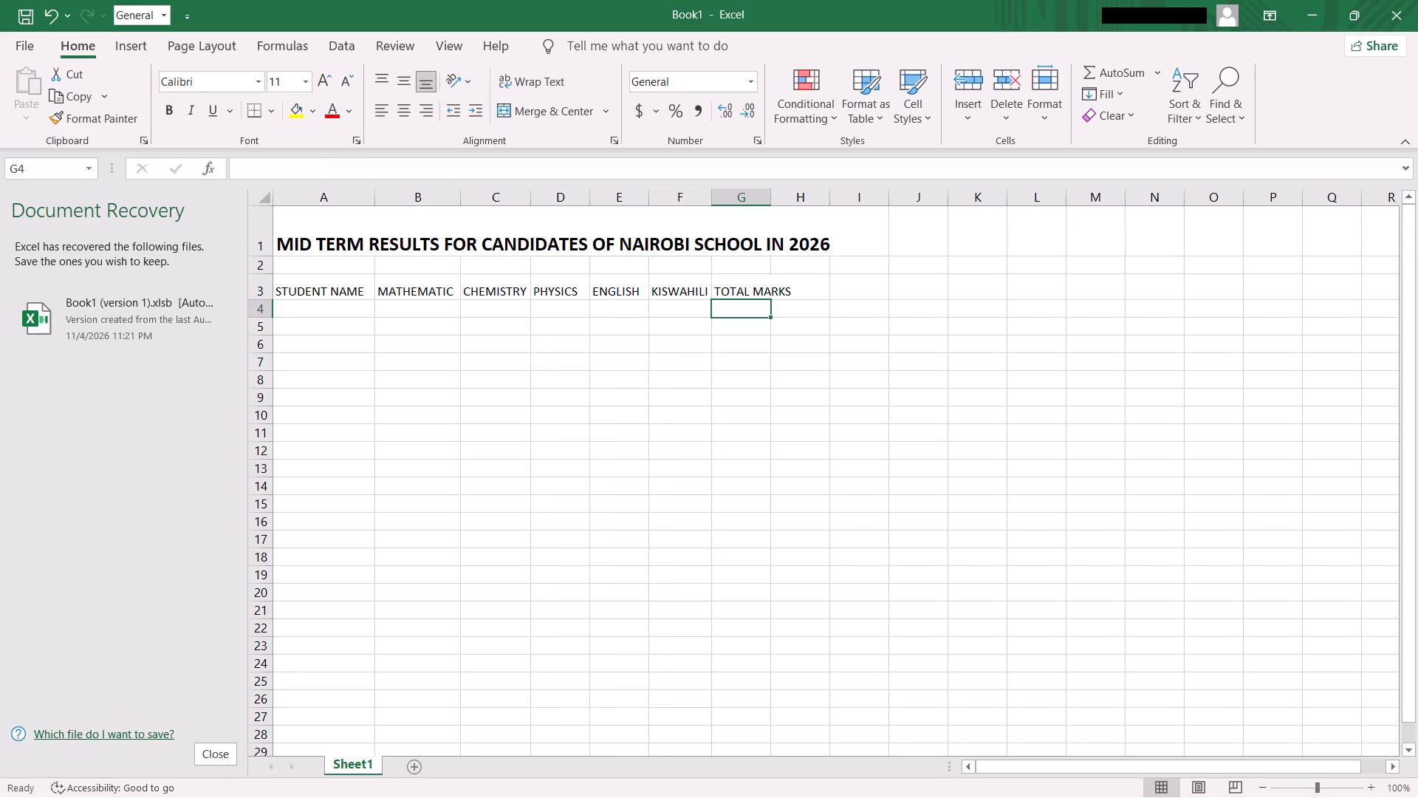
left_click(768, 264)
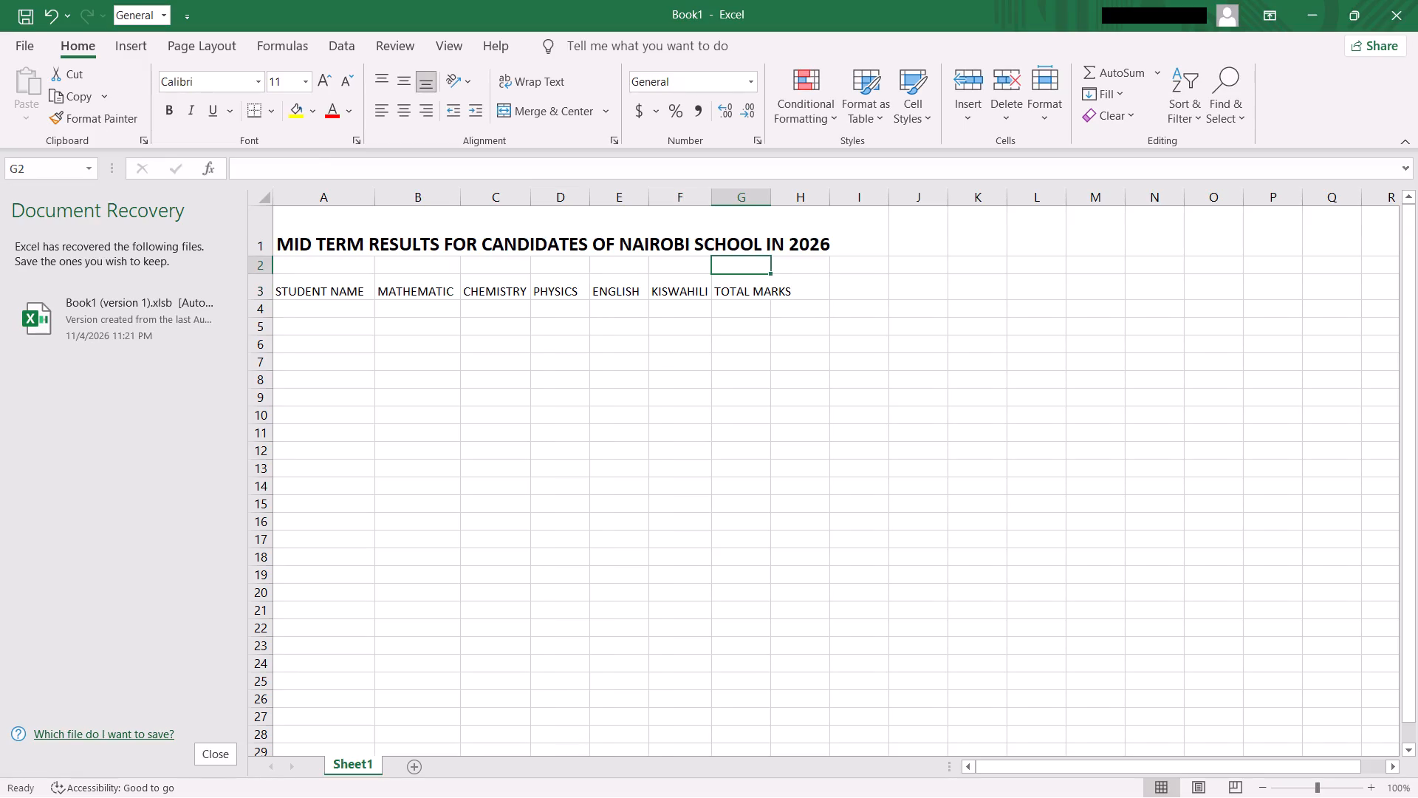
left_click_drag(770, 205, 786, 205)
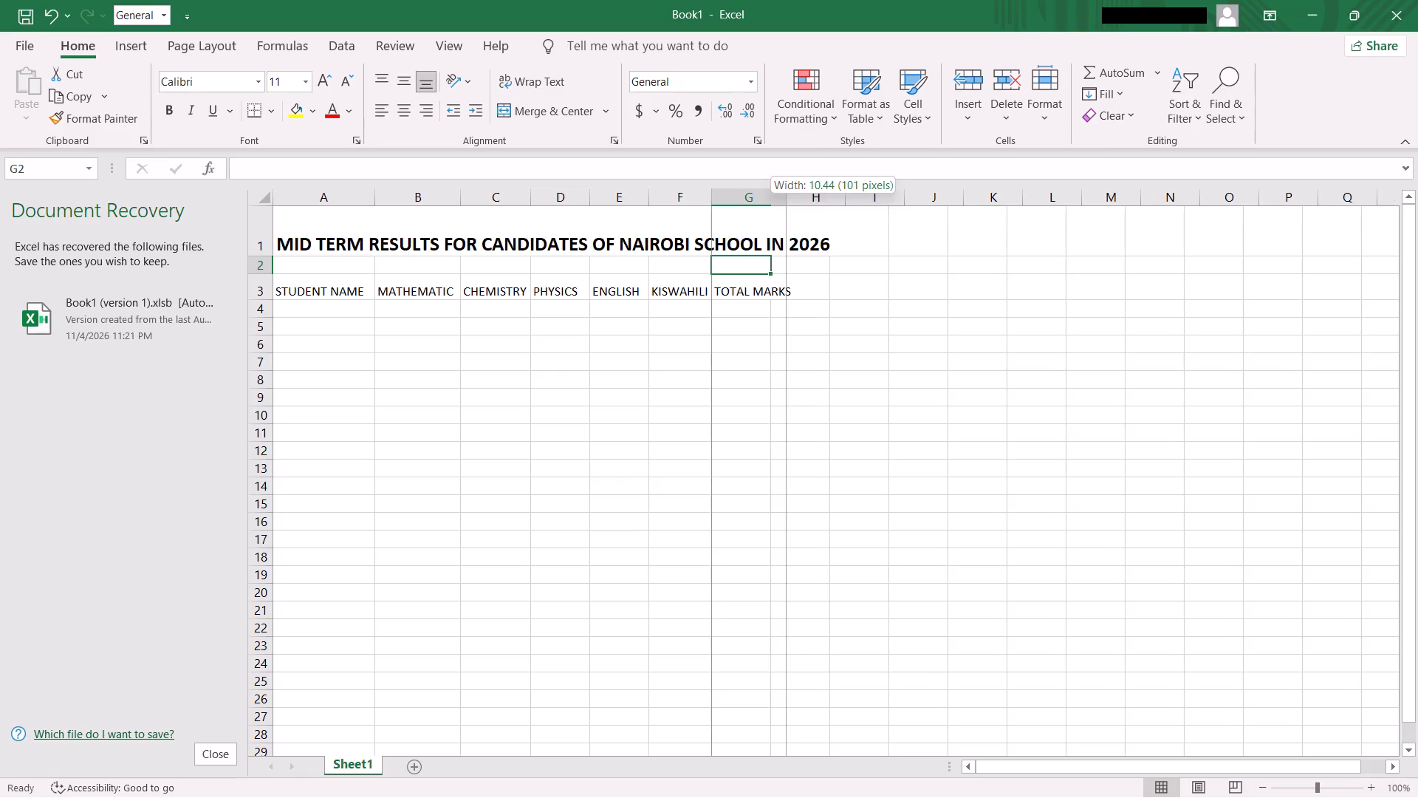
left_click_drag(786, 205, 797, 205)
Widen column H to about the width of column G and enter the column header "AVERAGE%" in cell H3.
left_click(816, 284)
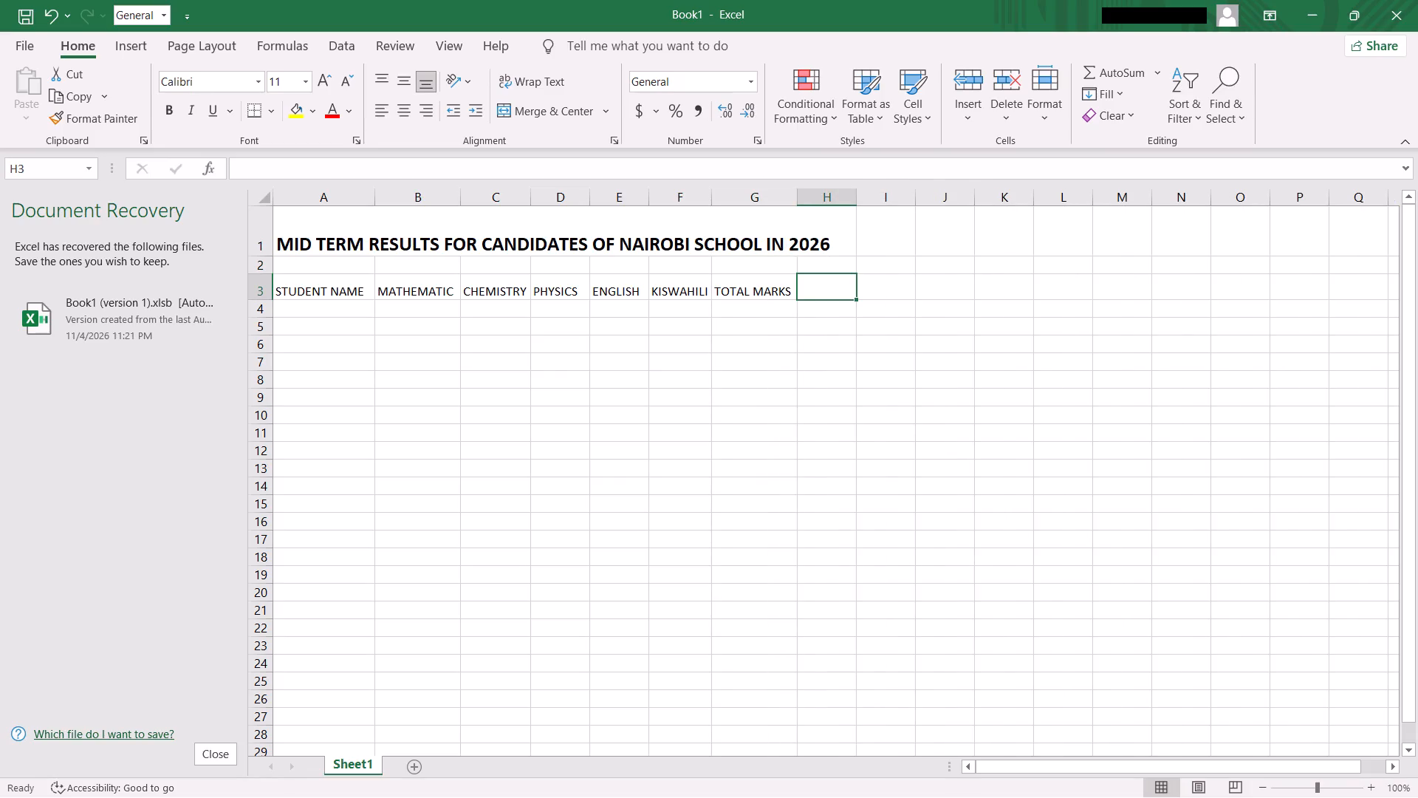
left_click_drag(857, 202, 881, 202)
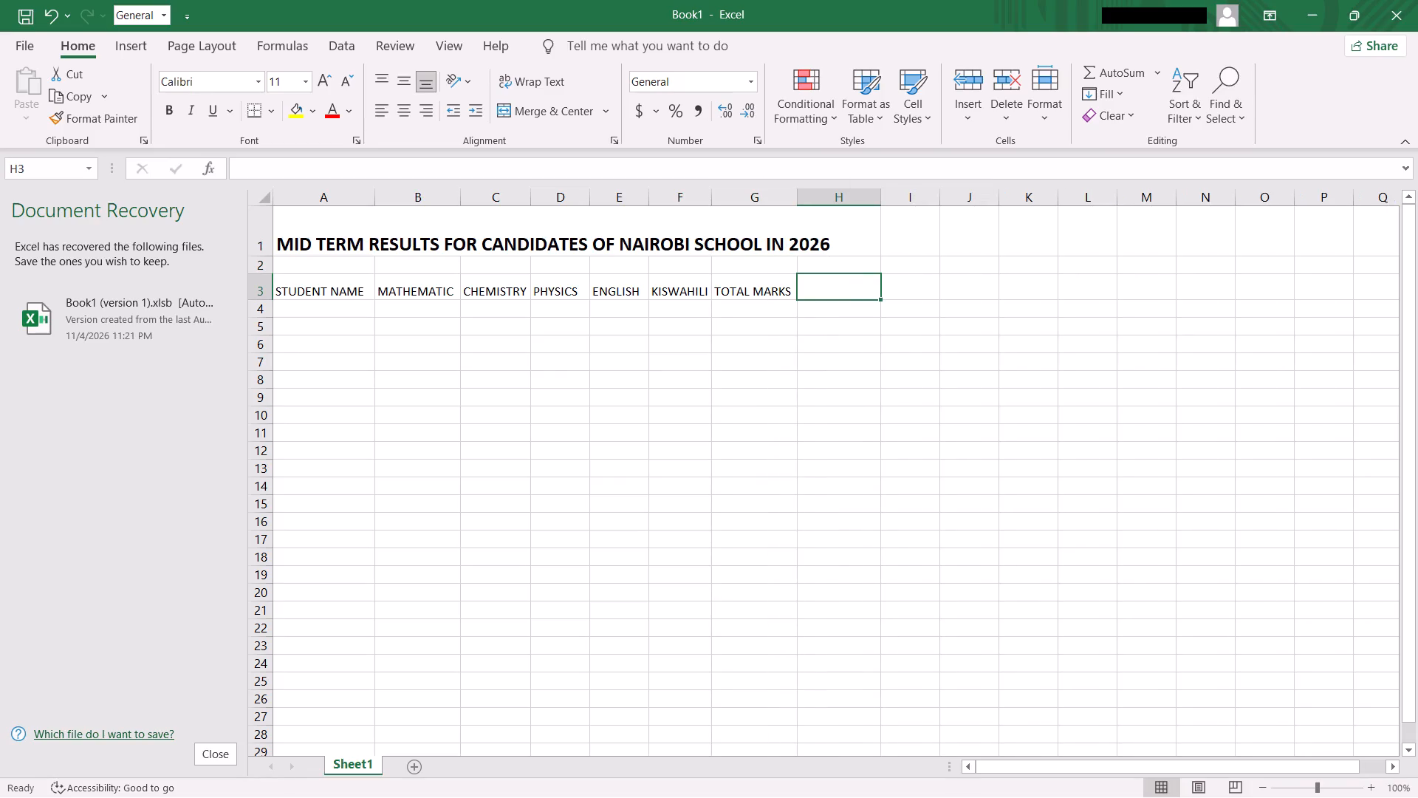
left_click(822, 285)
type("AV")
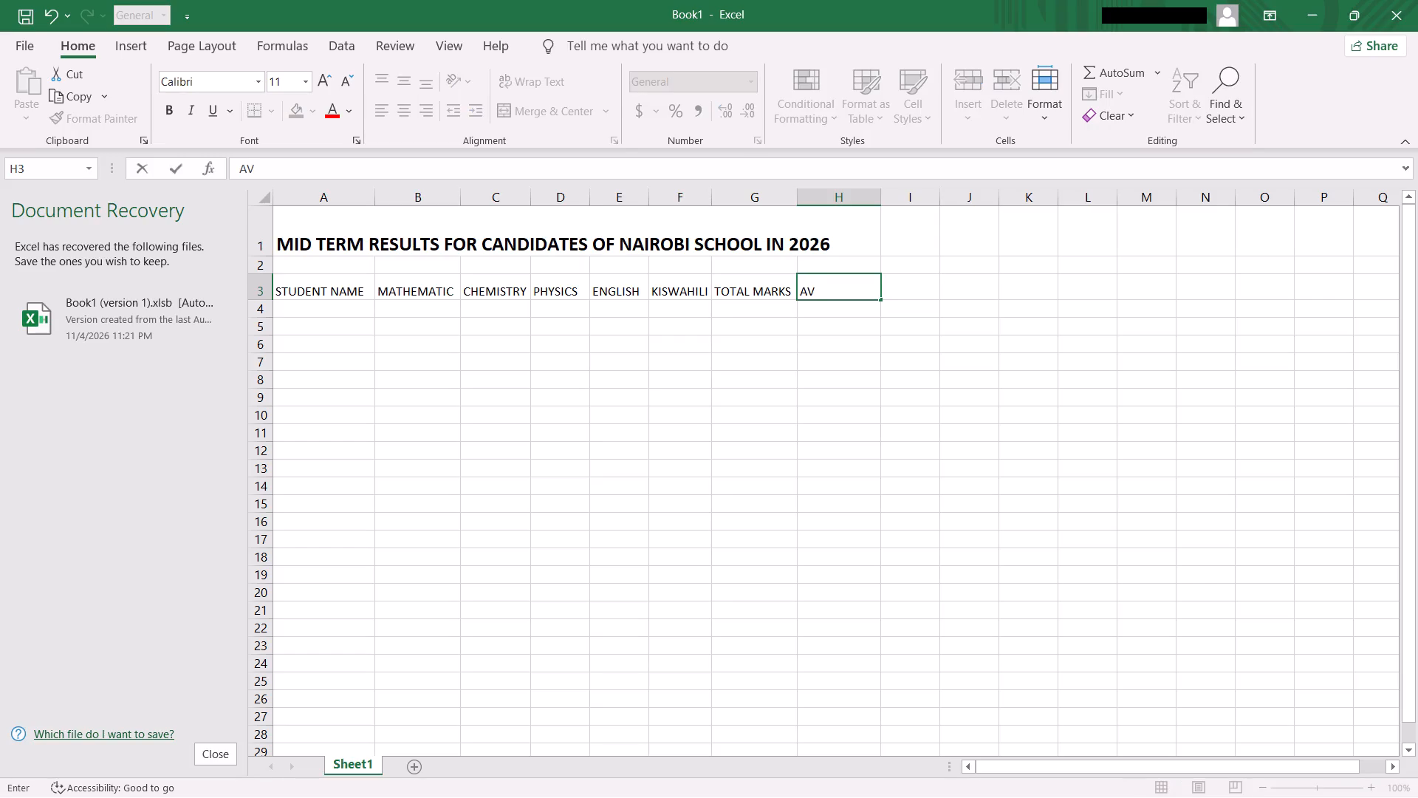
type("ERAGE")
key("shift+percent")
Enter the column headers "GRADES" in cell I3 and "RANK" in cell J3.
left_click(894, 284)
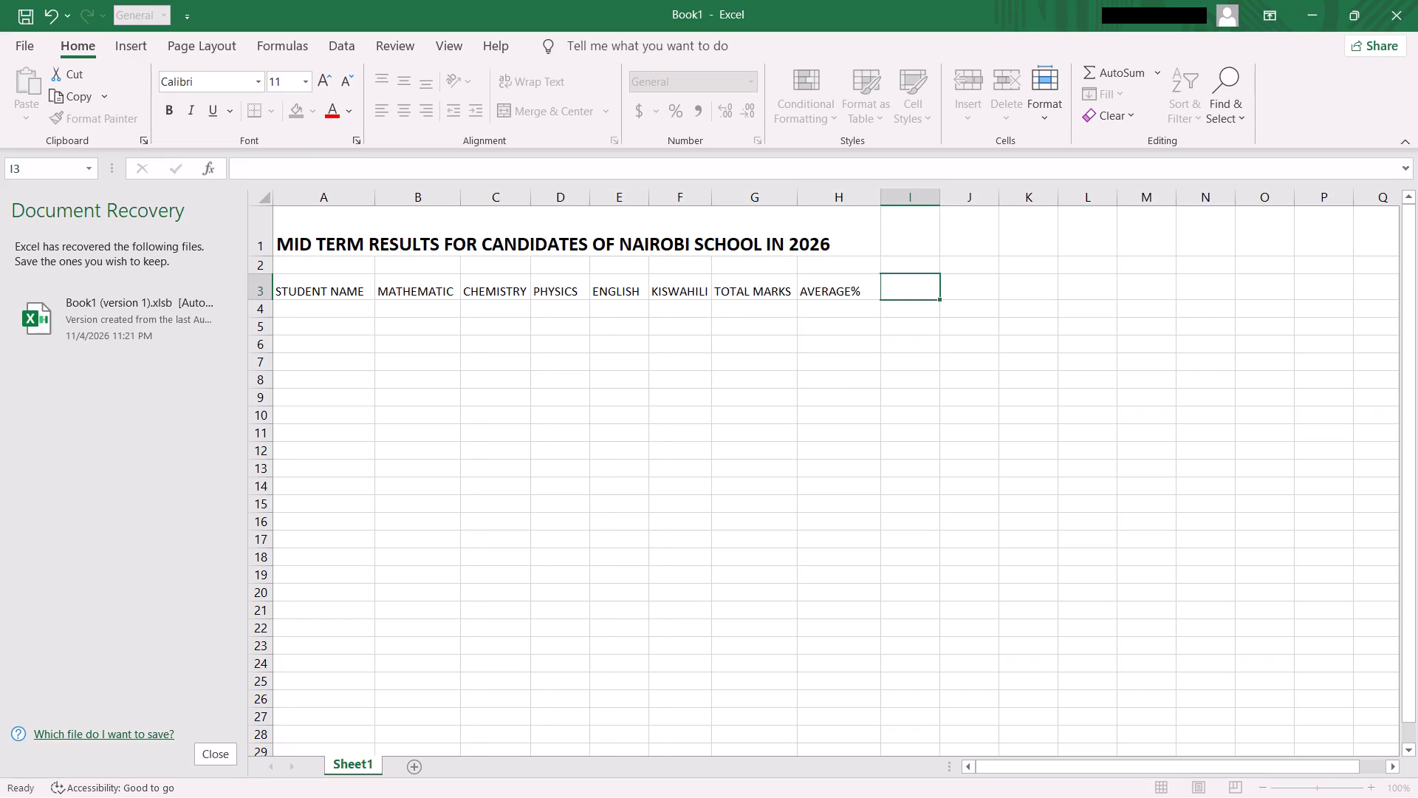
type("GR")
type("ADES")
left_click(980, 290)
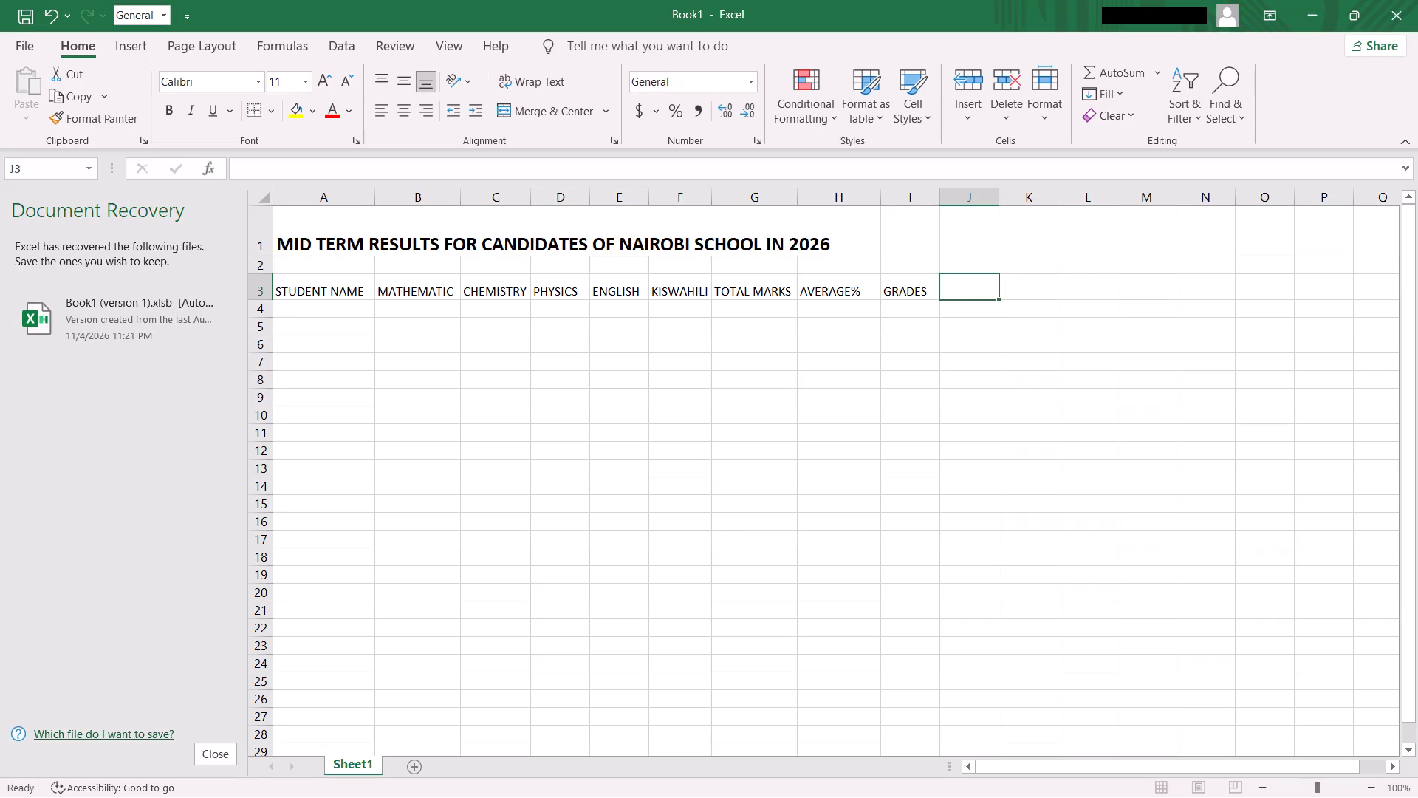
type("RANK")
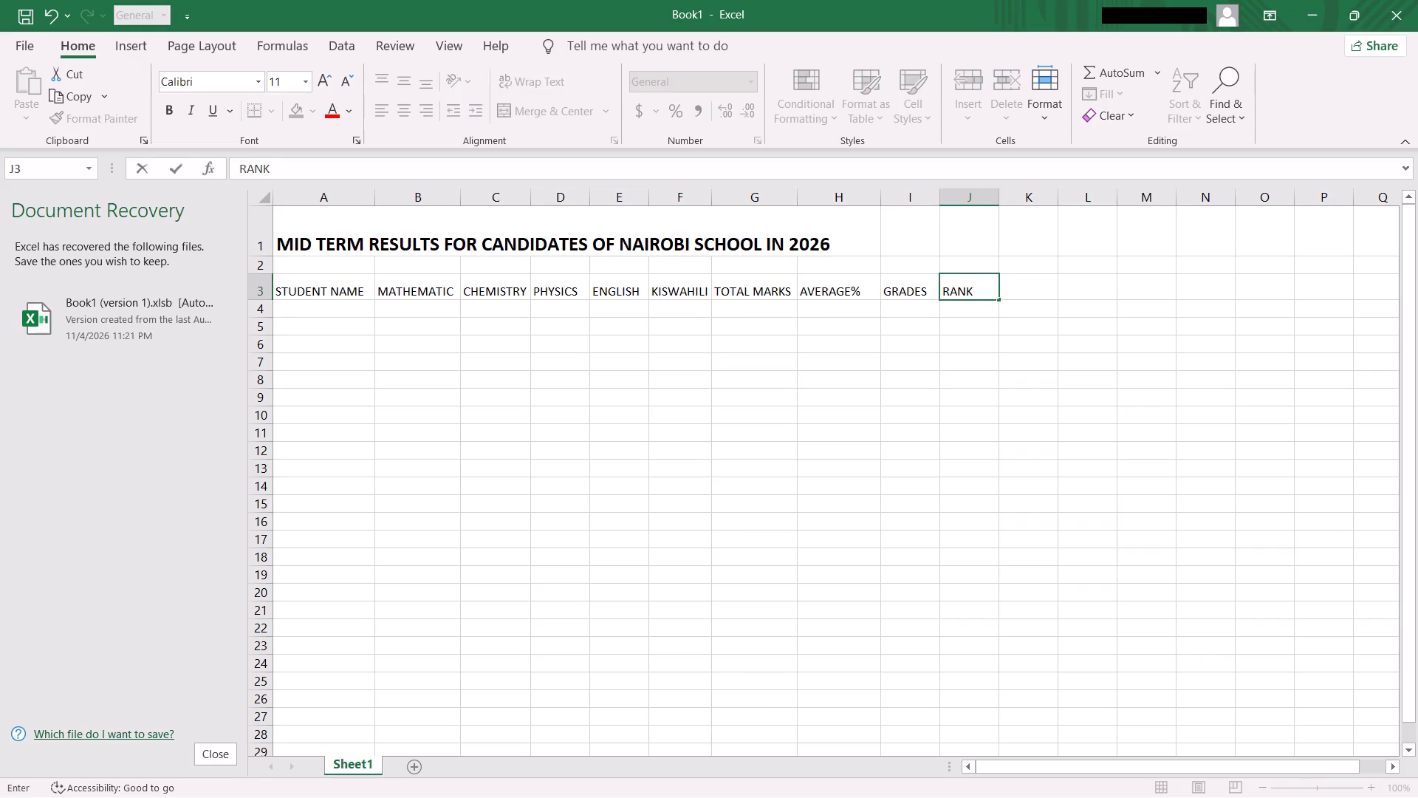
left_click(361, 314)
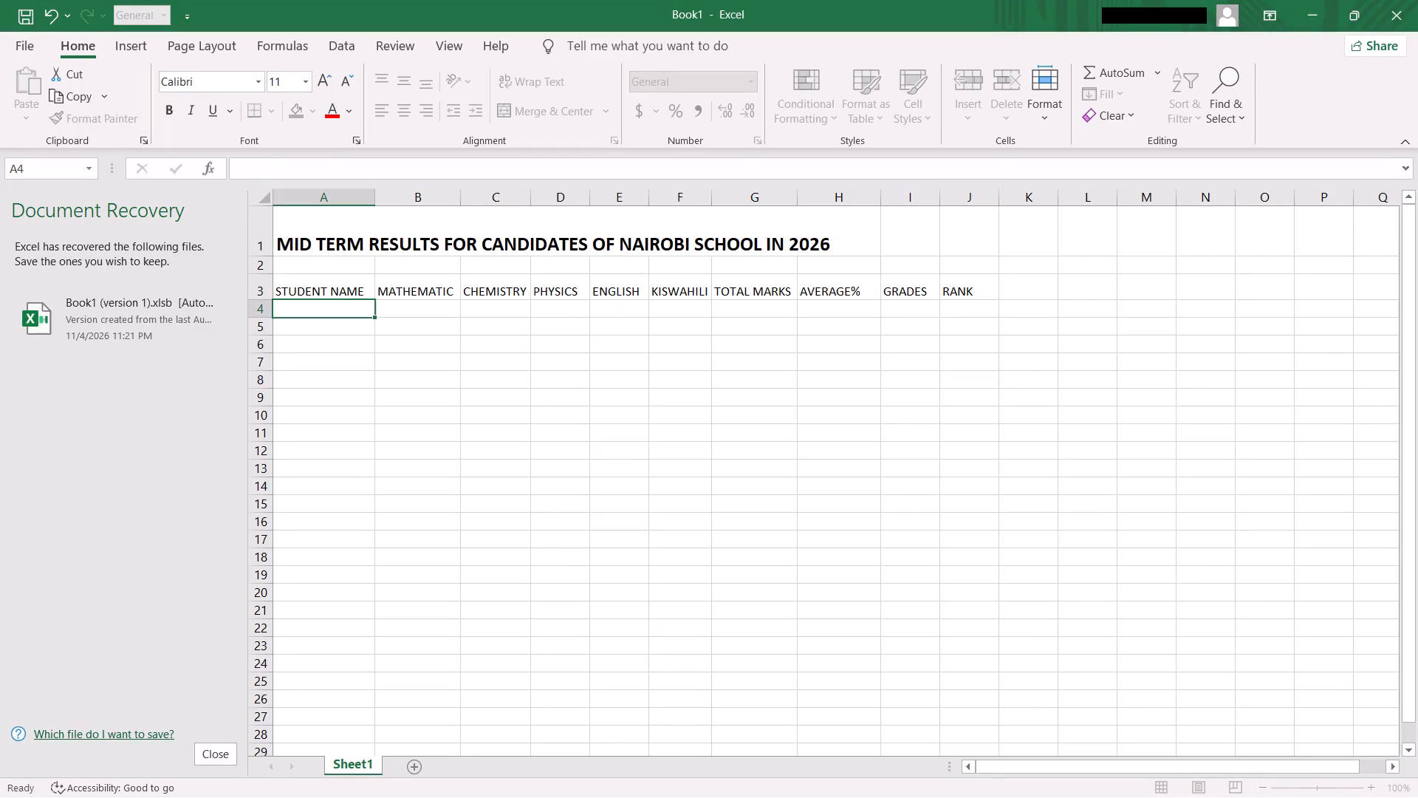
Fill the STUDENT NAME header cell with the theme green and the MATHEMATIC header cell with the lighter theme blue.
left_click(350, 293)
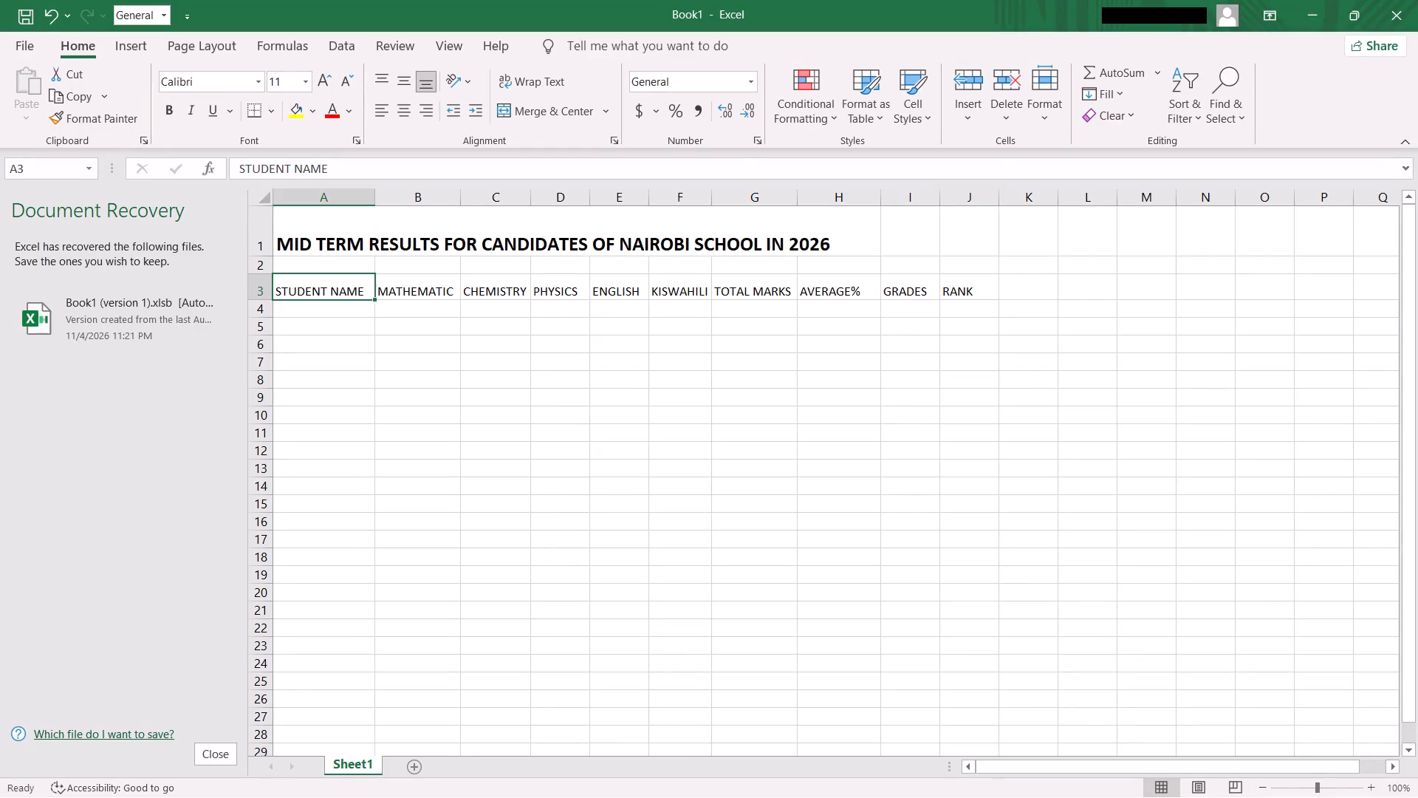
left_click(292, 111)
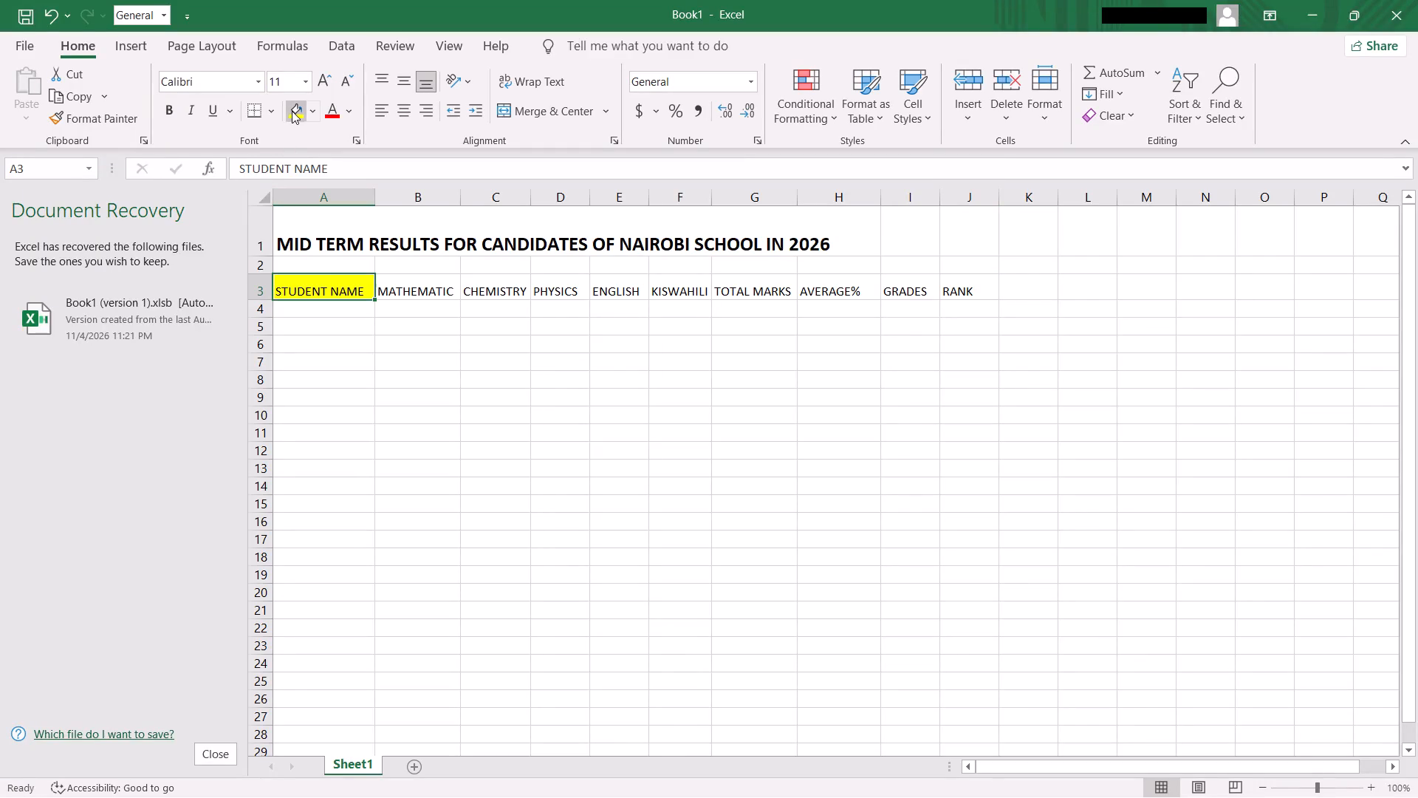
left_click(308, 108)
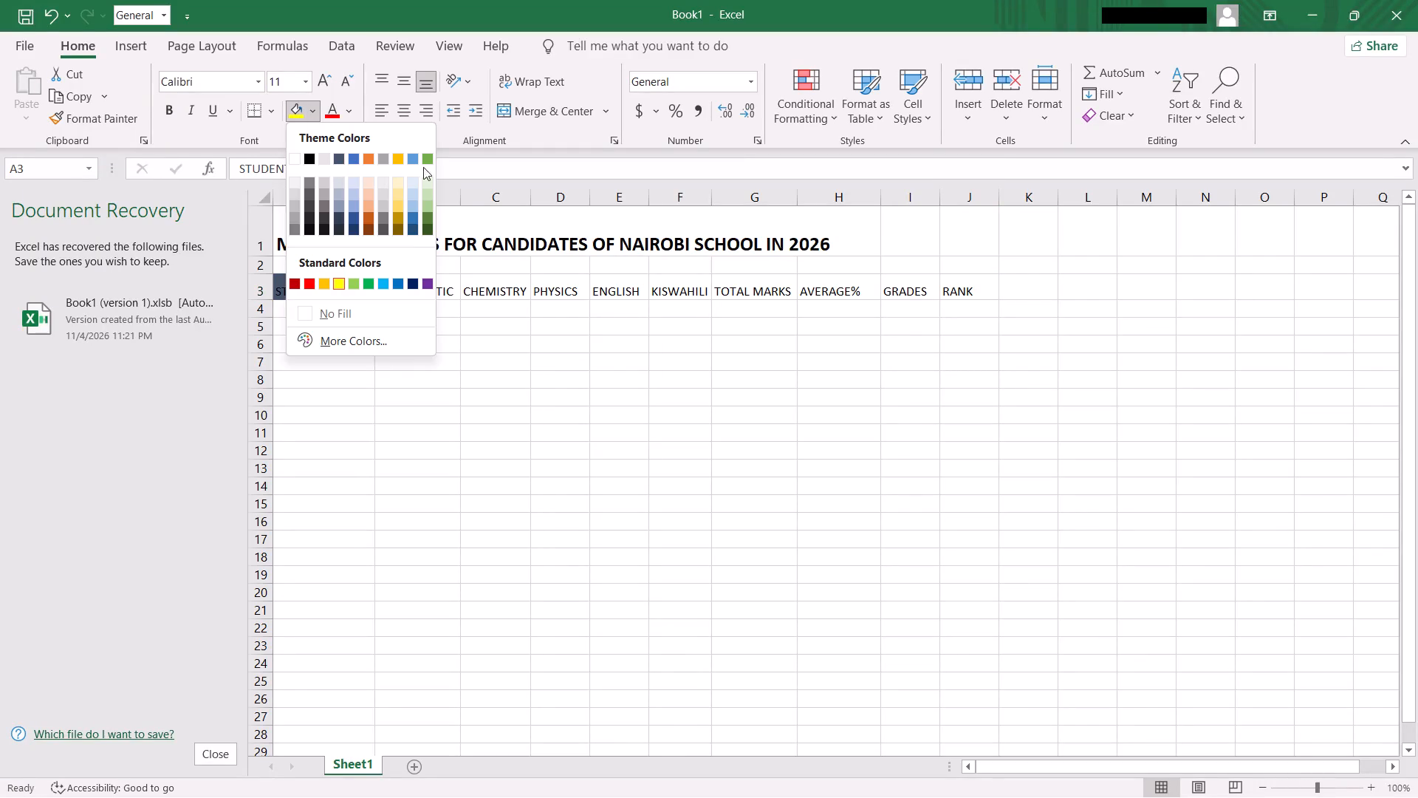
left_click(430, 158)
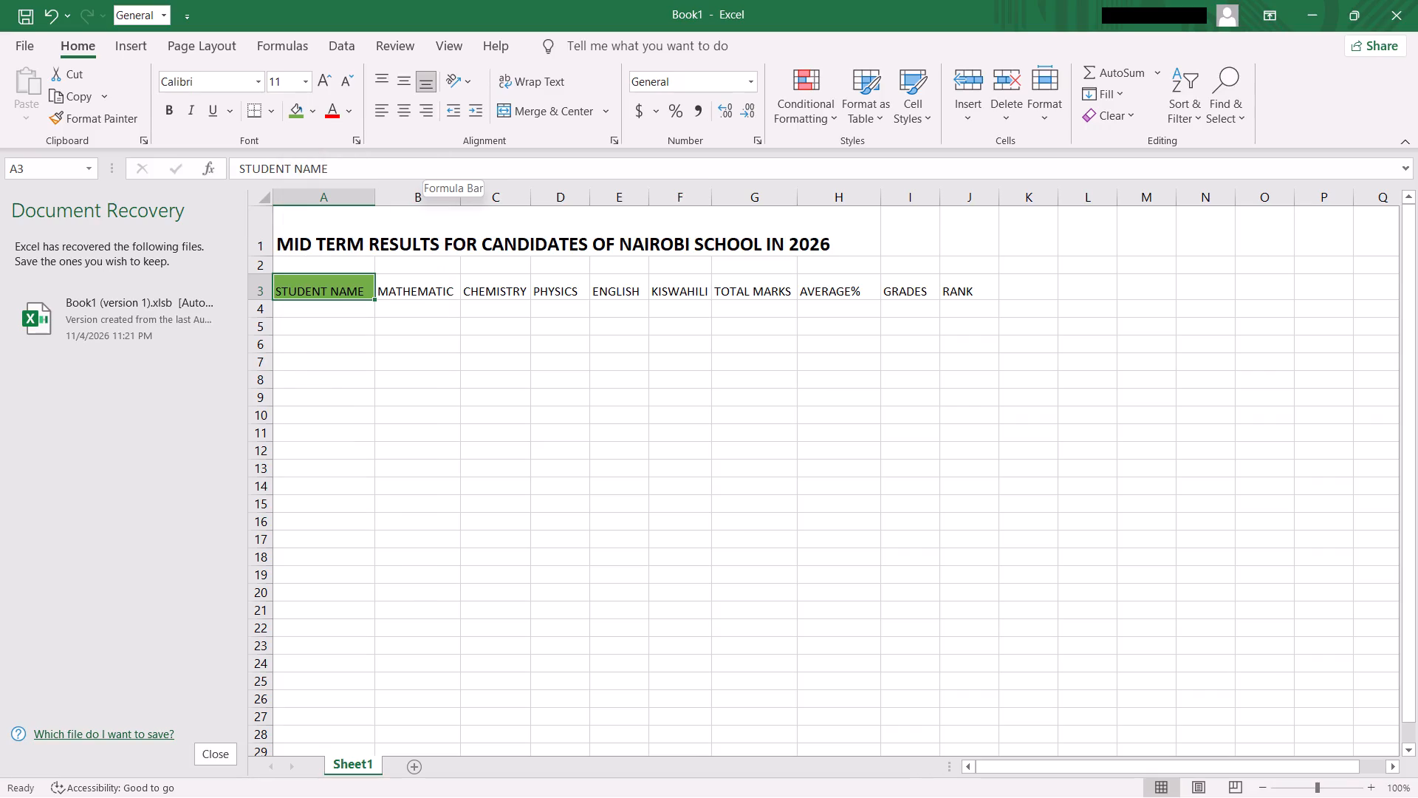
left_click(420, 288)
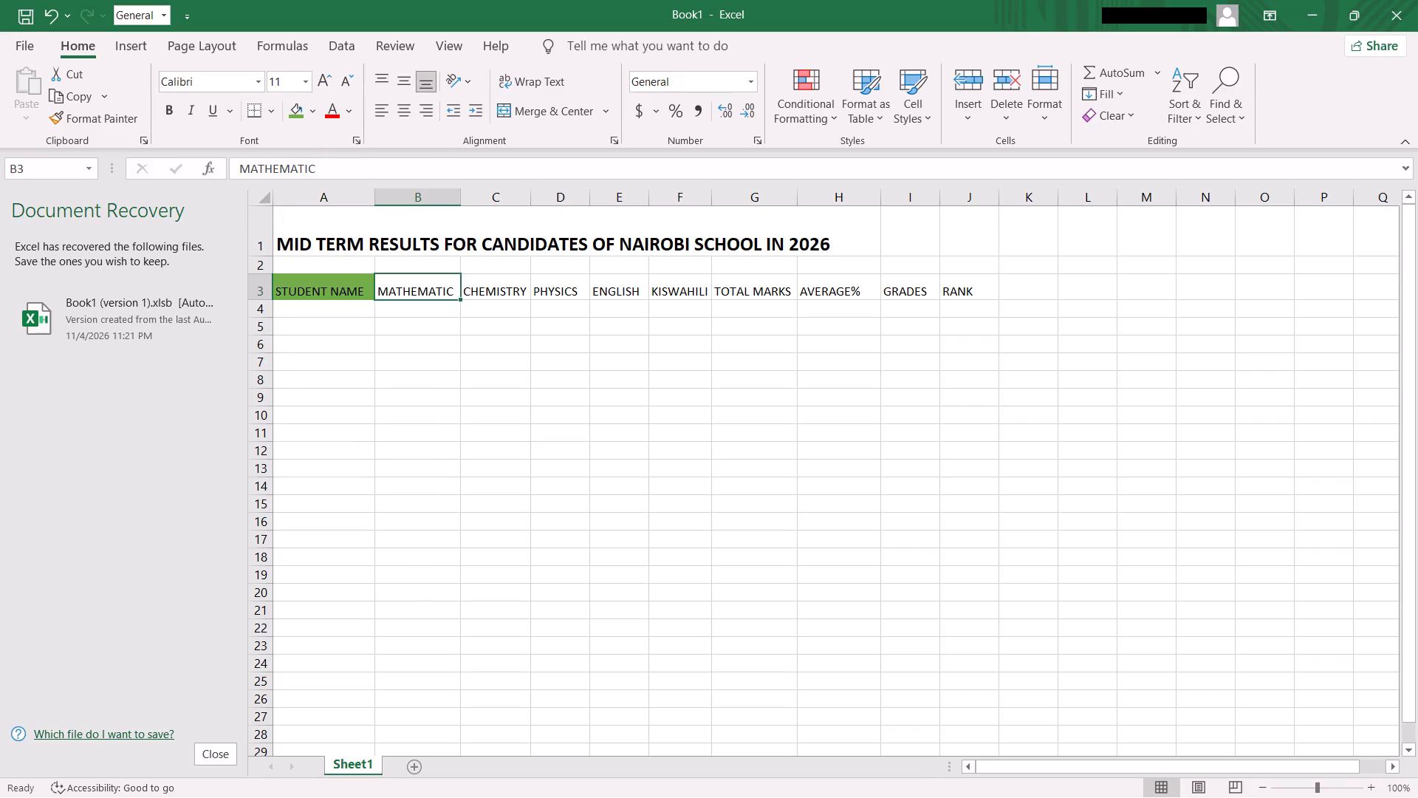
left_click(315, 115)
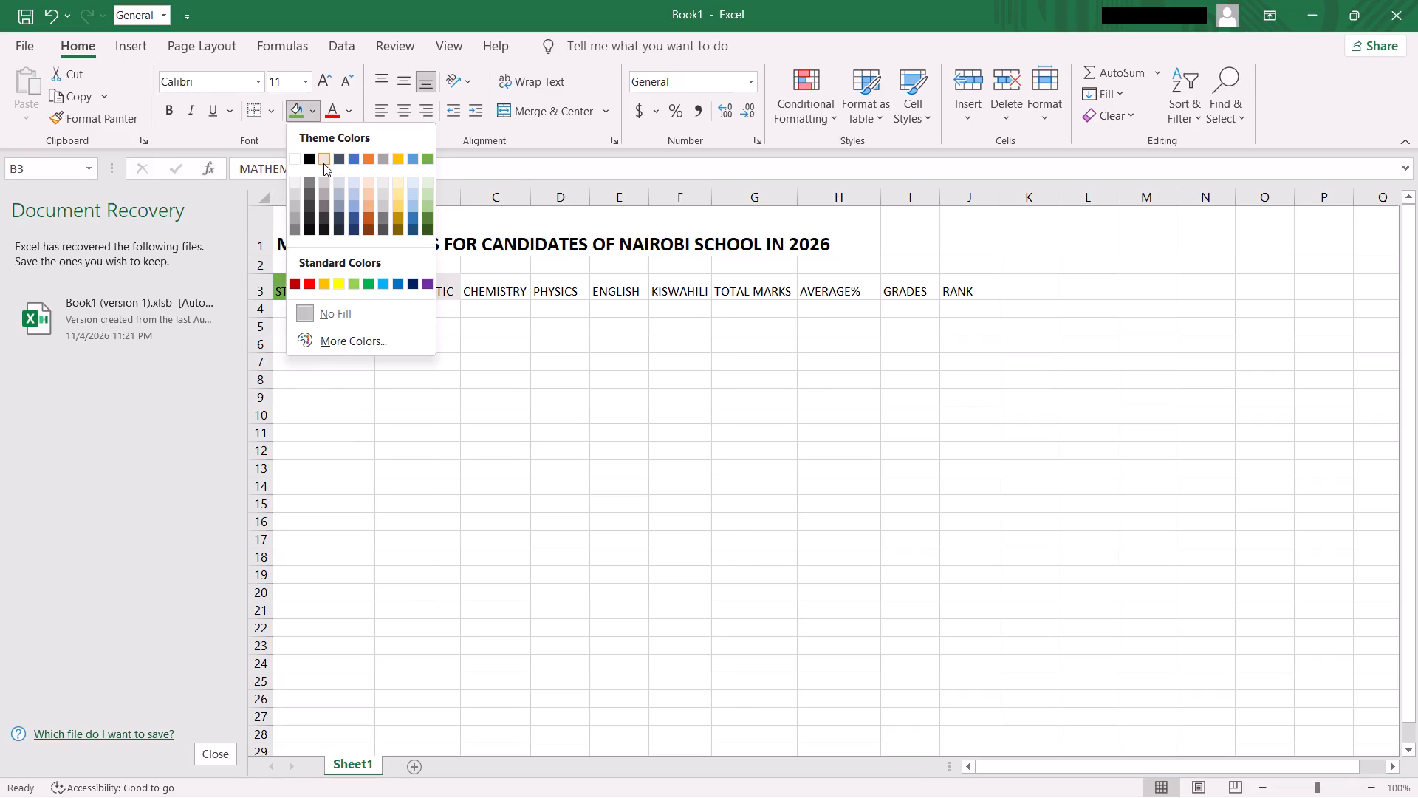
left_click(417, 157)
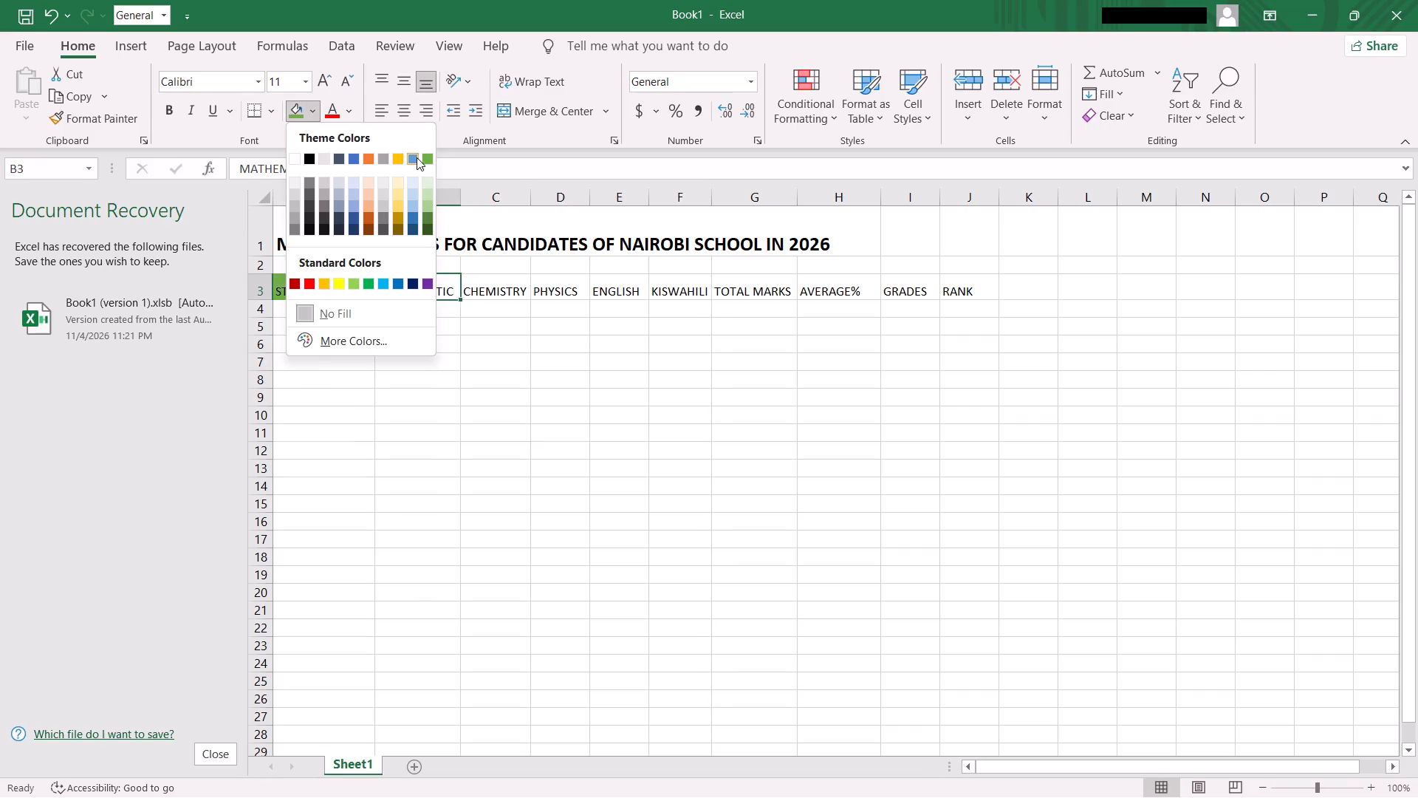
Fill the CHEMISTRY header cell with the standard orange and the PHYSICS header cell with the standard green.
left_click(501, 282)
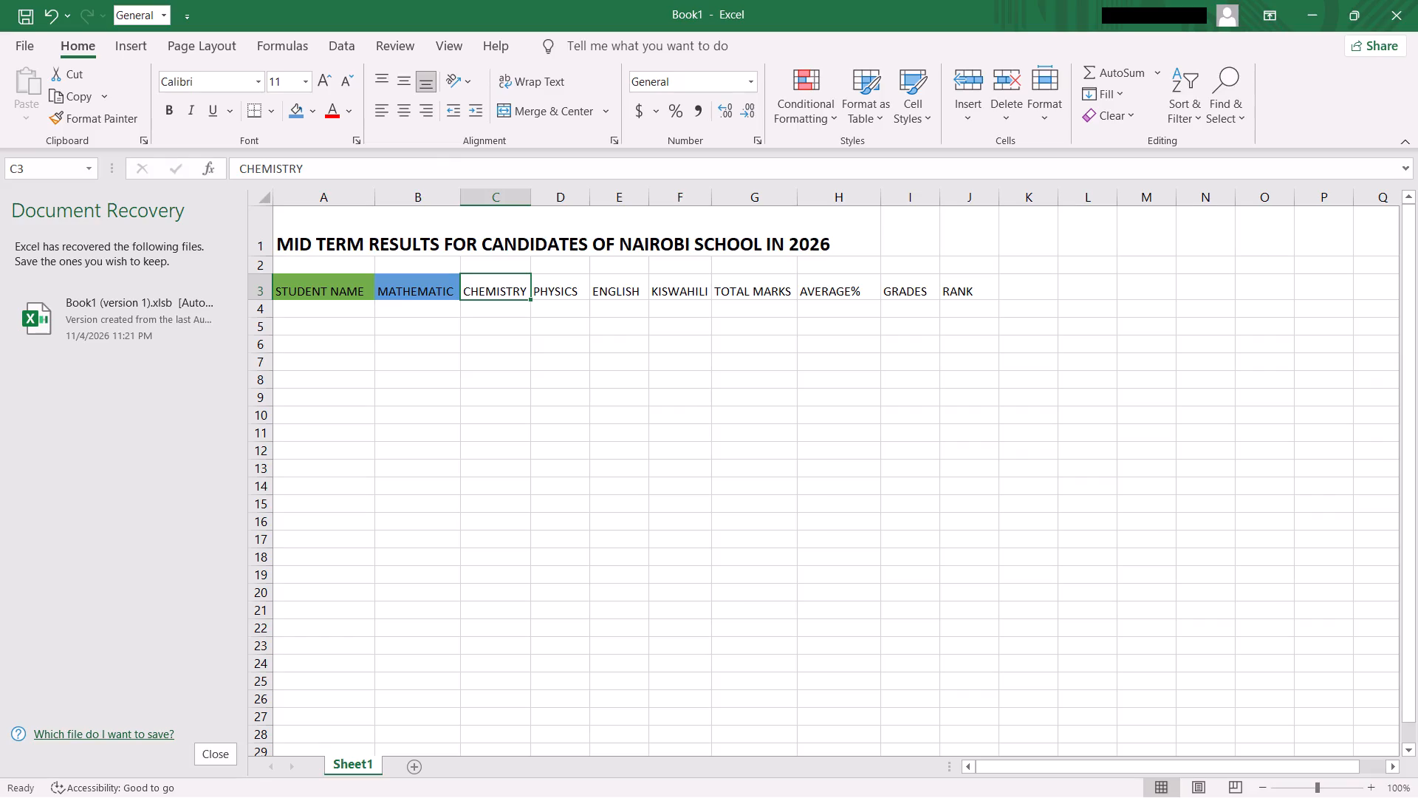
left_click(308, 109)
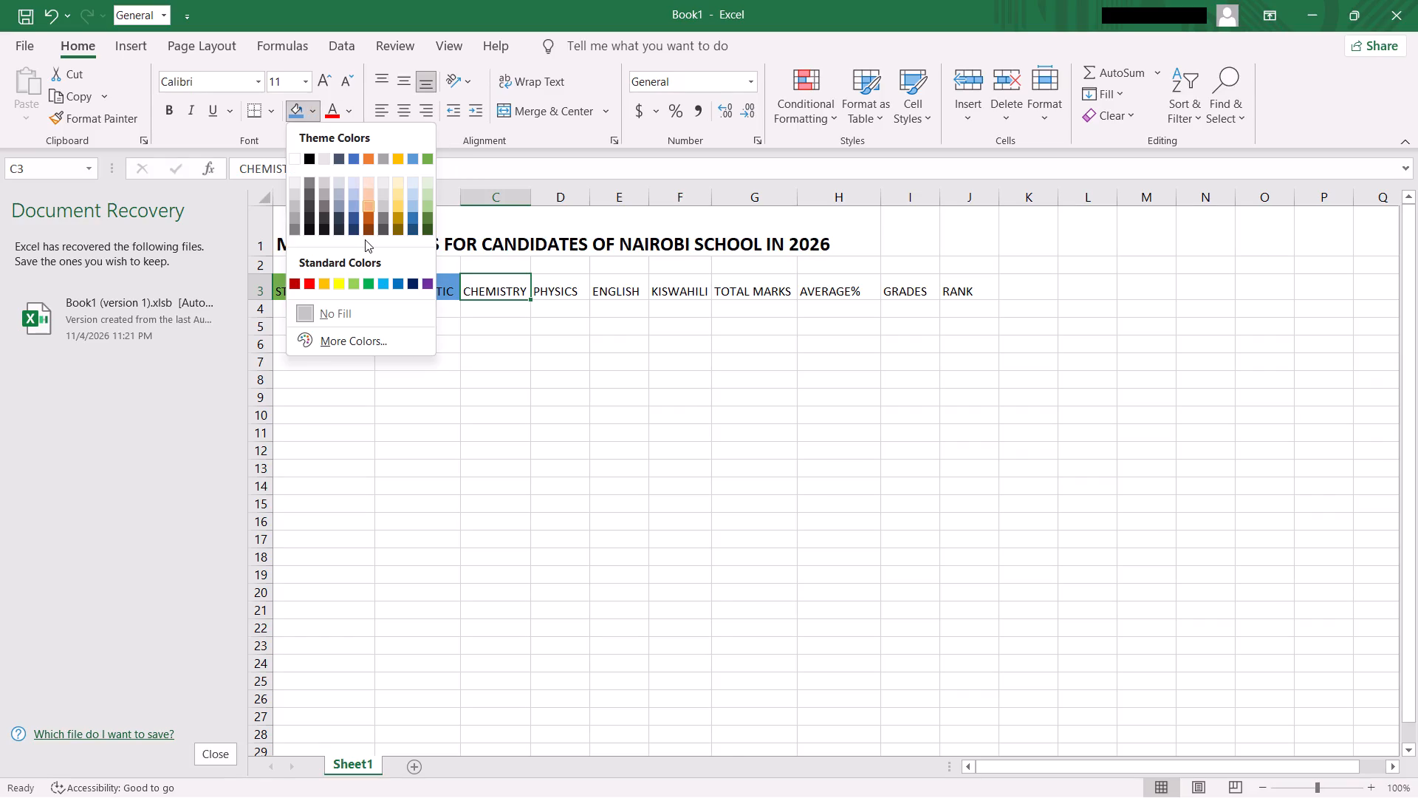
left_click(326, 282)
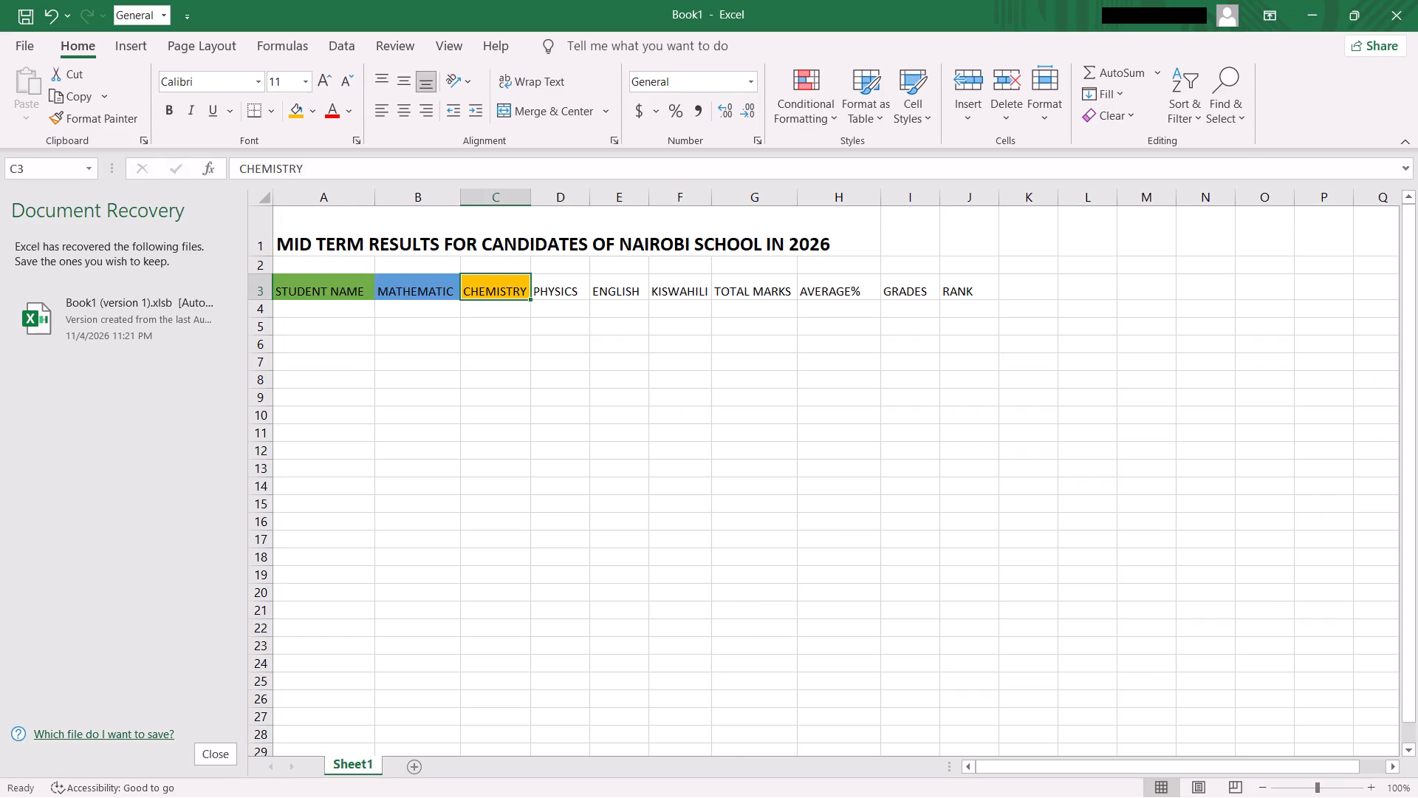
left_click(572, 291)
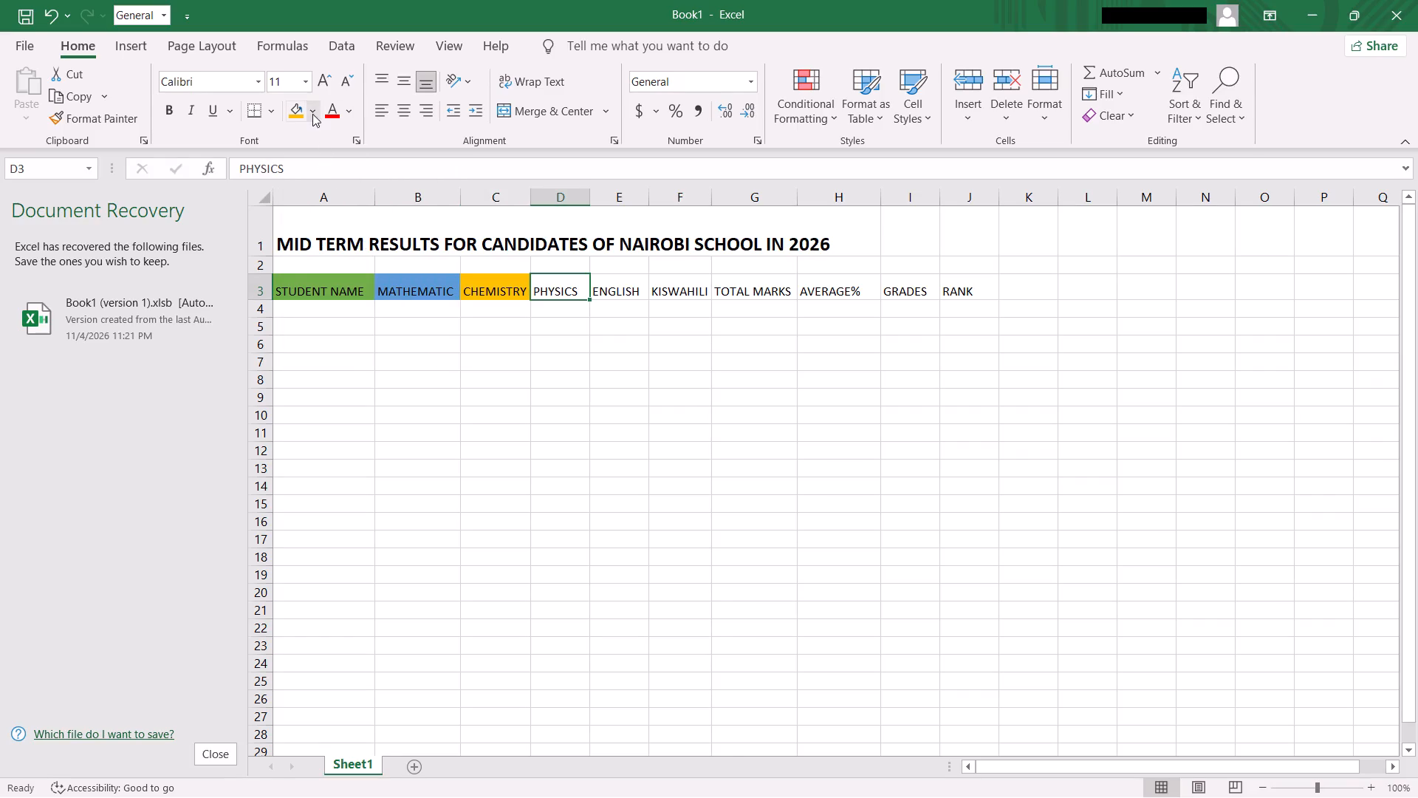
left_click(312, 114)
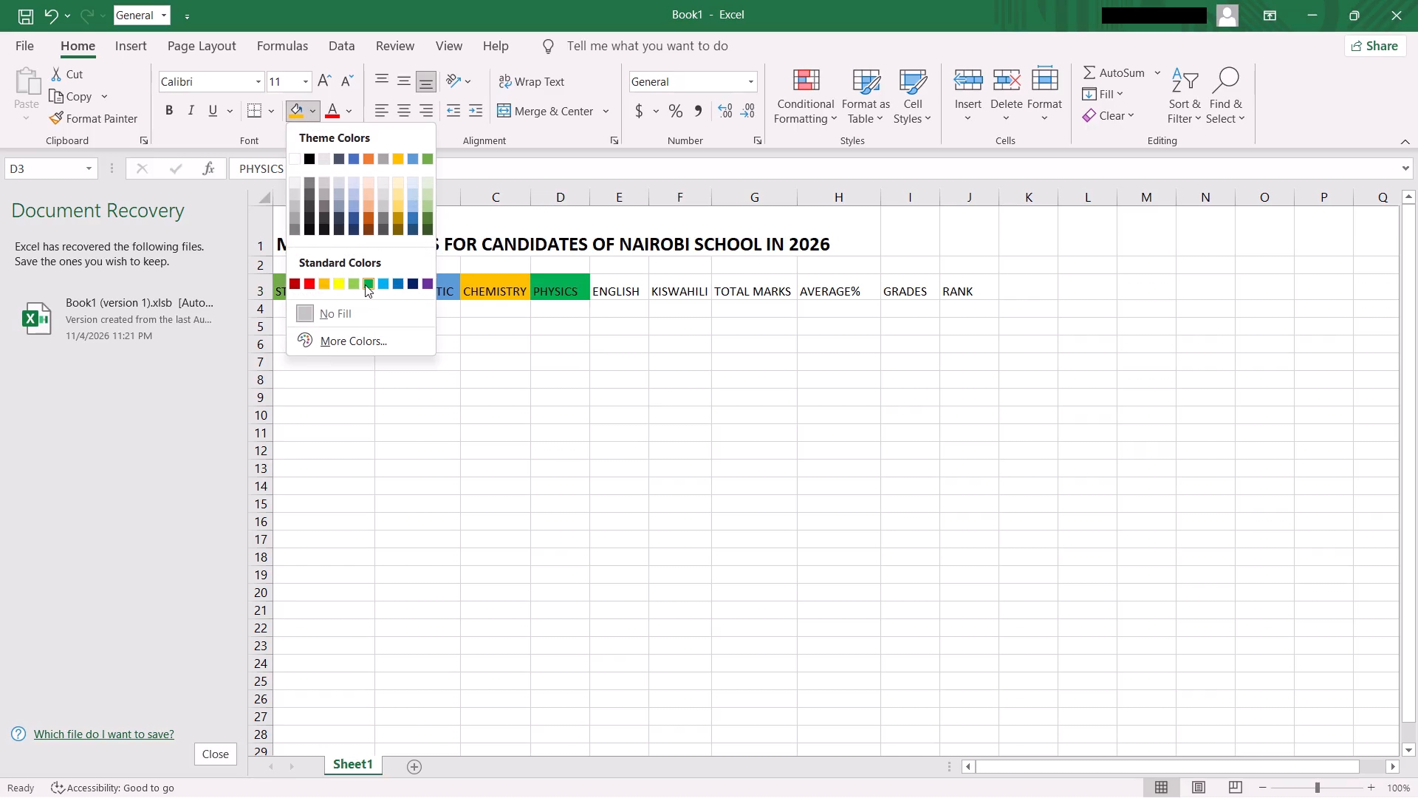
left_click(364, 284)
Fill the ENGLISH header cell with the standard dark red and the KISWAHILI header cell with the standard blue.
left_click(614, 290)
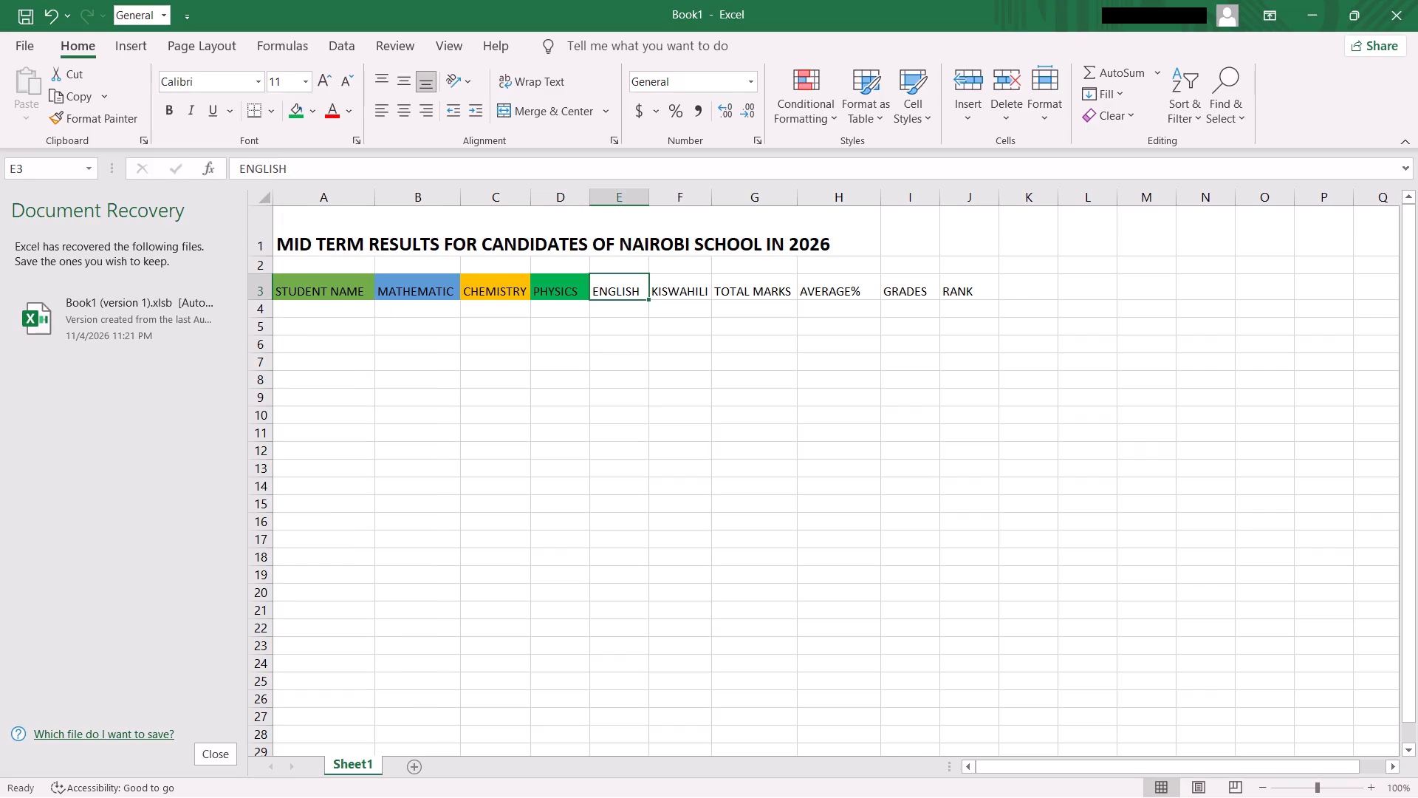
left_click(309, 108)
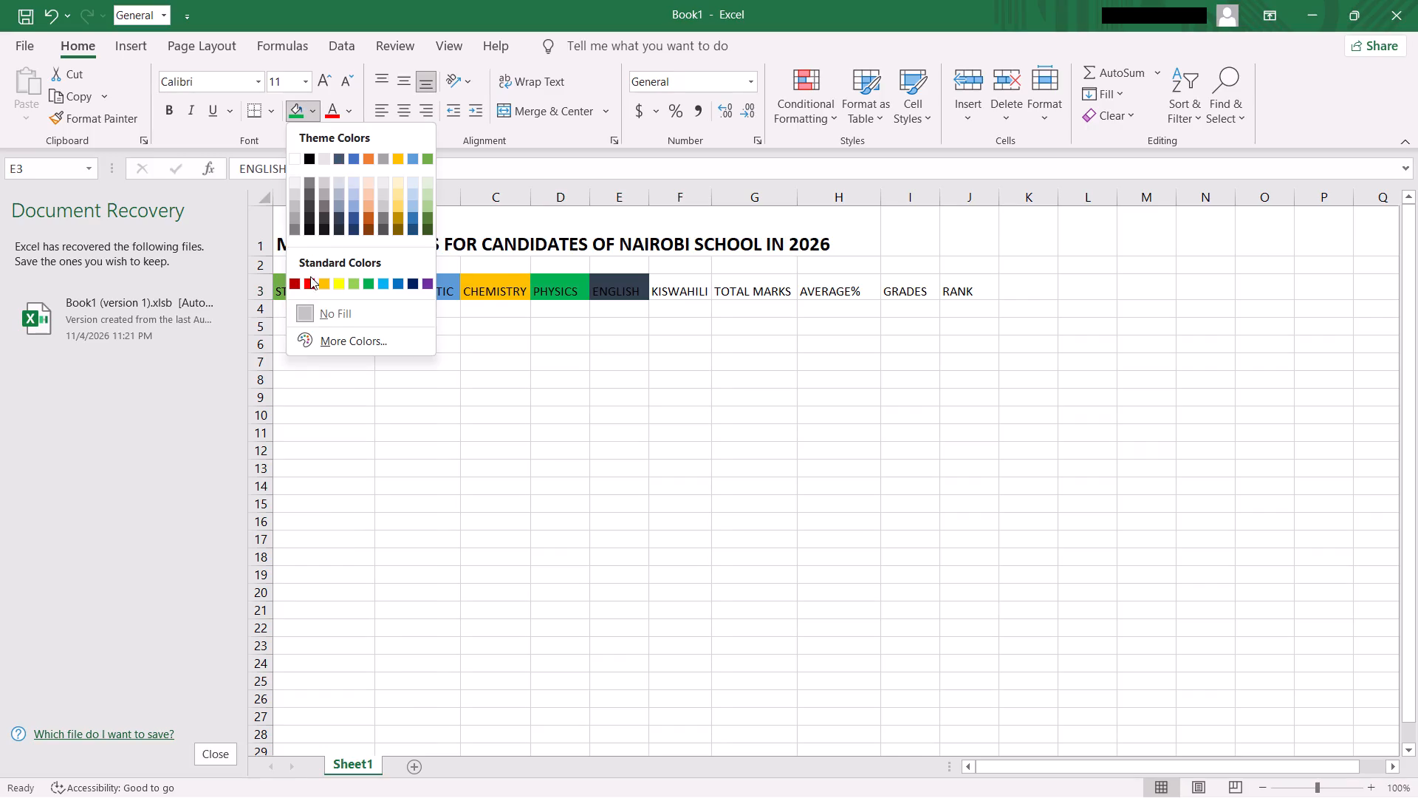
left_click(295, 283)
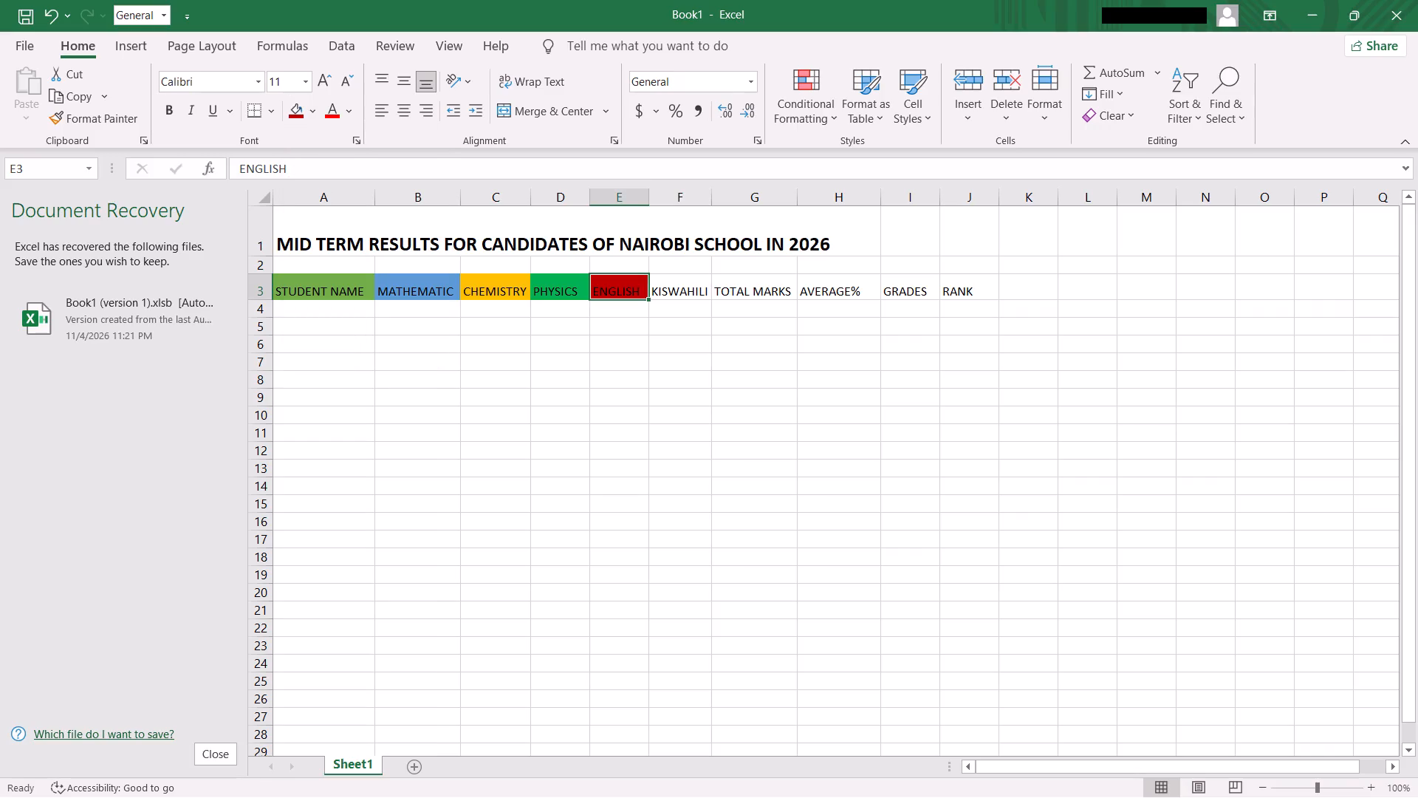
left_click(693, 287)
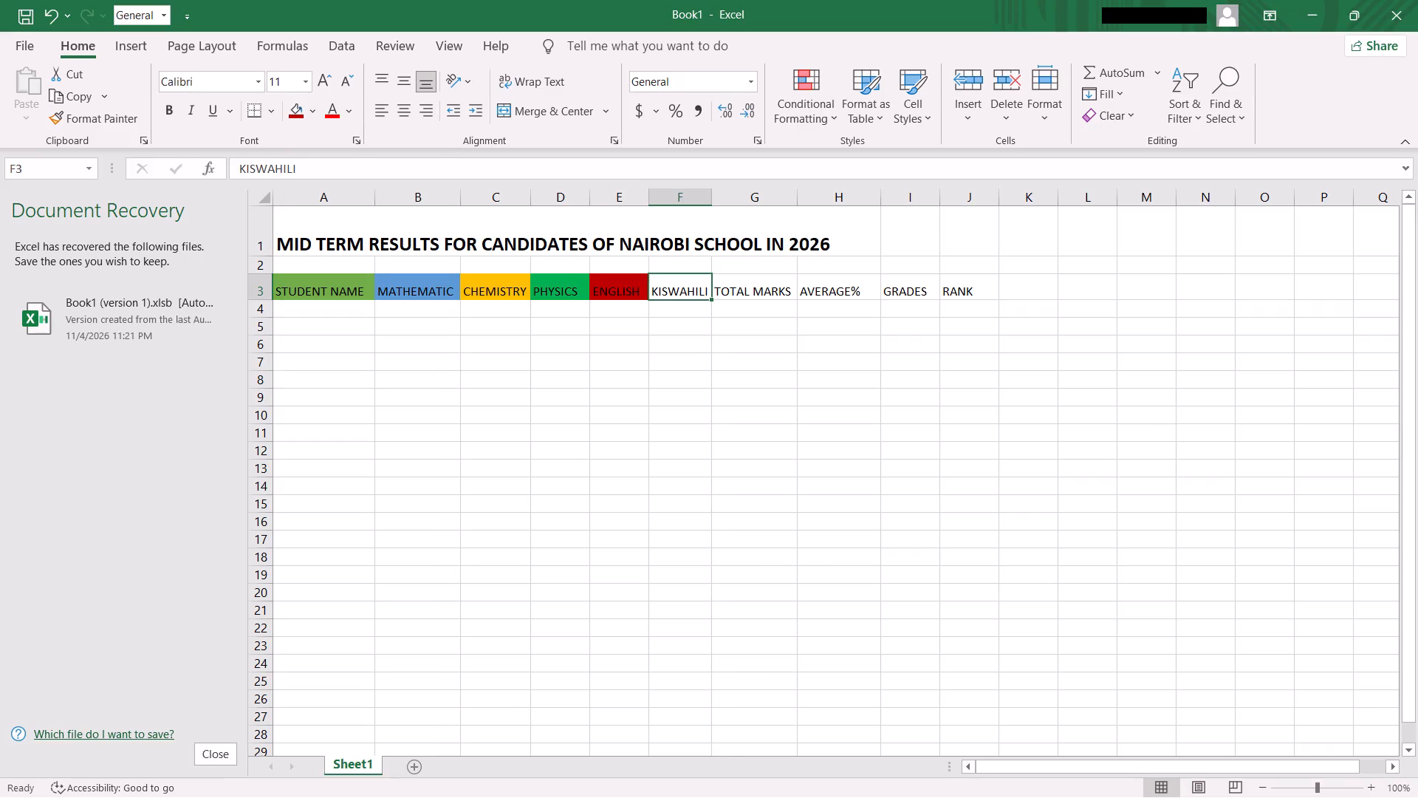
left_click(312, 113)
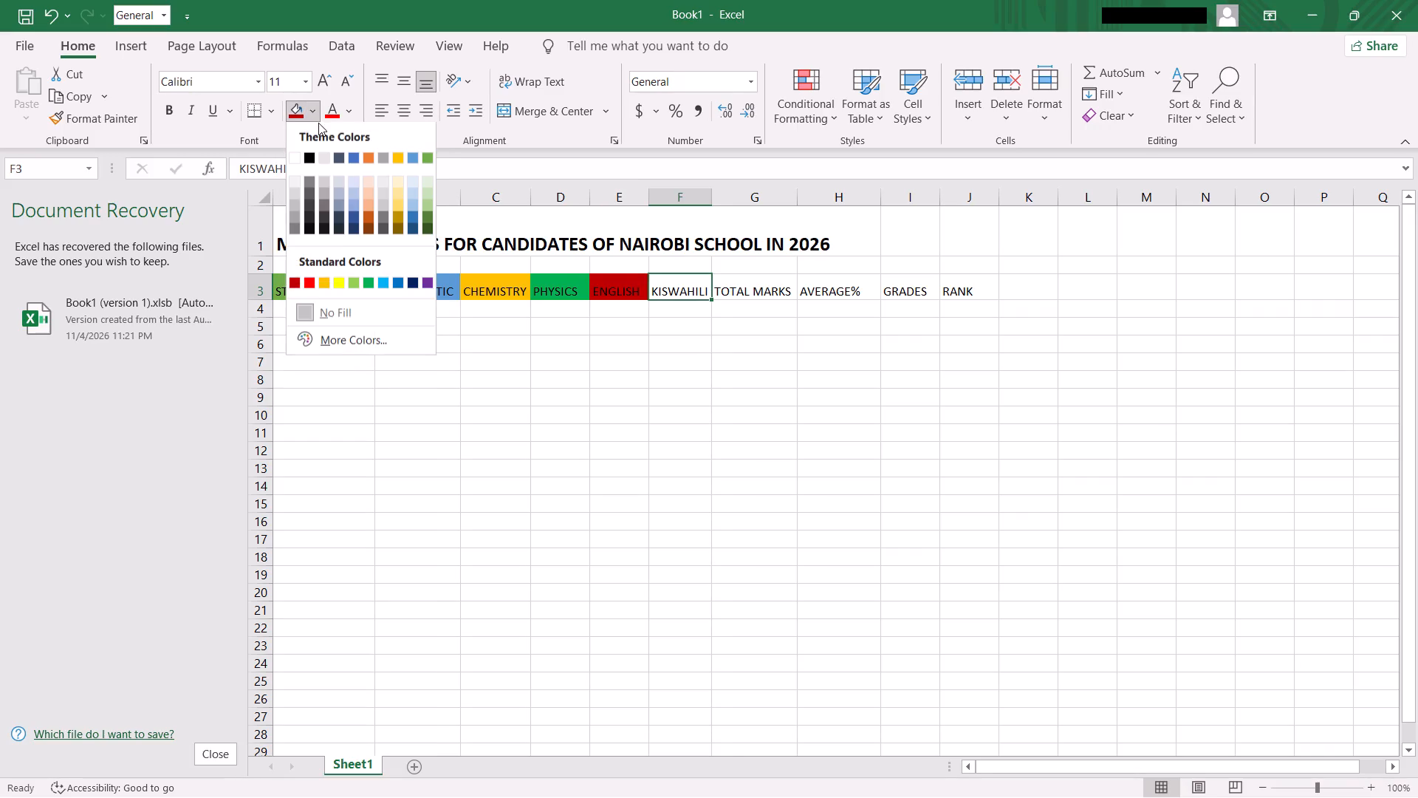
left_click(399, 284)
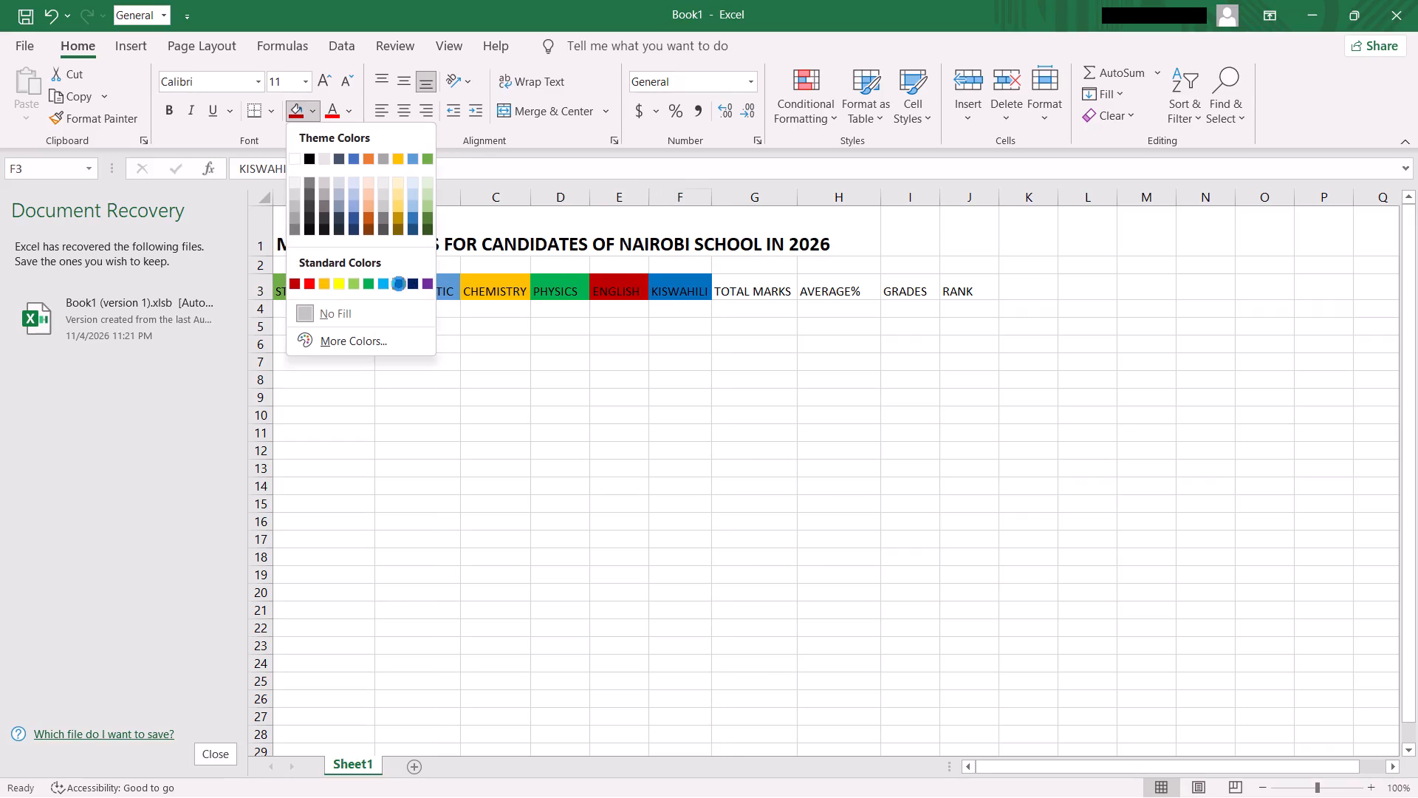
left_click(764, 296)
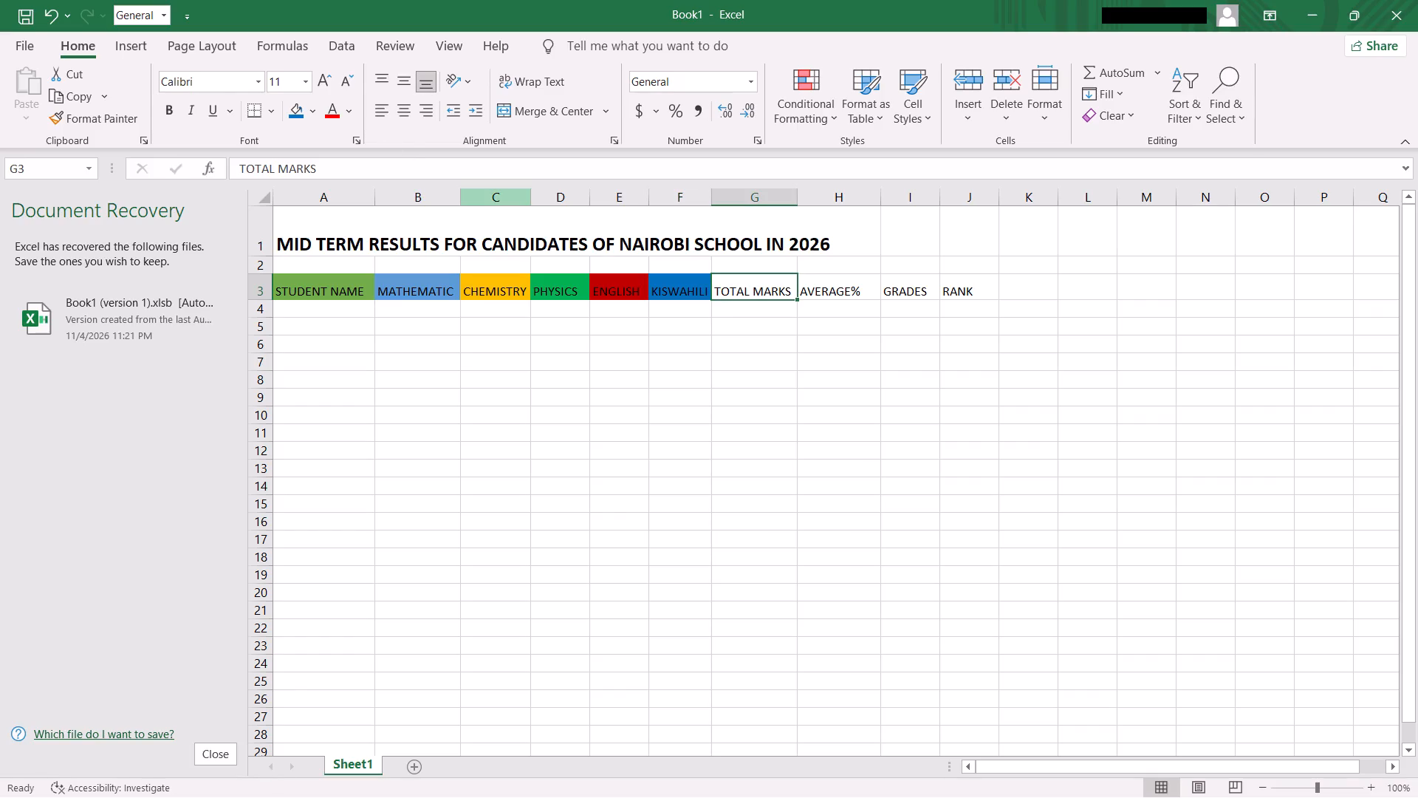
Enter the student names martin, karanja, moses and jane in cells A4 to A7, under STUDENT NAME.
left_click(332, 313)
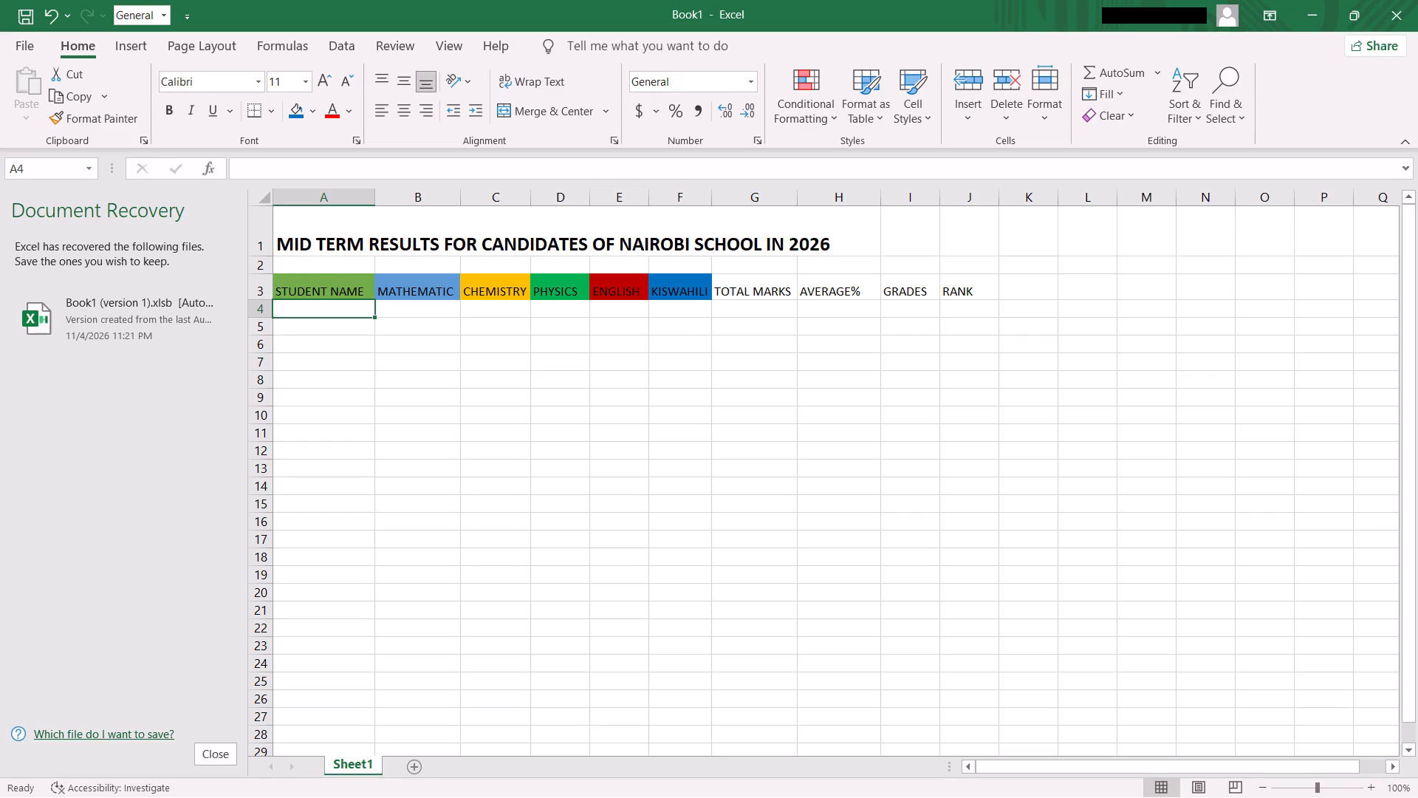
type("ma")
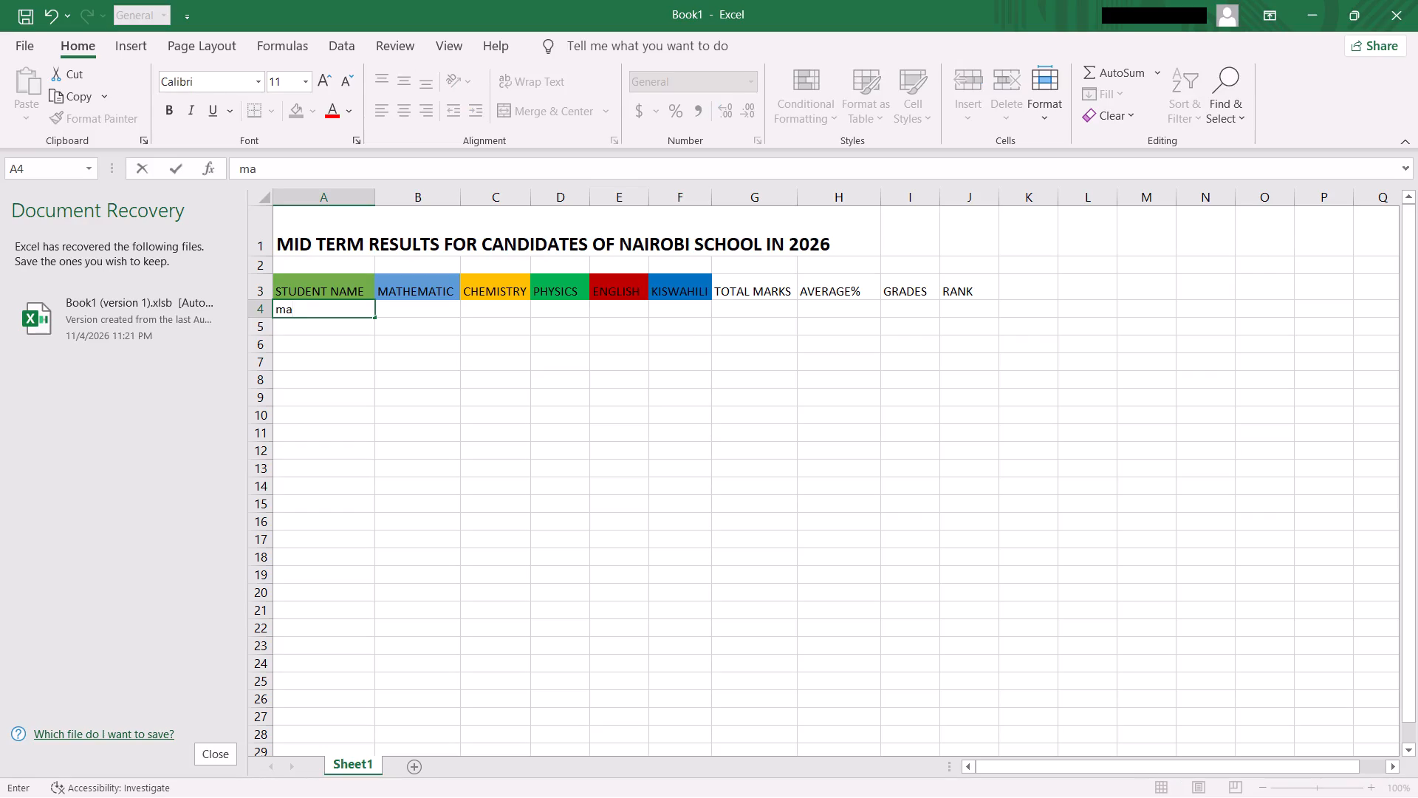
type("rtin")
key("Return")
type("ka")
type("ranja")
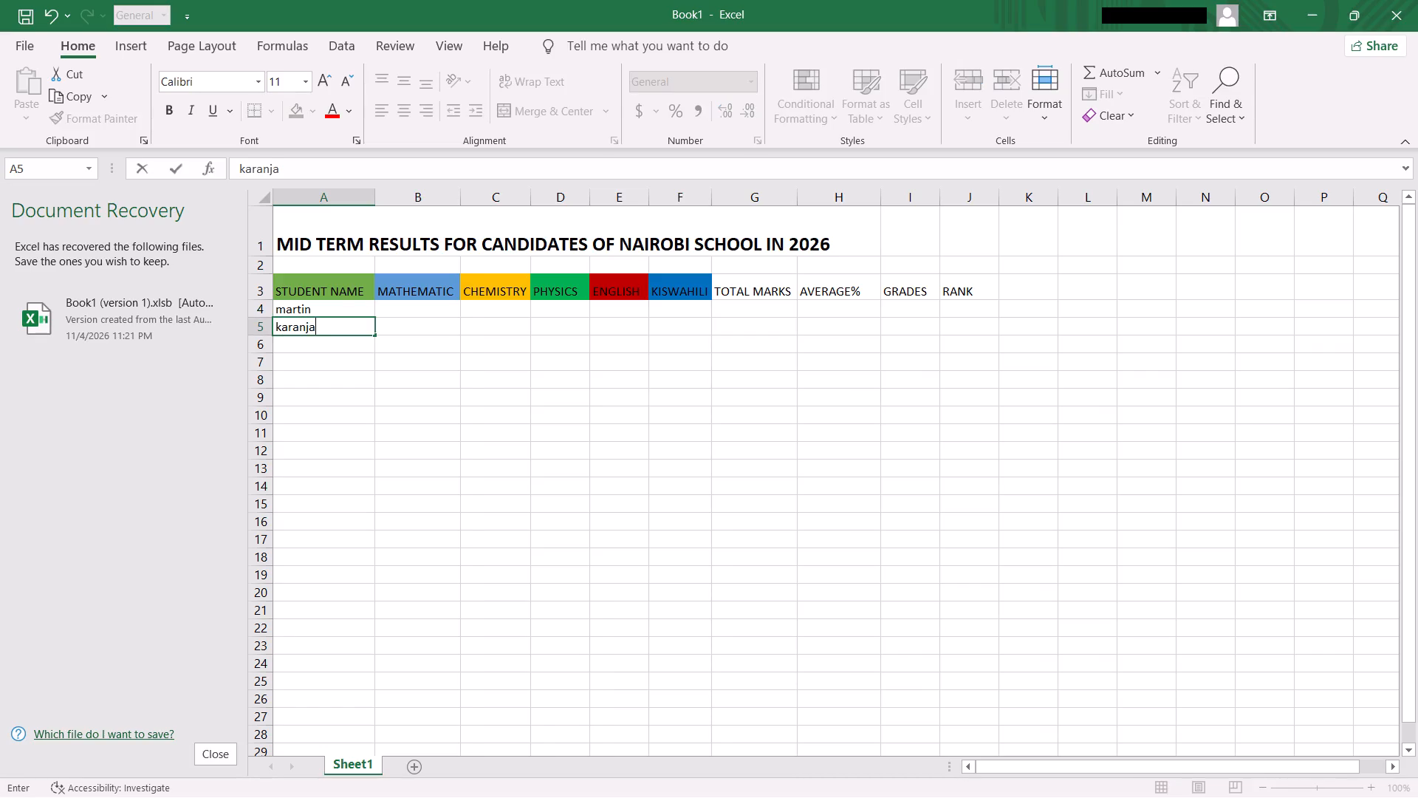
key("Return")
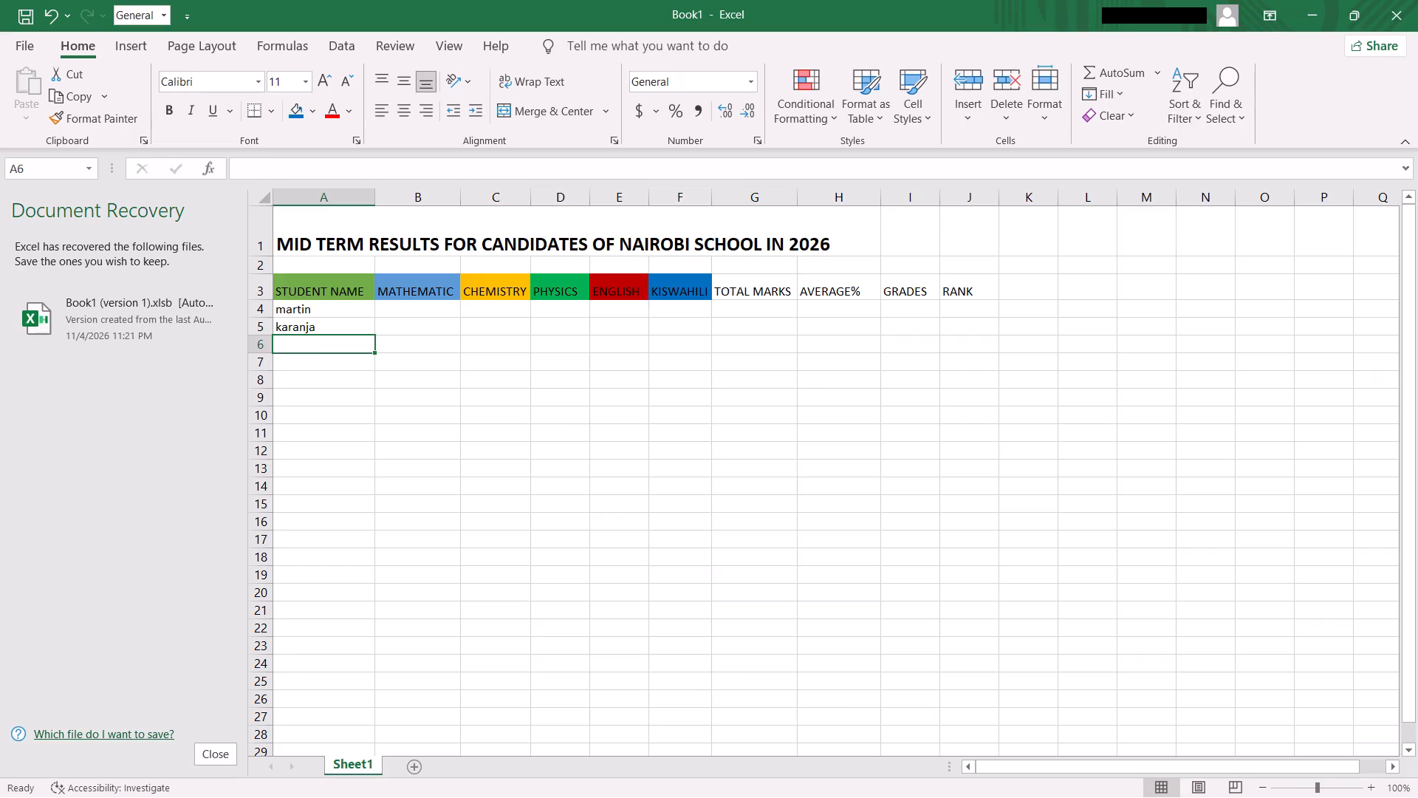
type("mo")
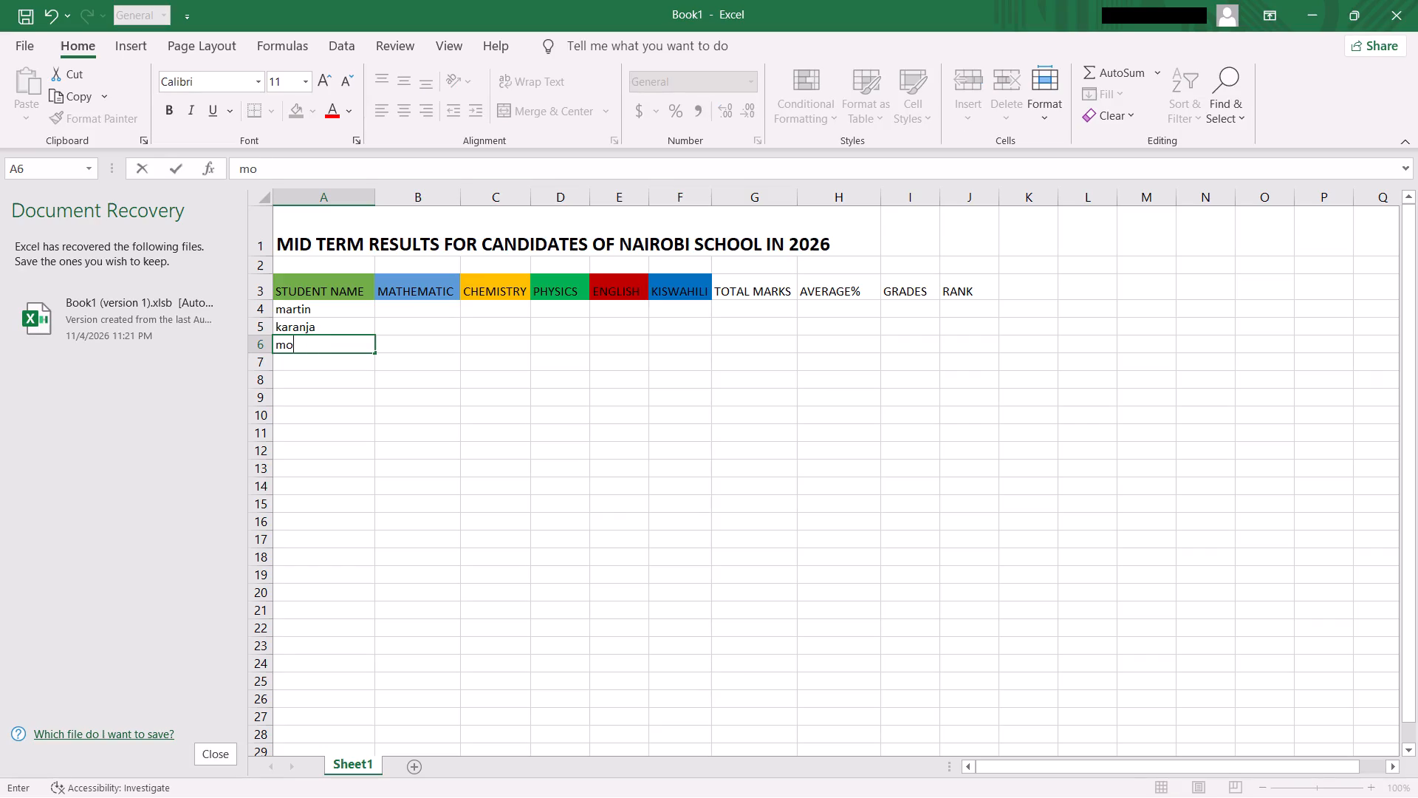
type("ses")
key("Return")
type("jane")
key("Return")
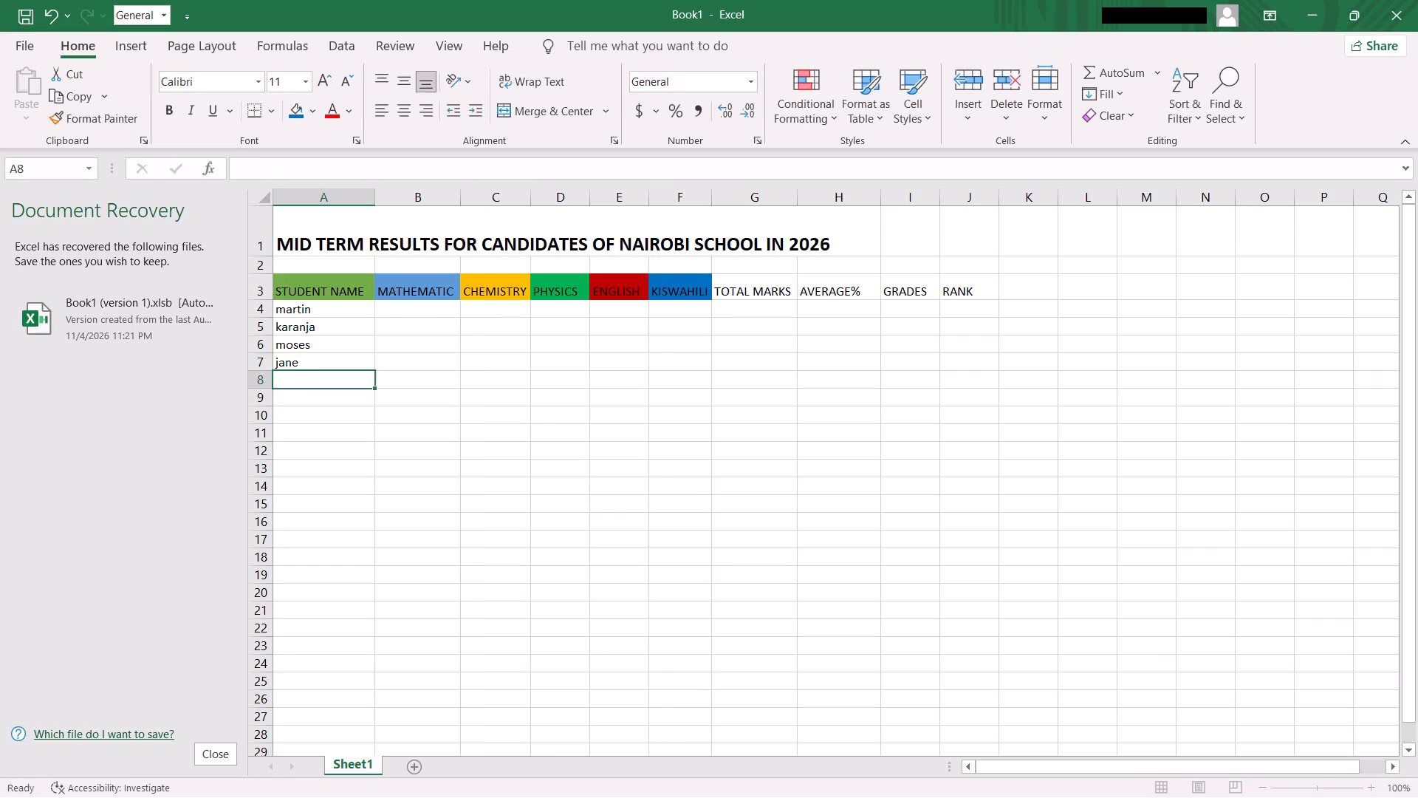
Enter the student names james, elizabeth and vincent in cells A8 to A10.
type("james")
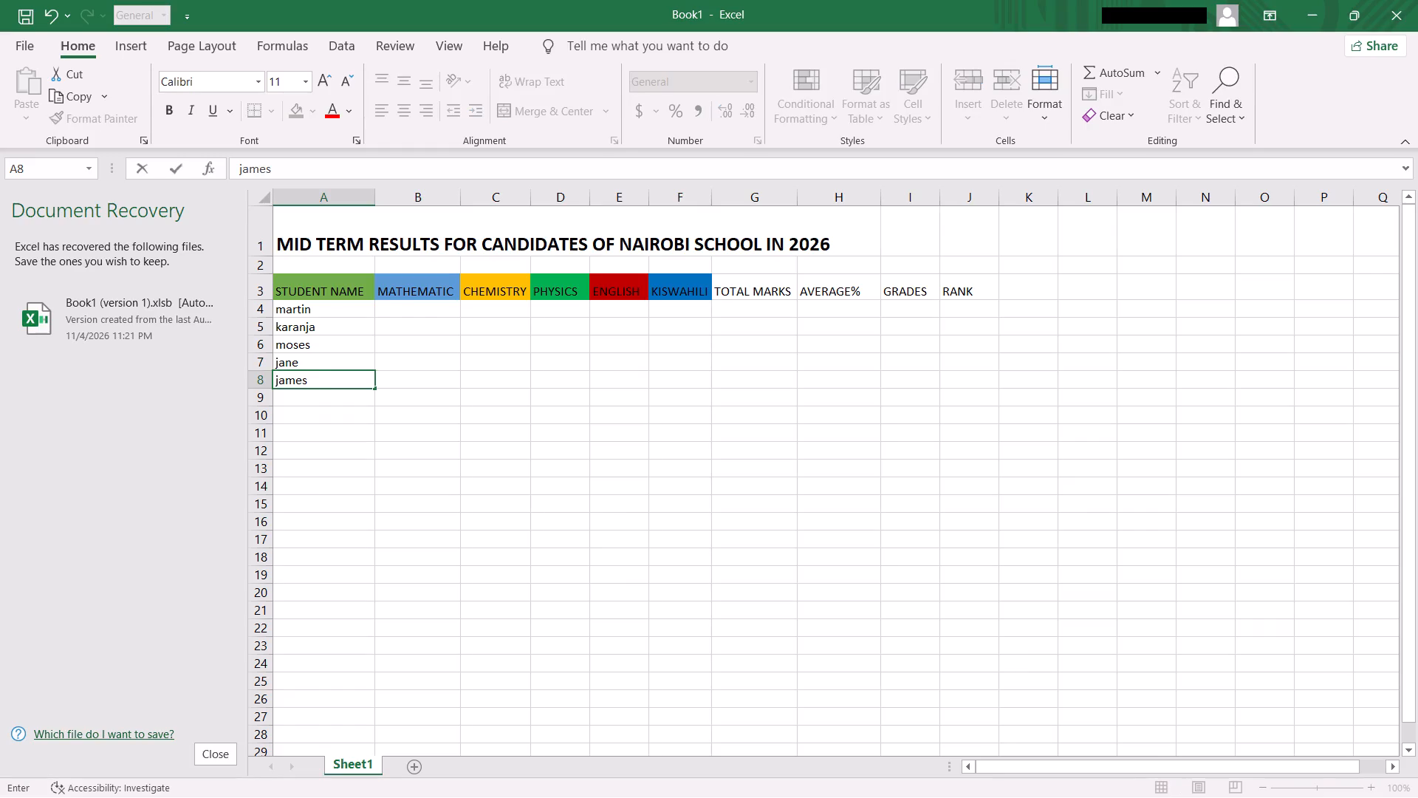
key("Return")
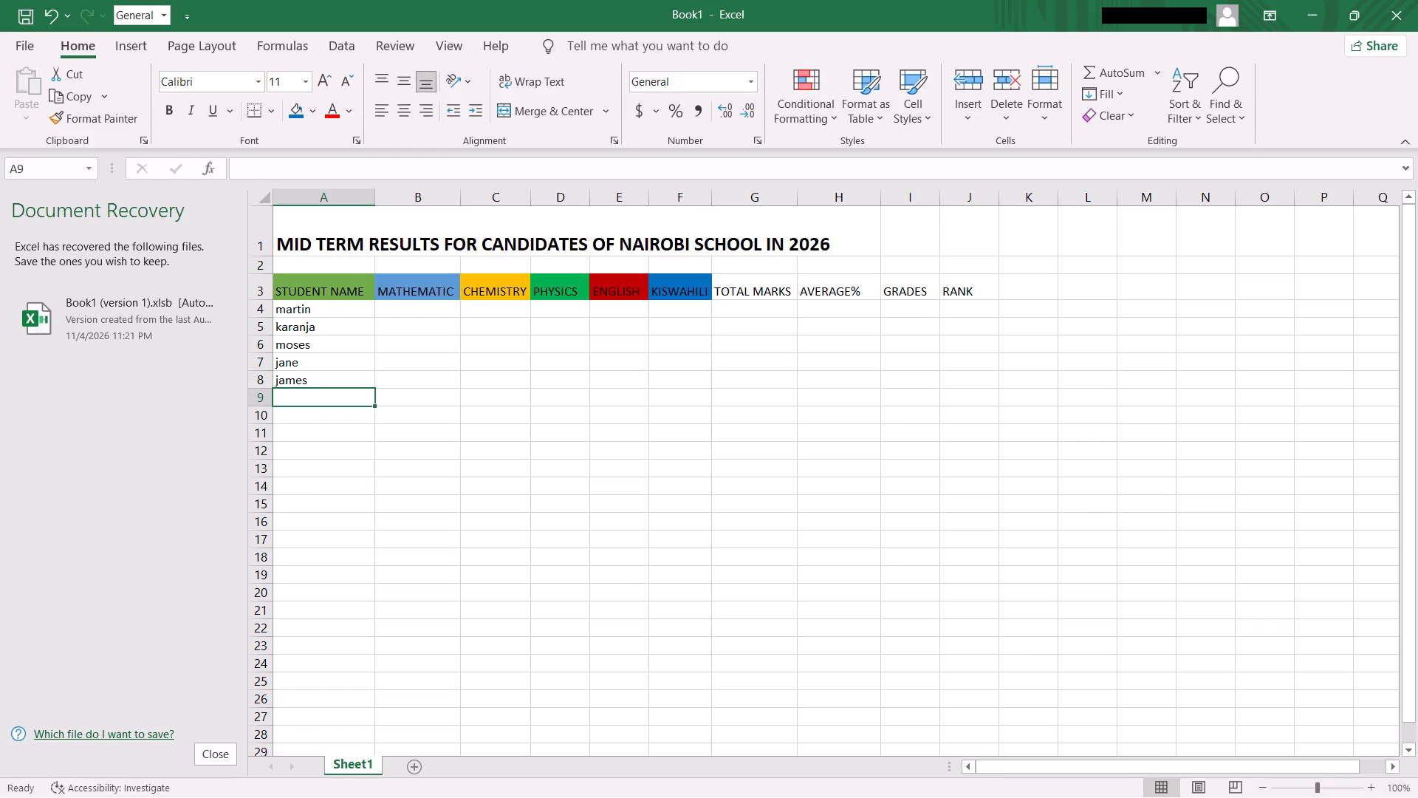
type("eli")
type("za")
type("beth")
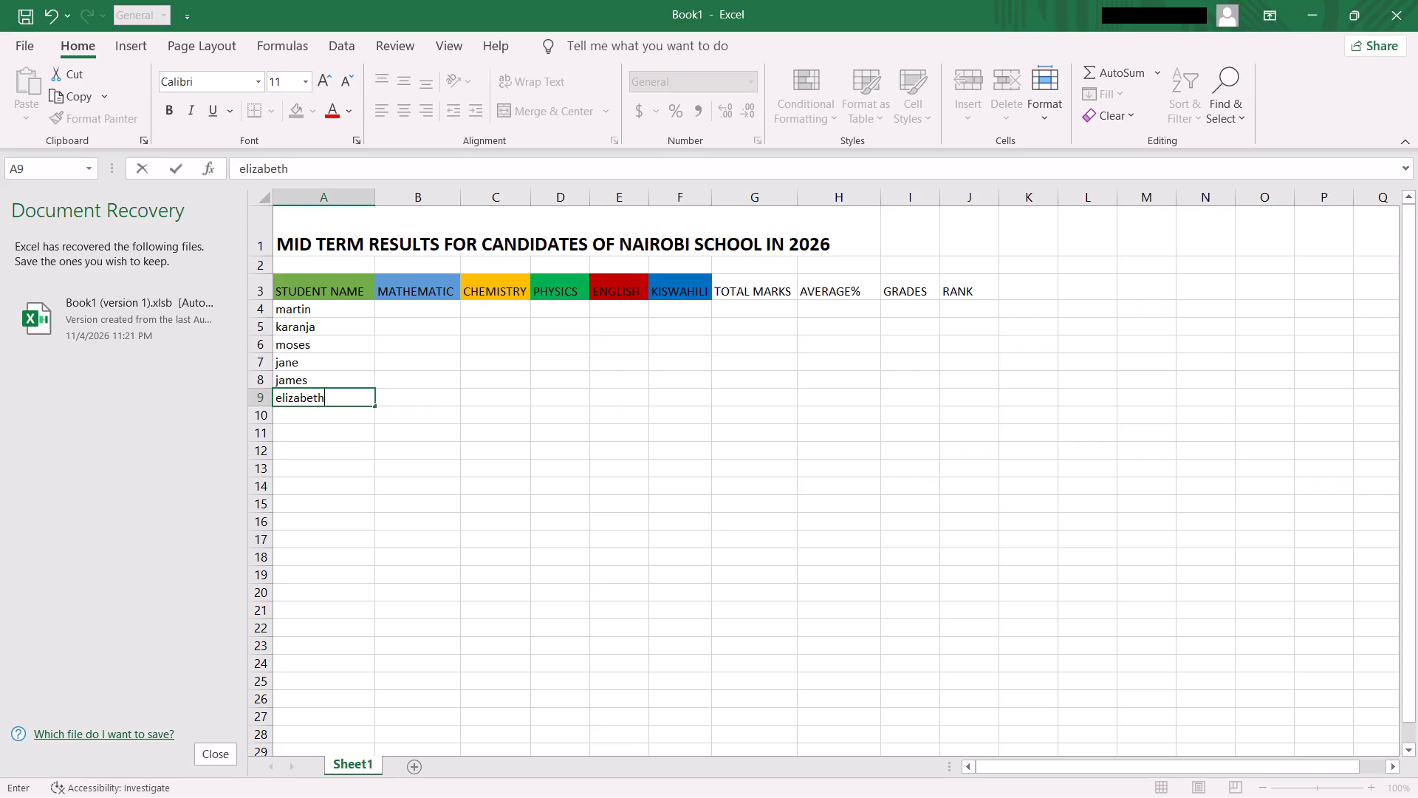
key("Return")
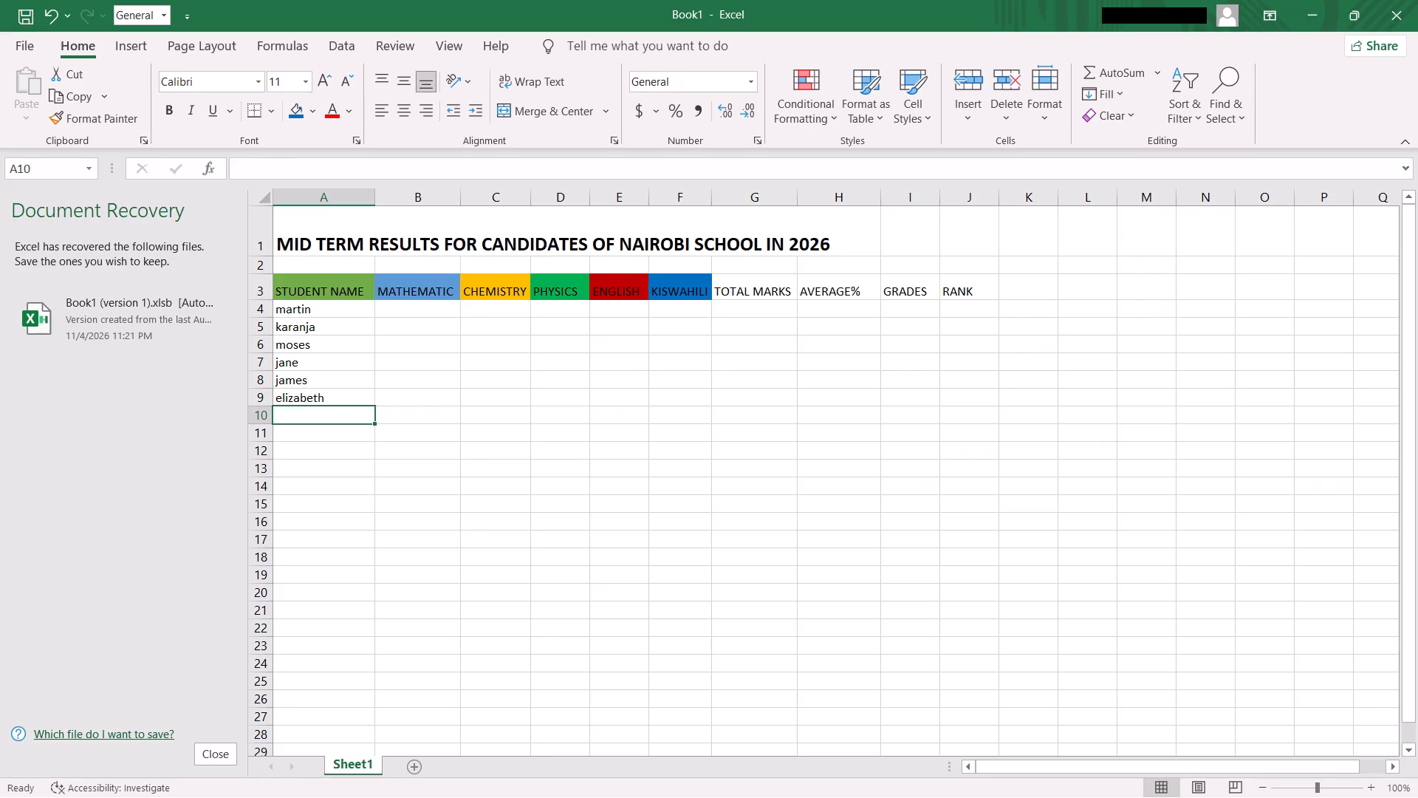
type("vincent")
key("Return")
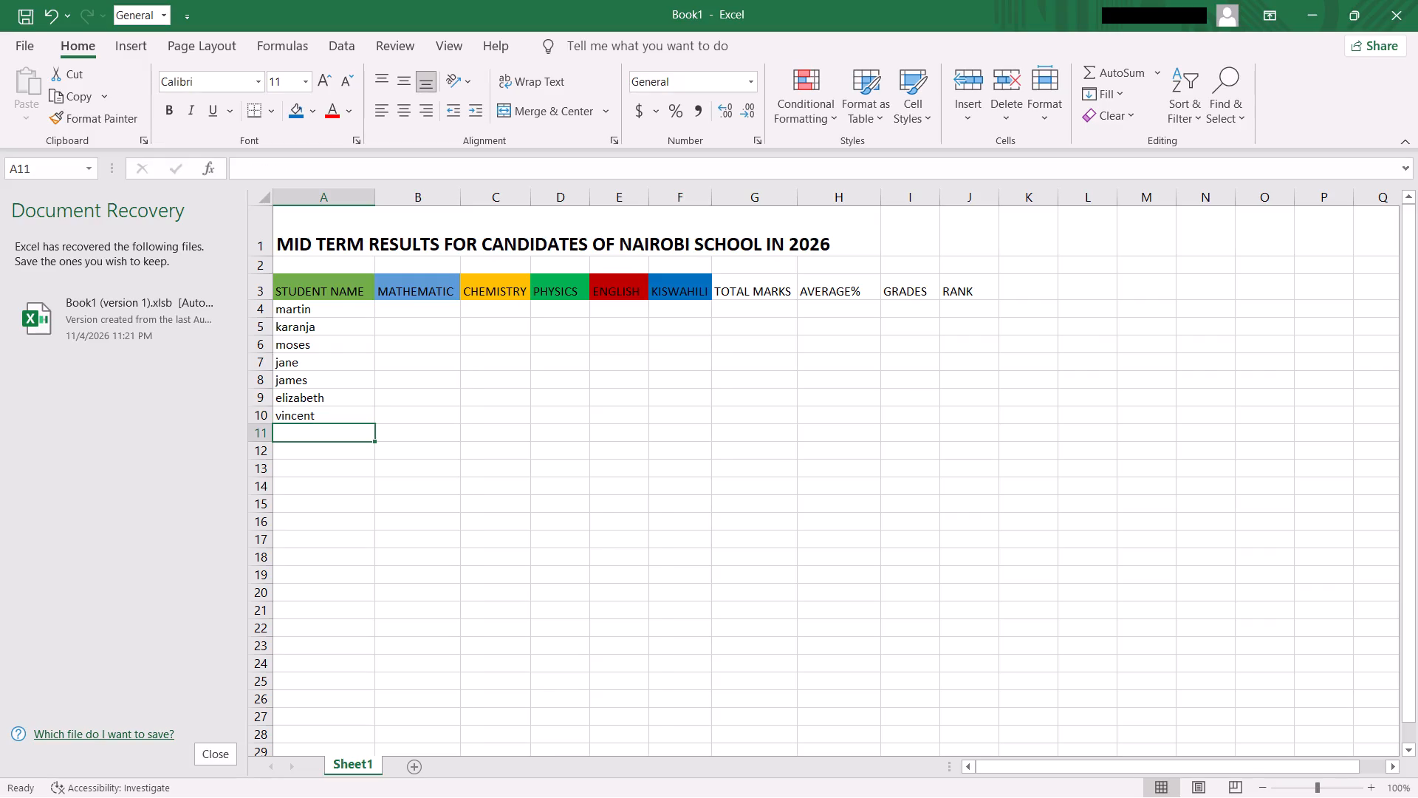
Enter the student names jacob, rono, sharon and mark in cells A11 to A14.
type("jacob")
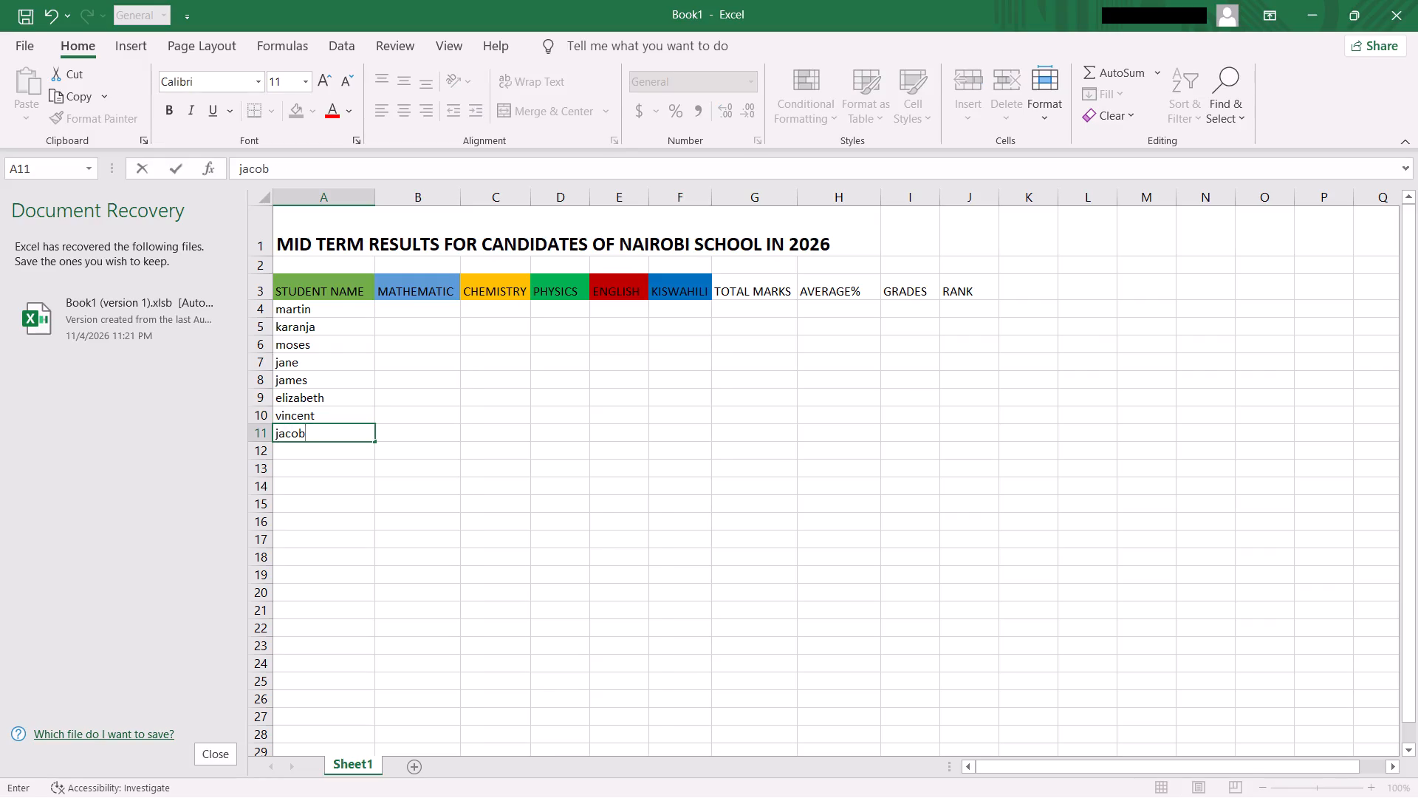
key("Return")
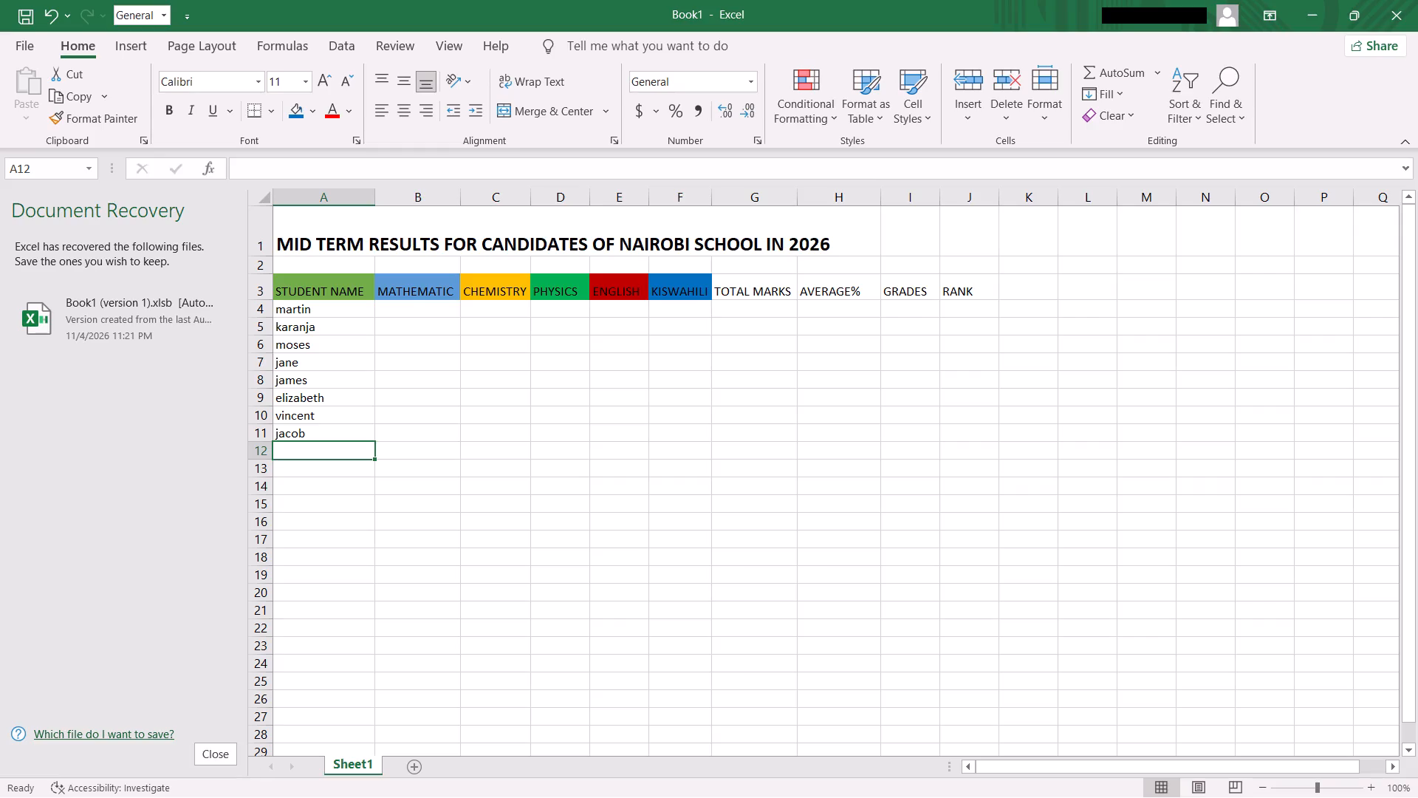
type("ro")
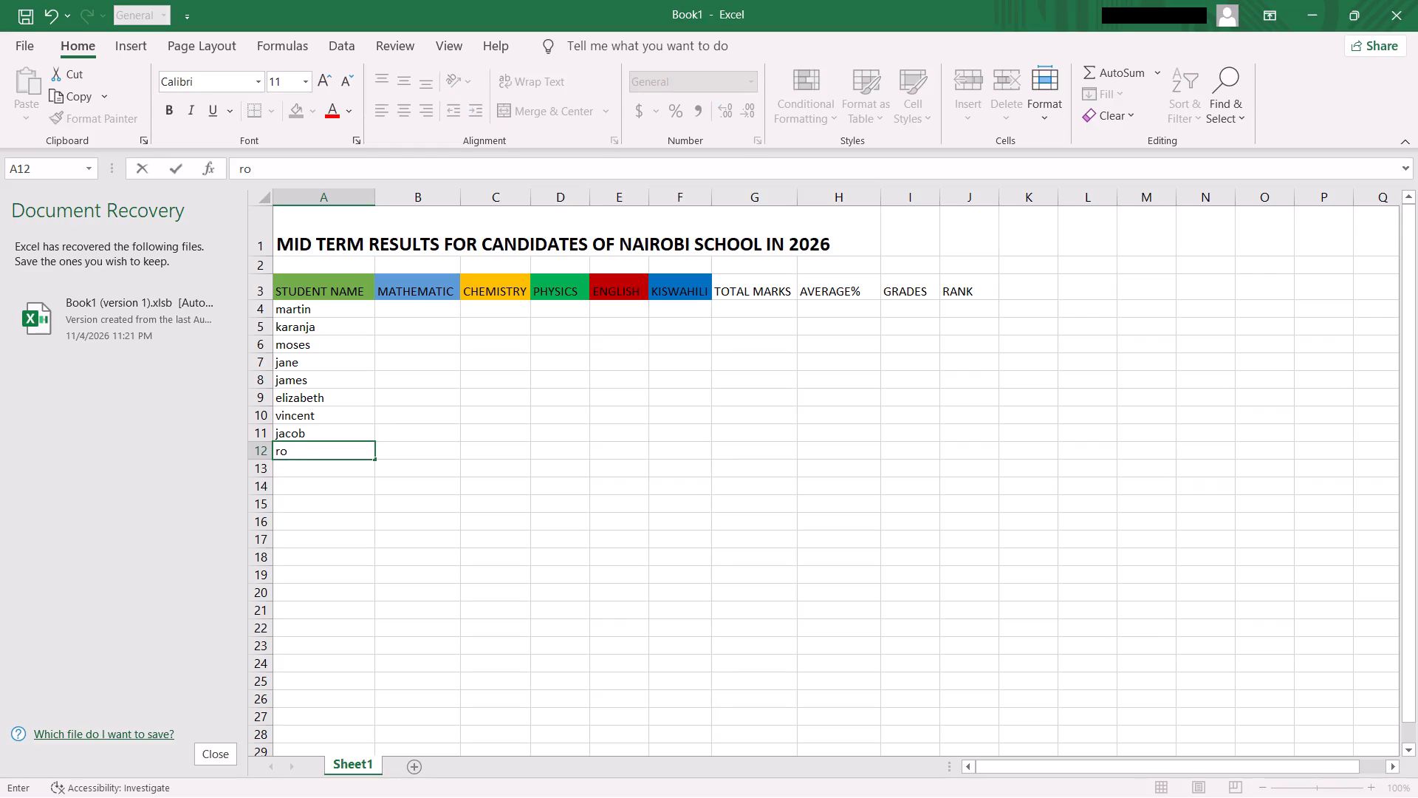
type("no")
key("Return")
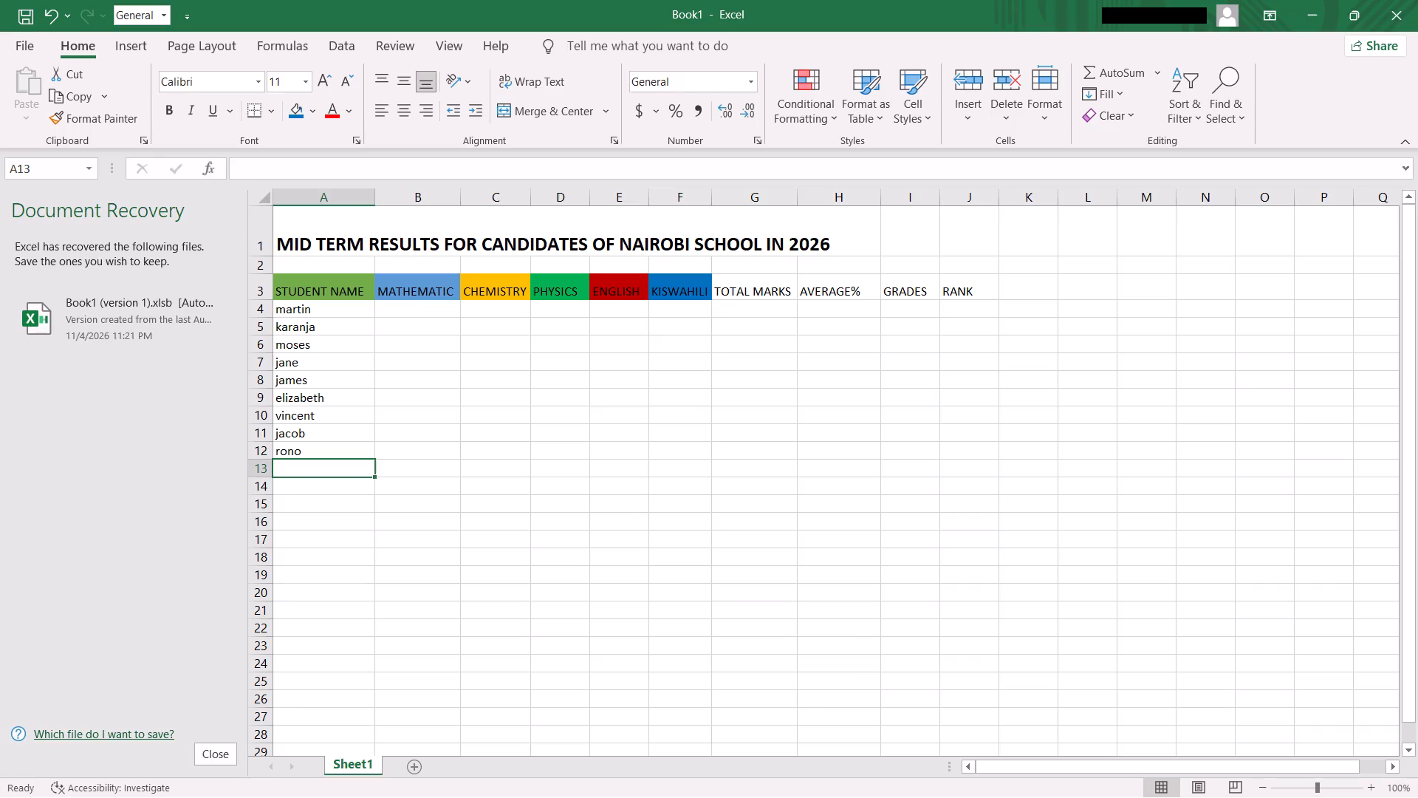
key("s")
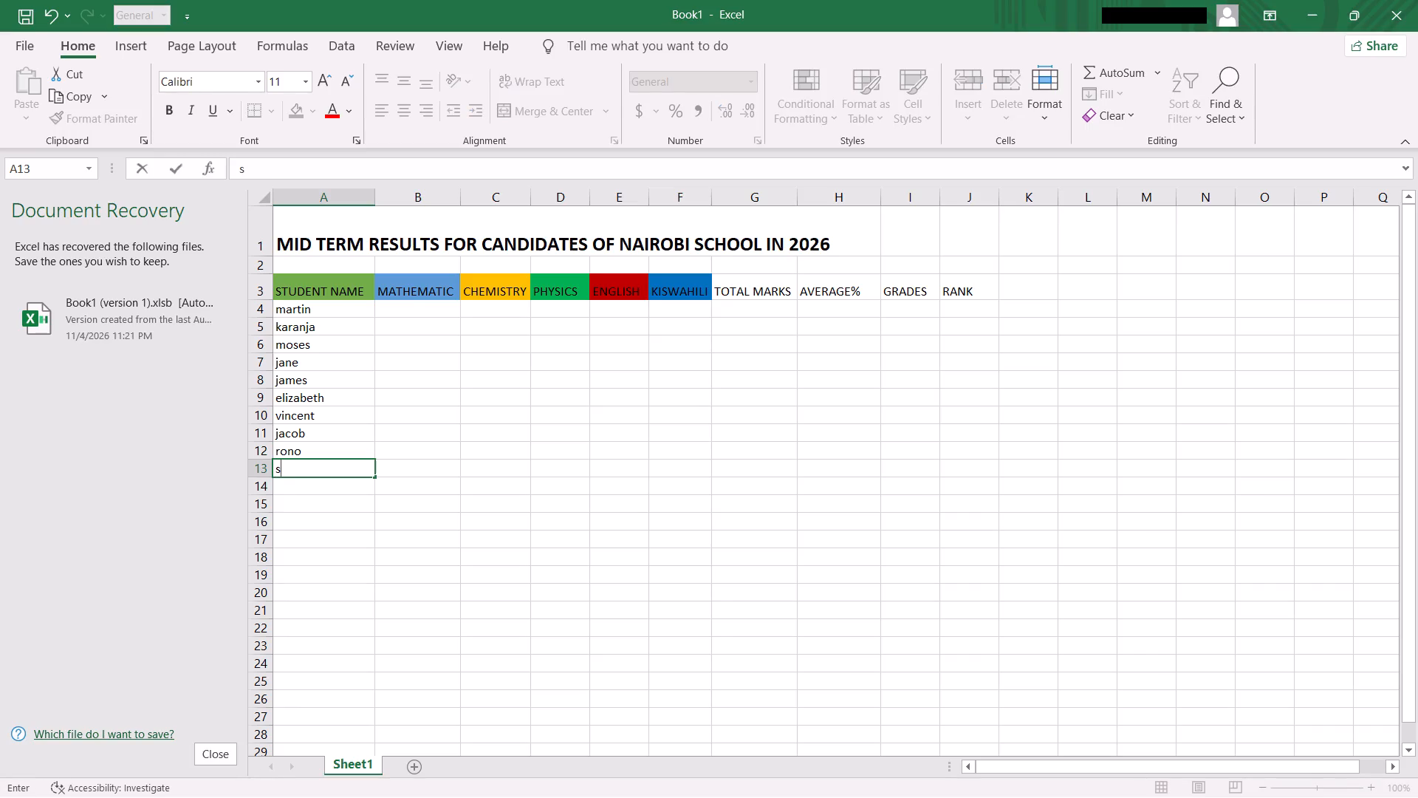
type("haron")
key("Return")
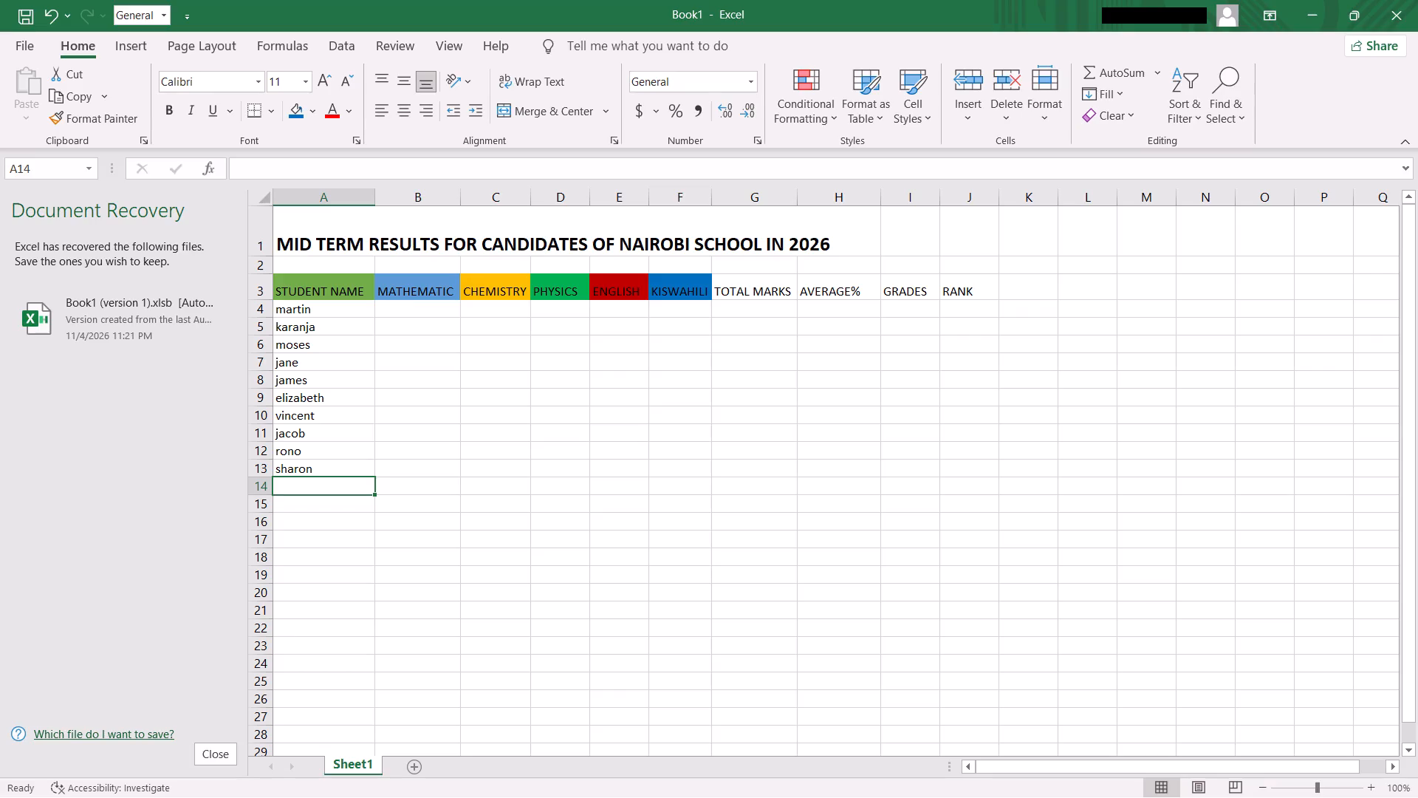
type("mark")
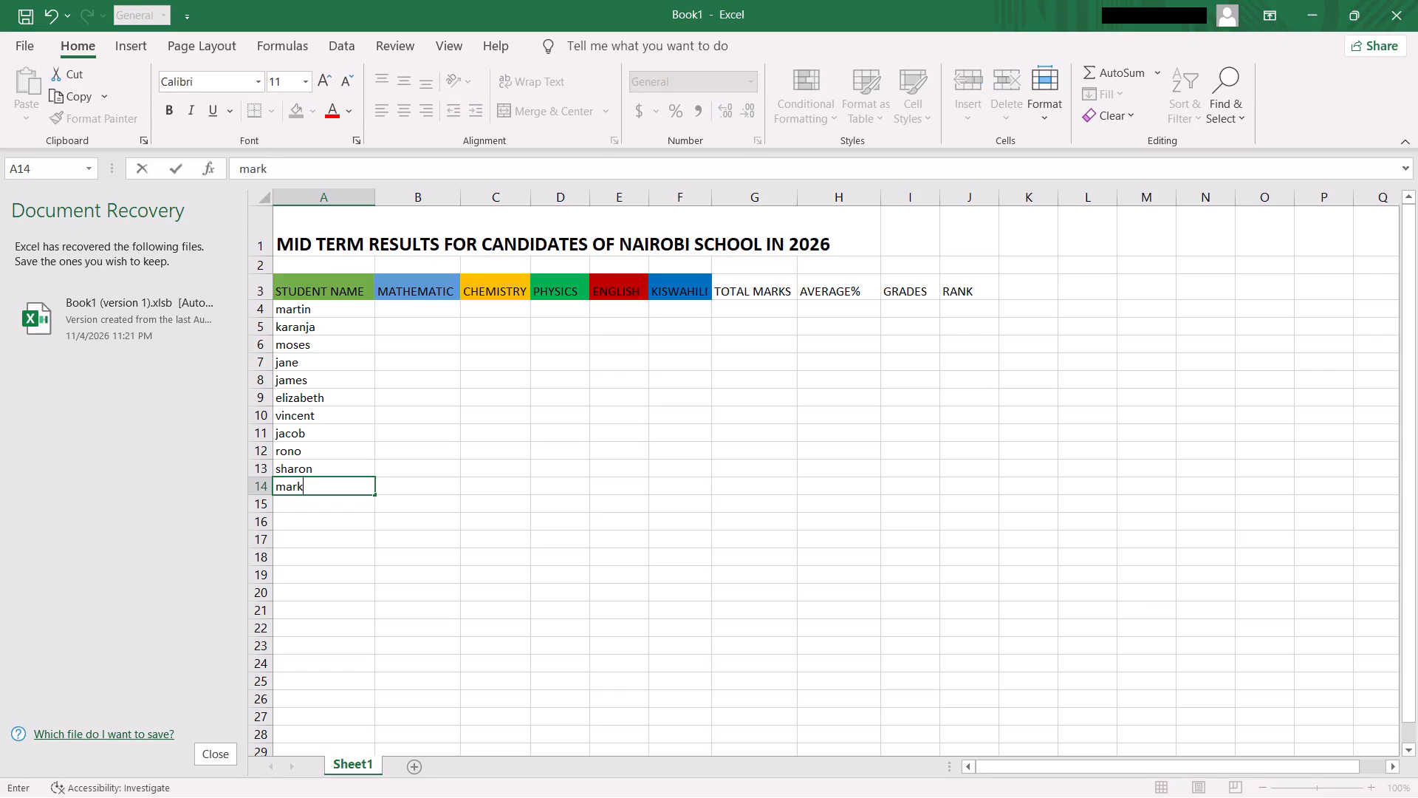
key("Return")
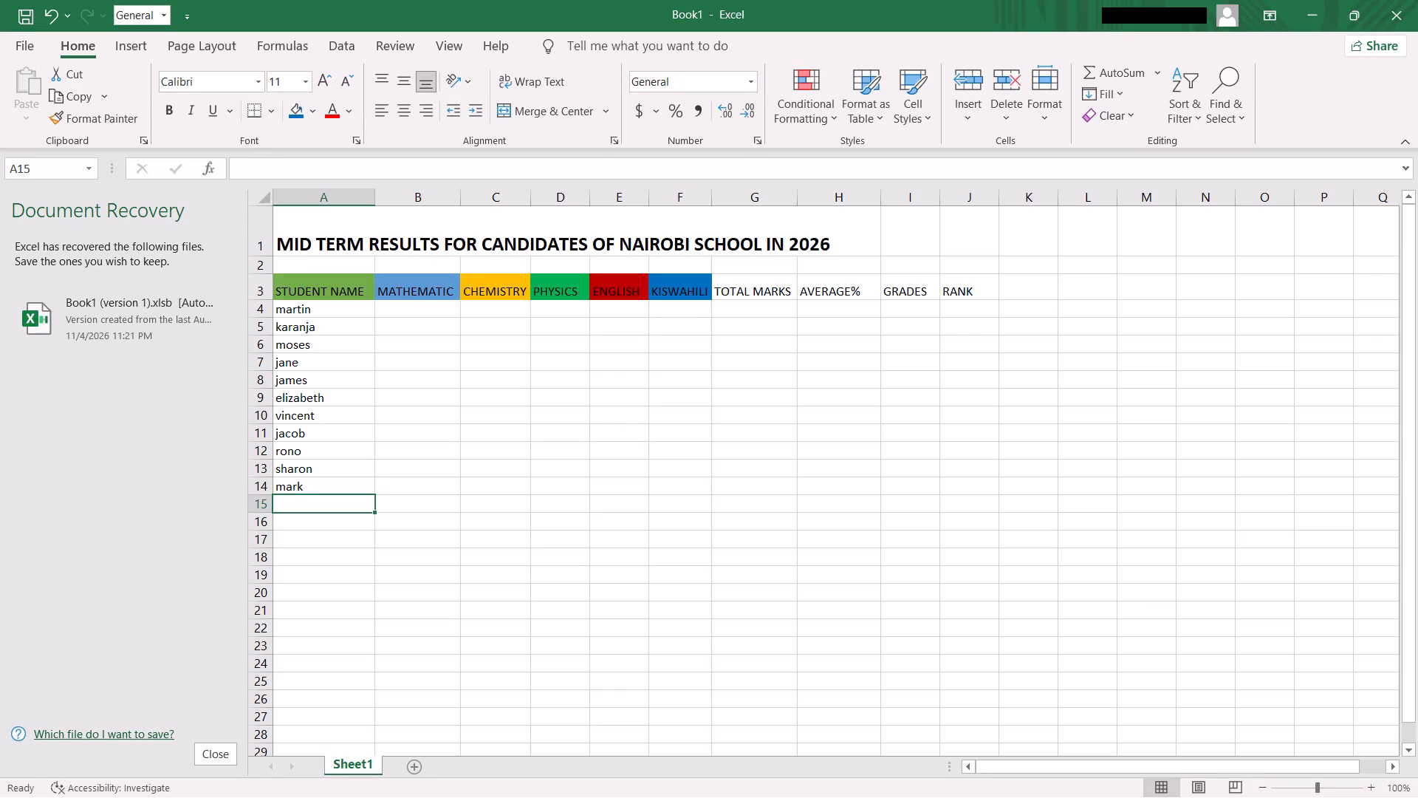
Enter the student name geofrey in cell A15, below mark.
type("geo")
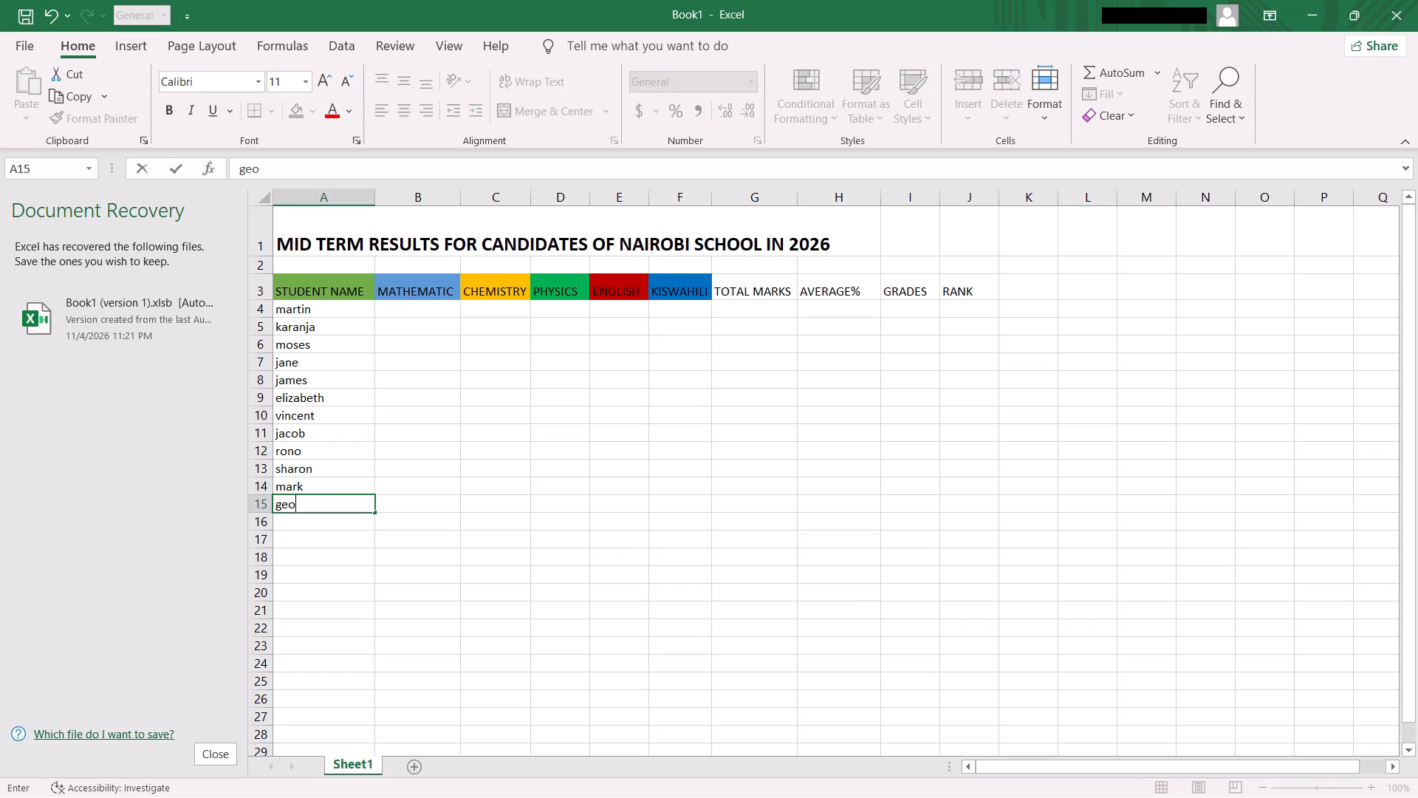
type("frey")
Enter the MATHEMATIC marks 70, 55, 76 and 77 in cells B4 to B7, for martin through jane.
left_click(427, 314)
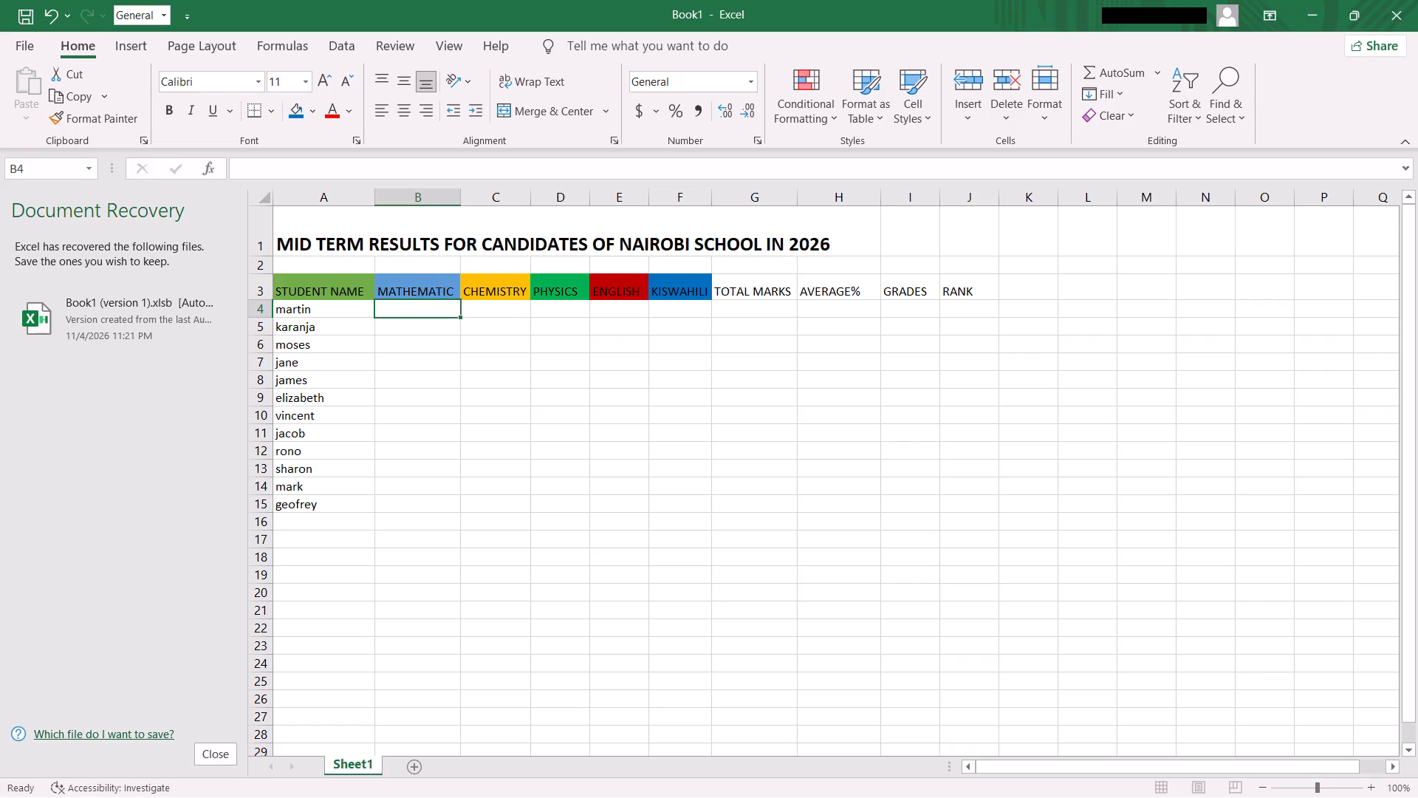
type("70")
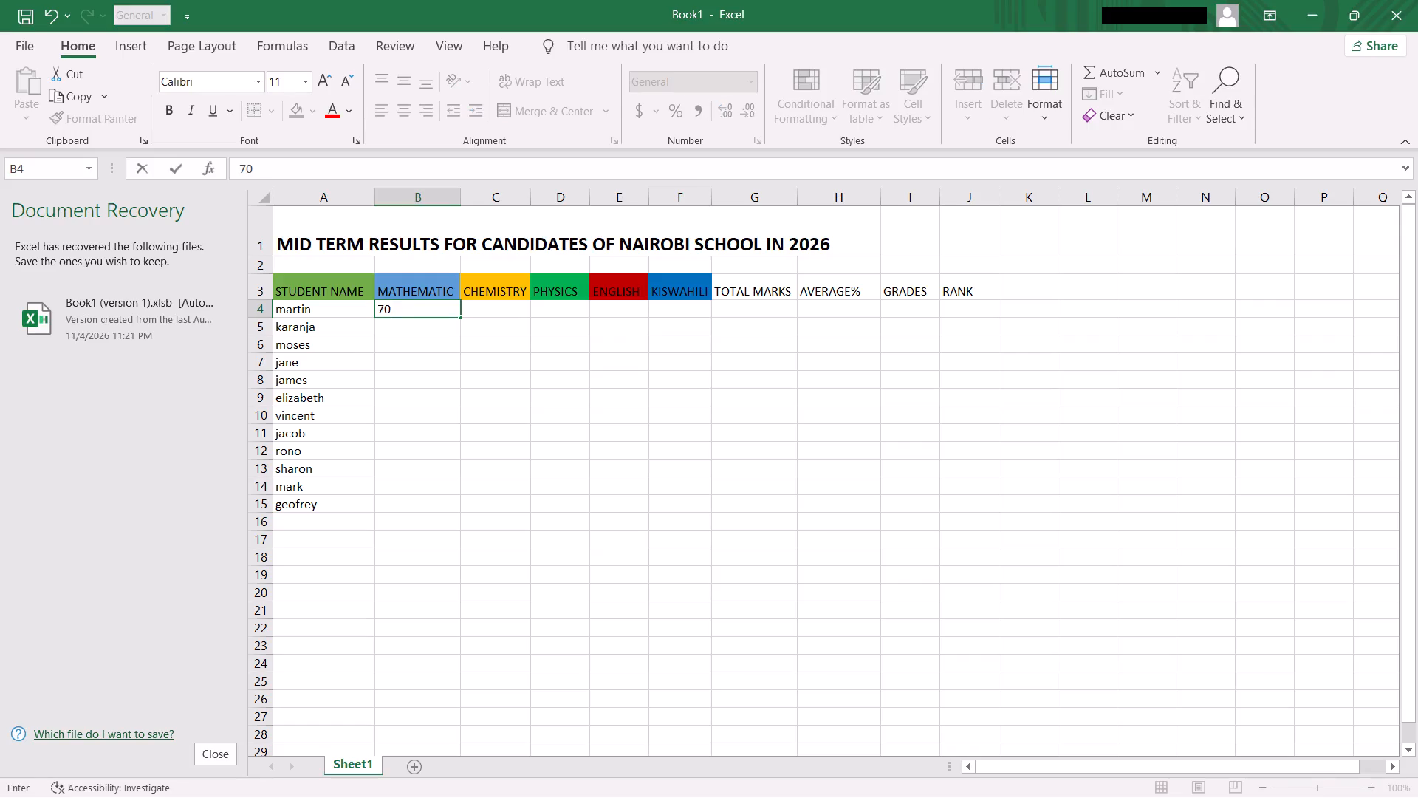
key("Return")
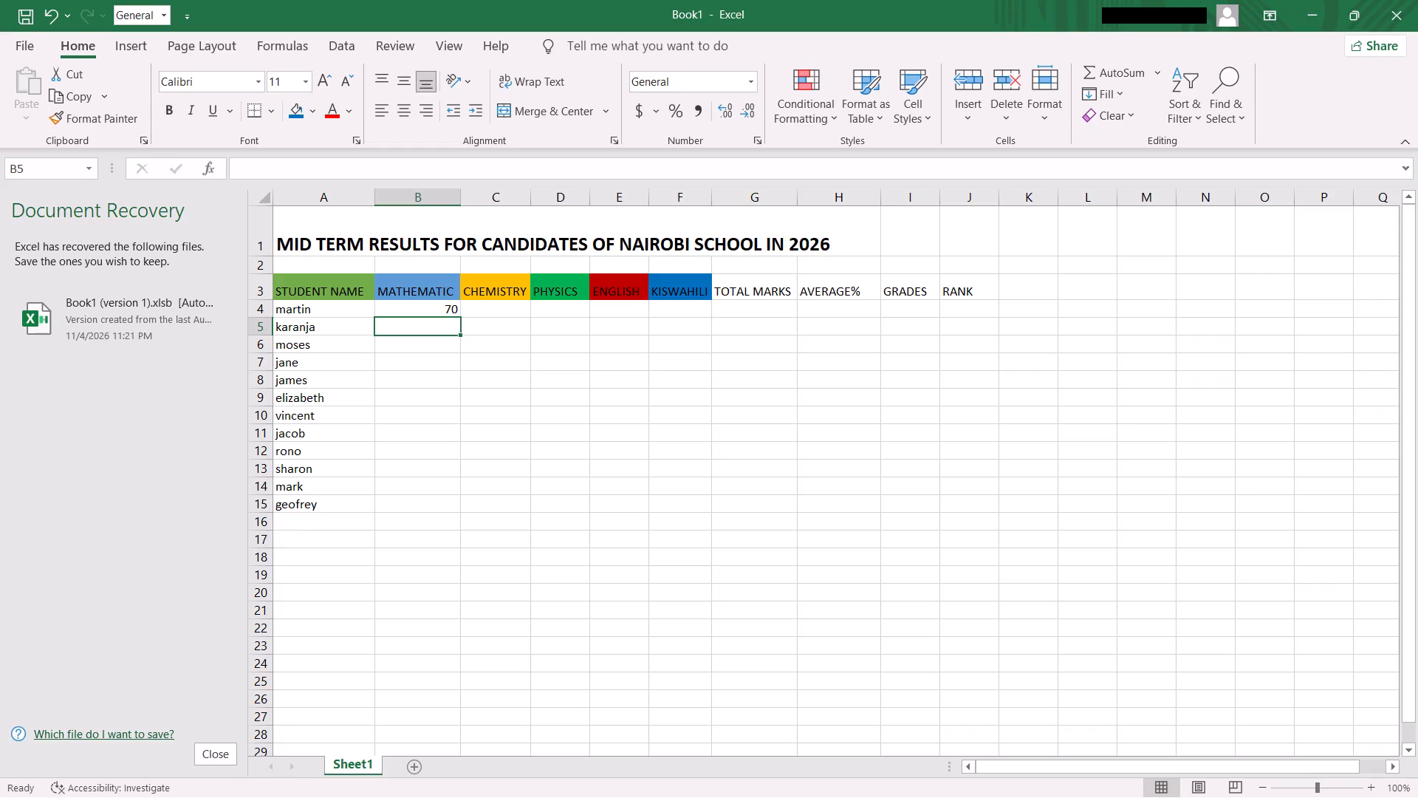
type("55")
key("Return")
key("7")
key("6")
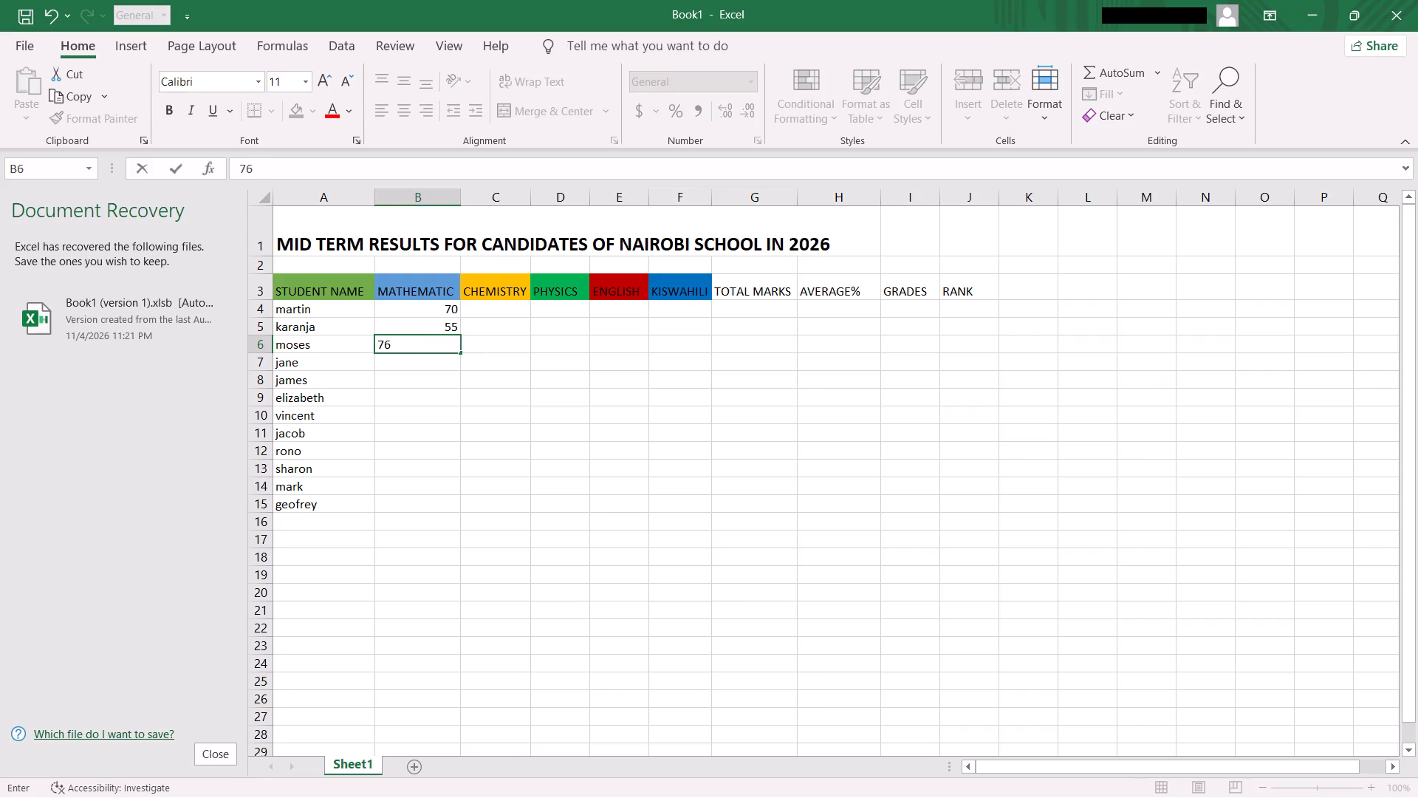
key("Return")
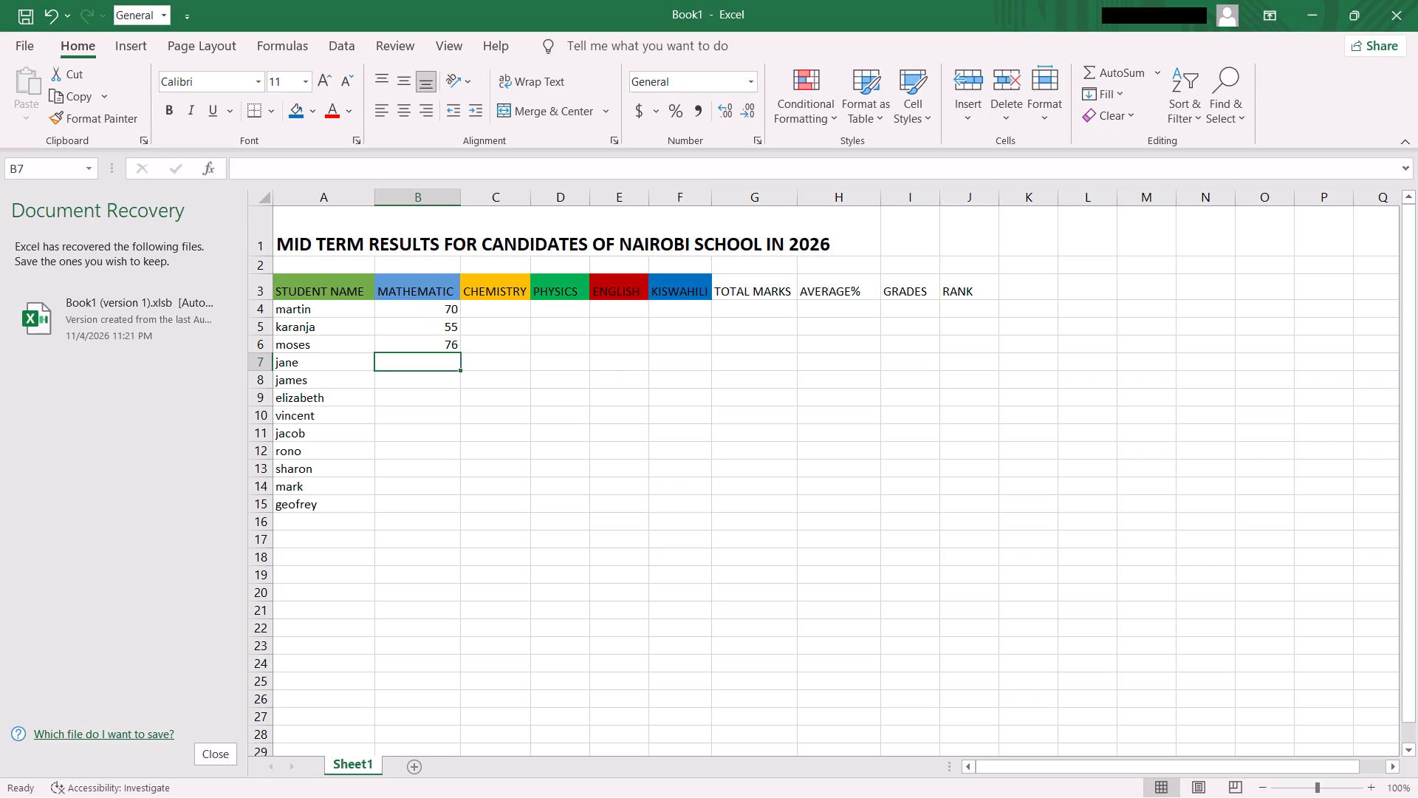
type("77")
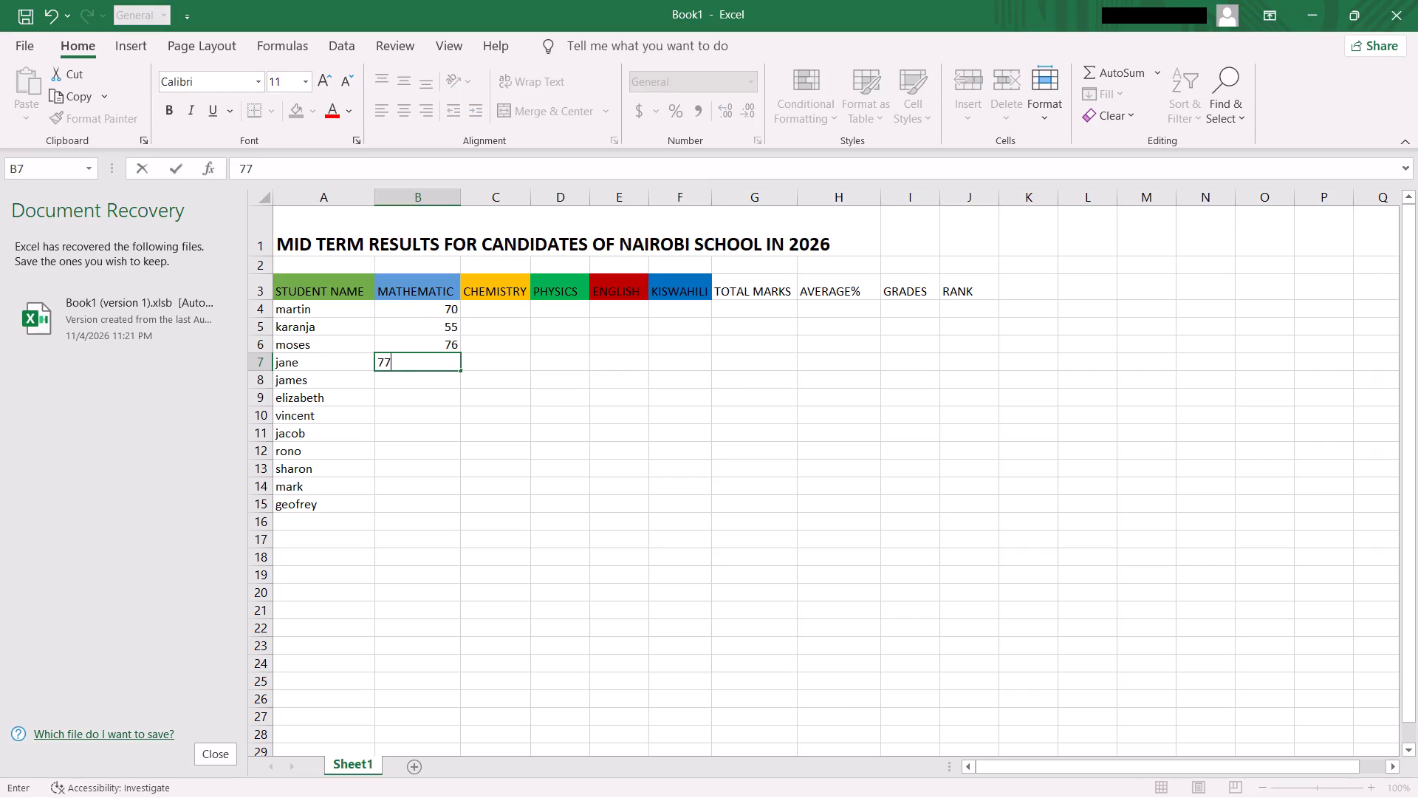
key("Return")
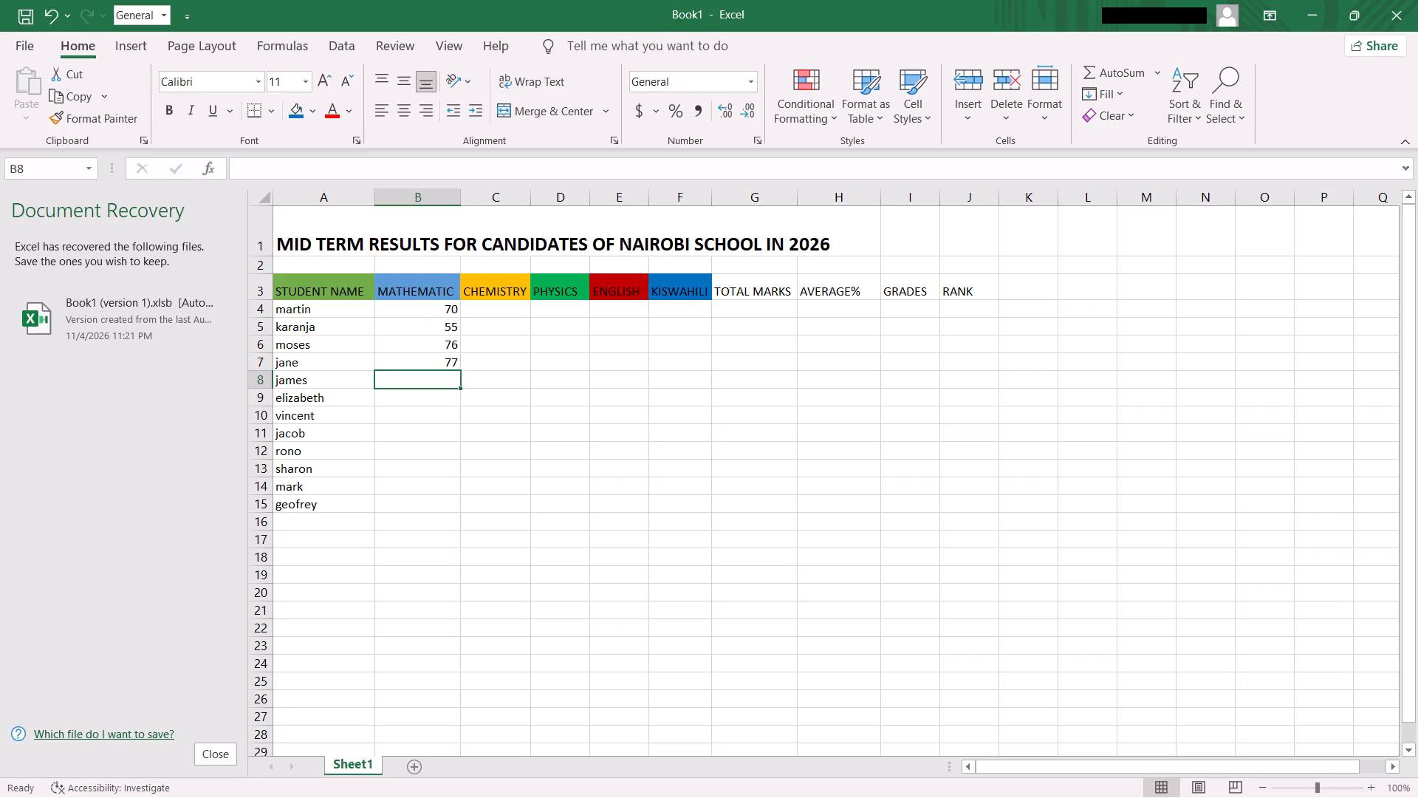
Enter the MATHEMATIC marks 88, 98, 58 and 49 in cells B8 to B11, for james through jacob.
type("88")
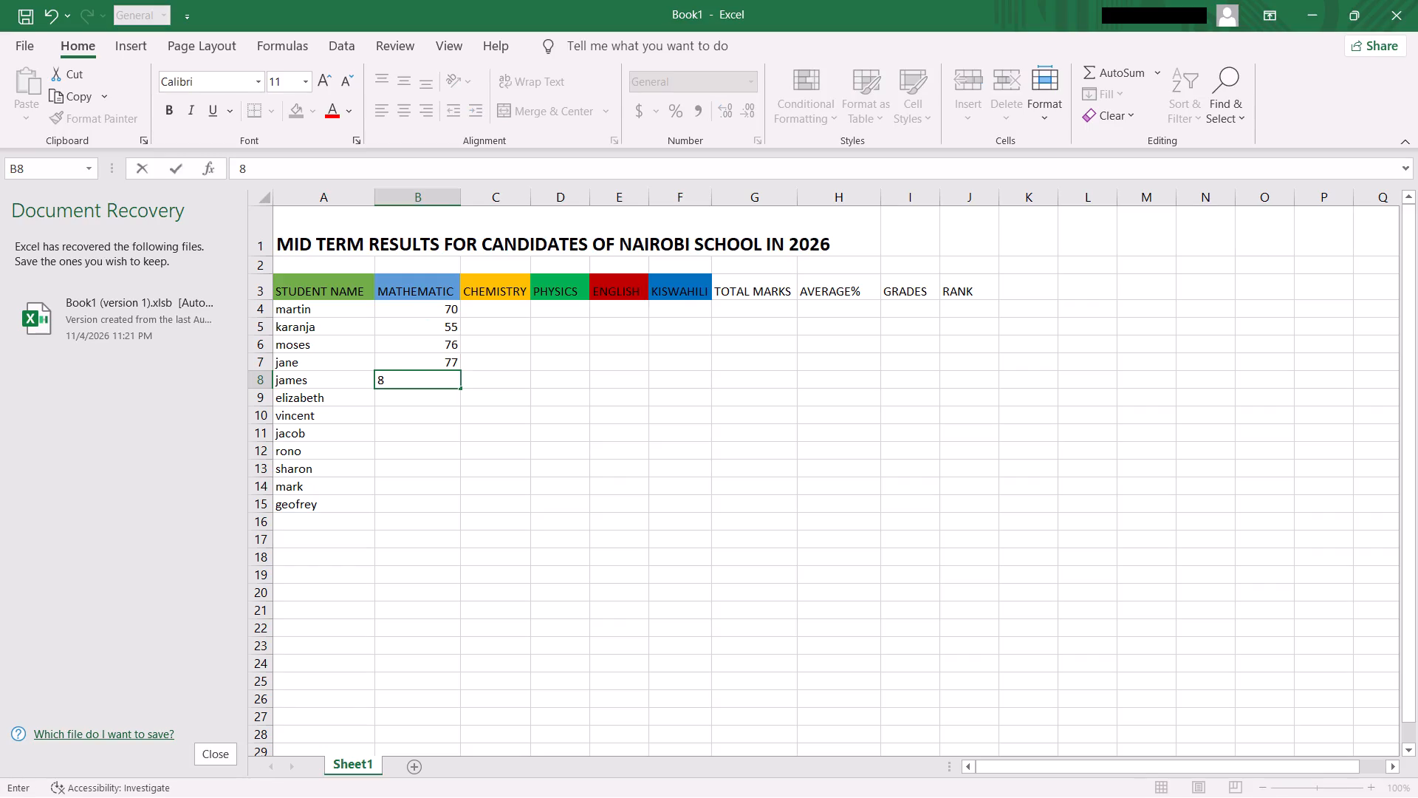
key("Return")
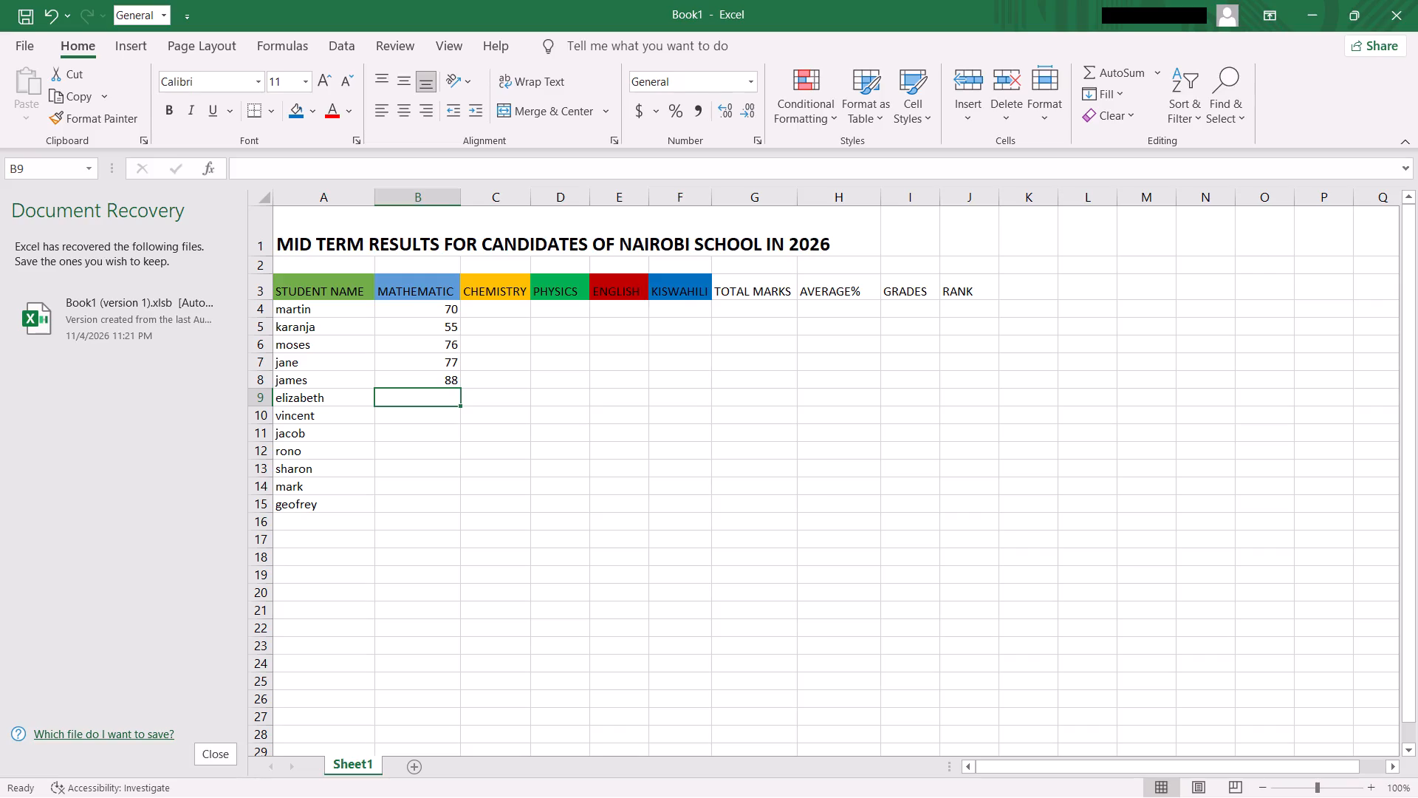
type("98")
key("Return")
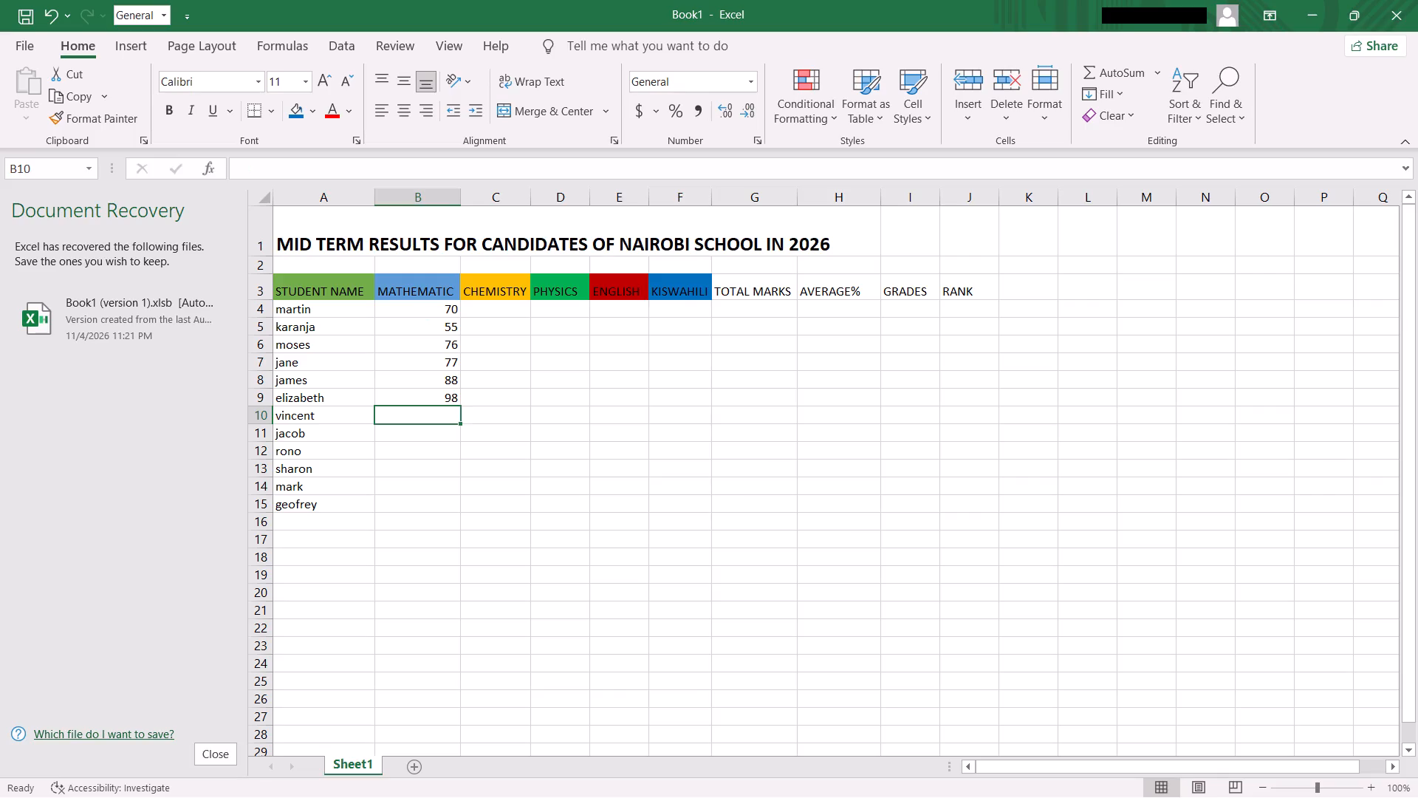
key("5")
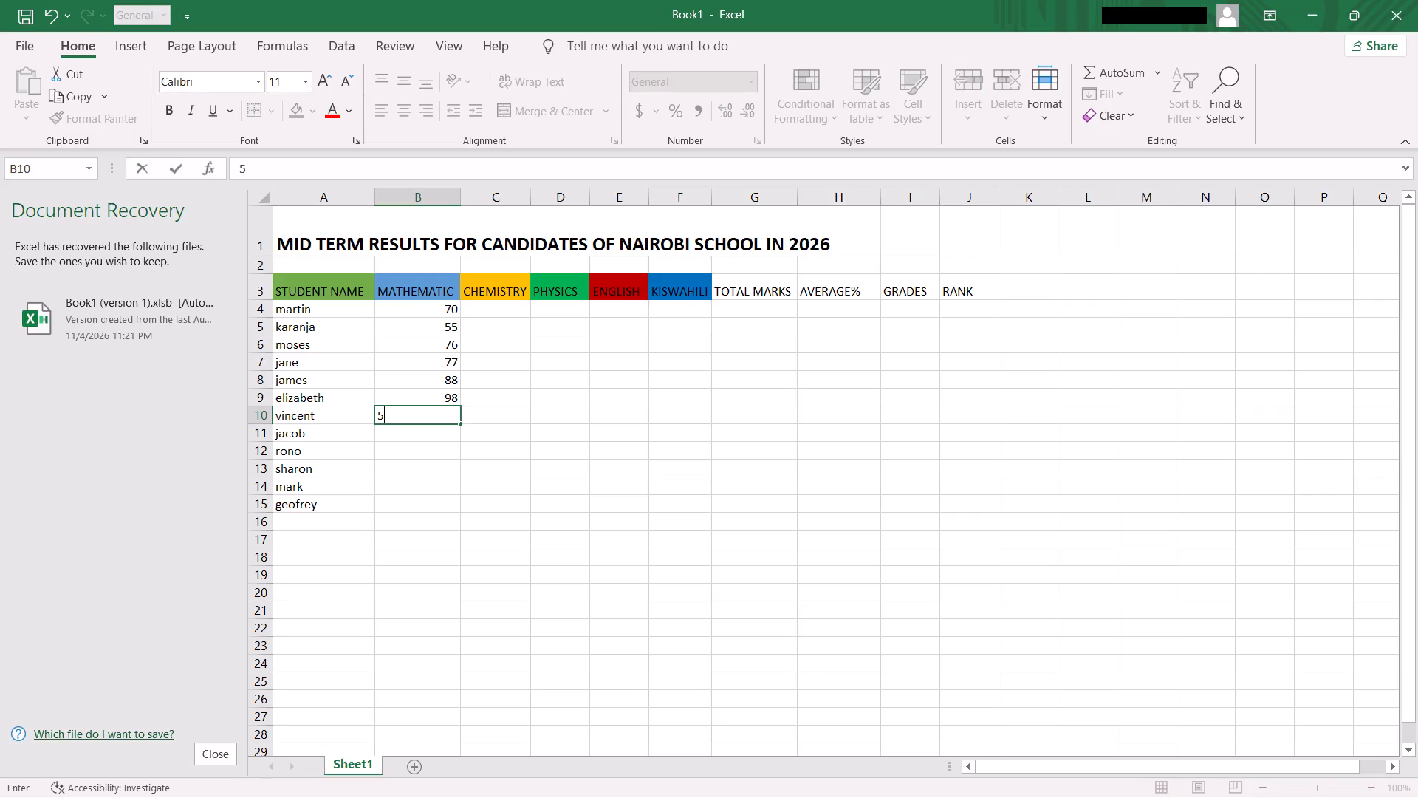
key("8")
key("Return")
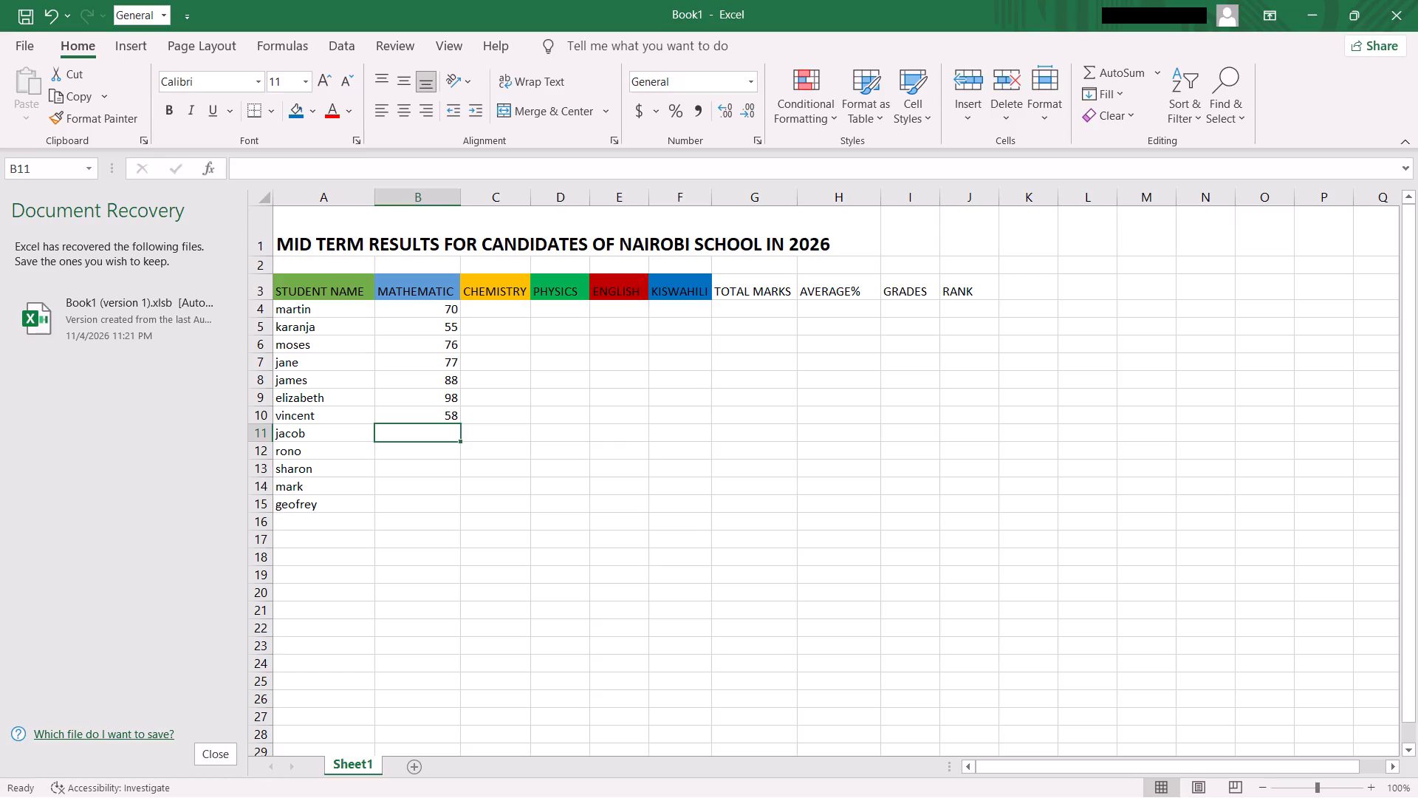
key("4")
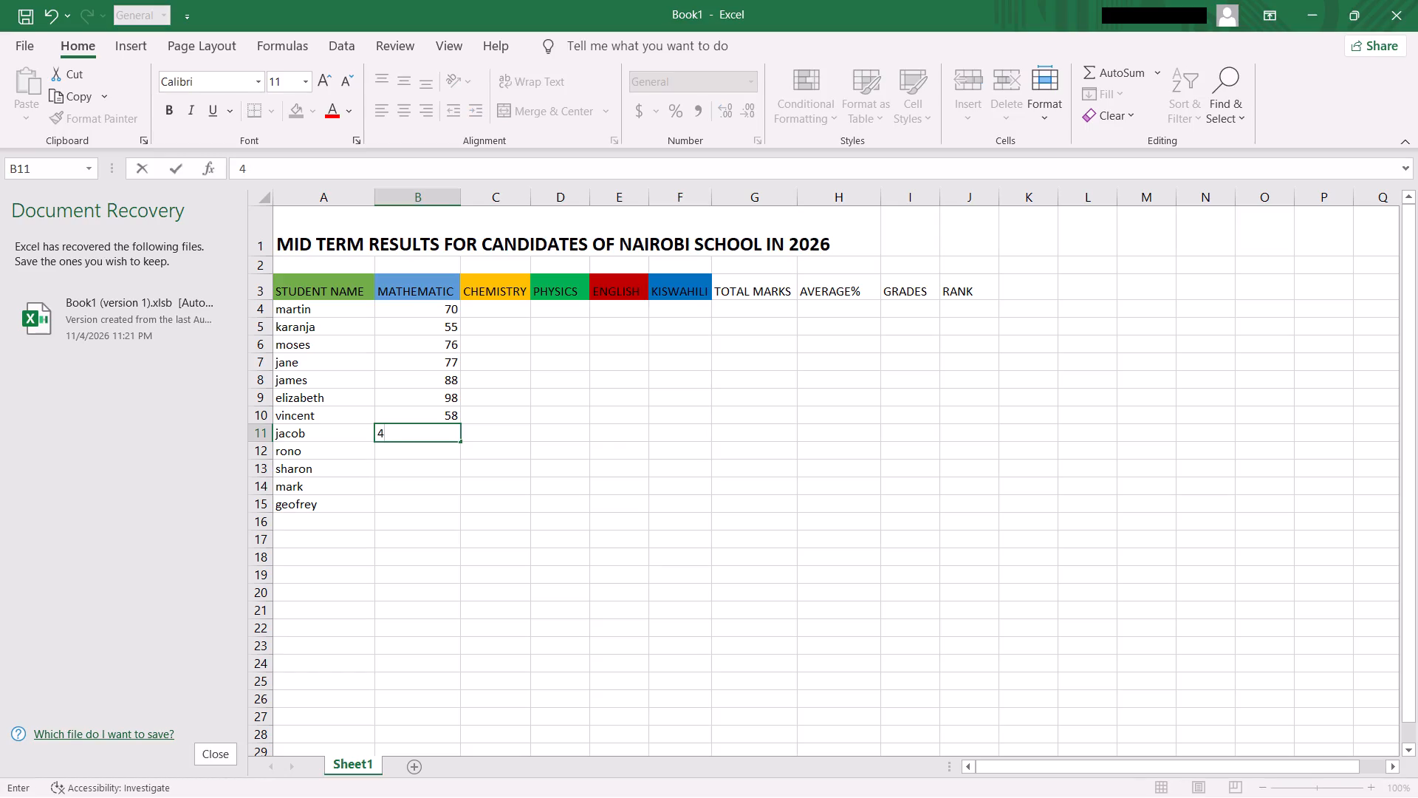
key("9")
key("Return")
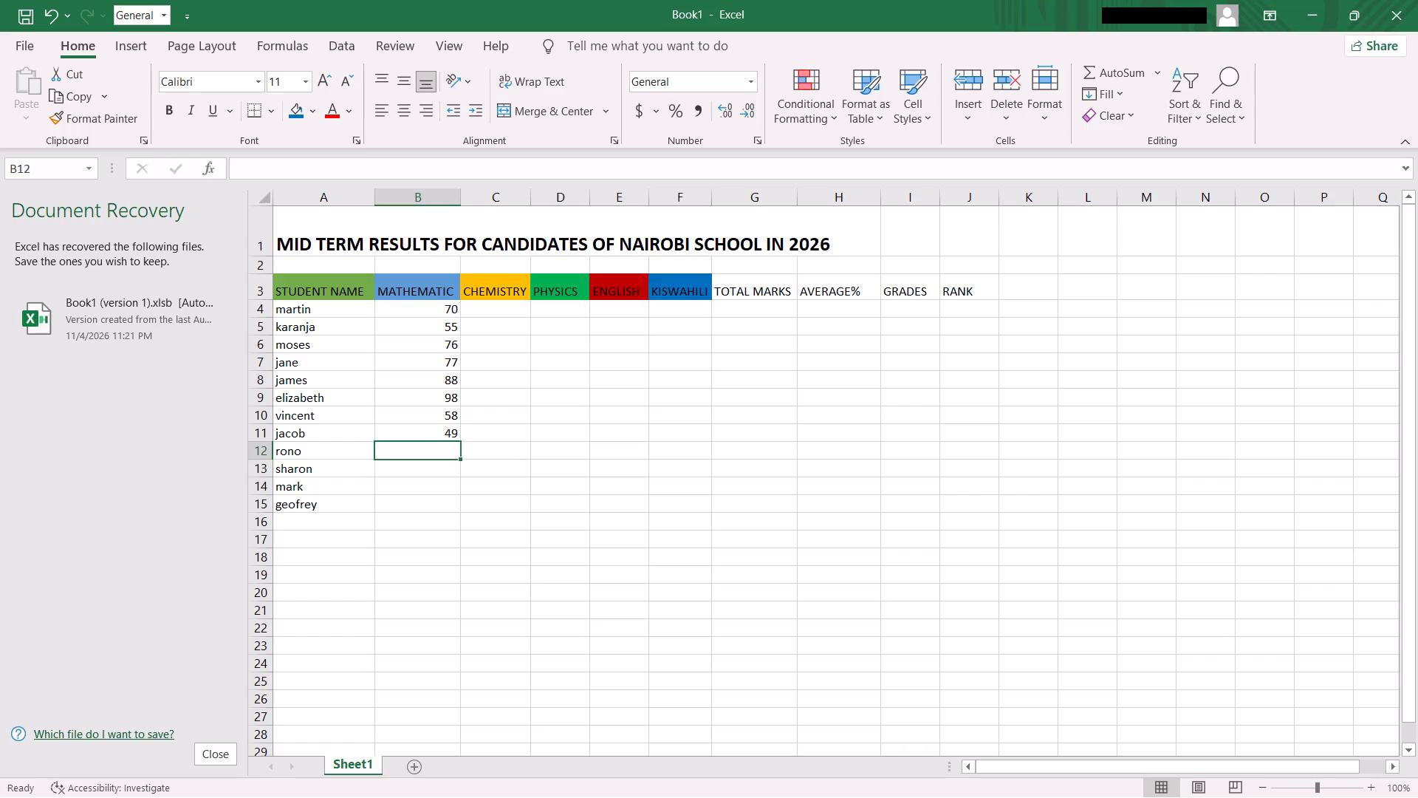
Enter the MATHEMATIC marks 66, 62, 72 and 45 in cells B12 to B15, for rono through geofrey.
type("66")
key("Return")
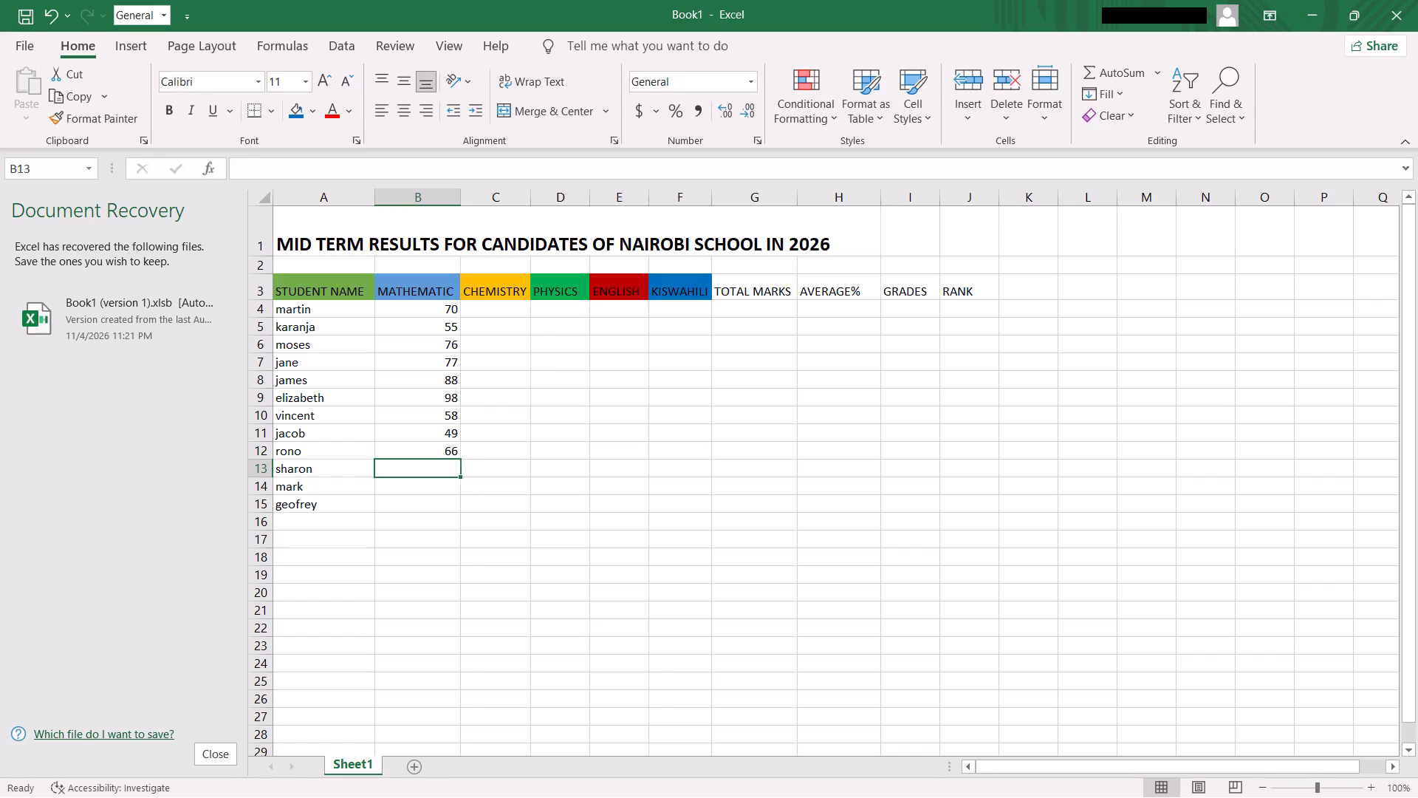
key("6")
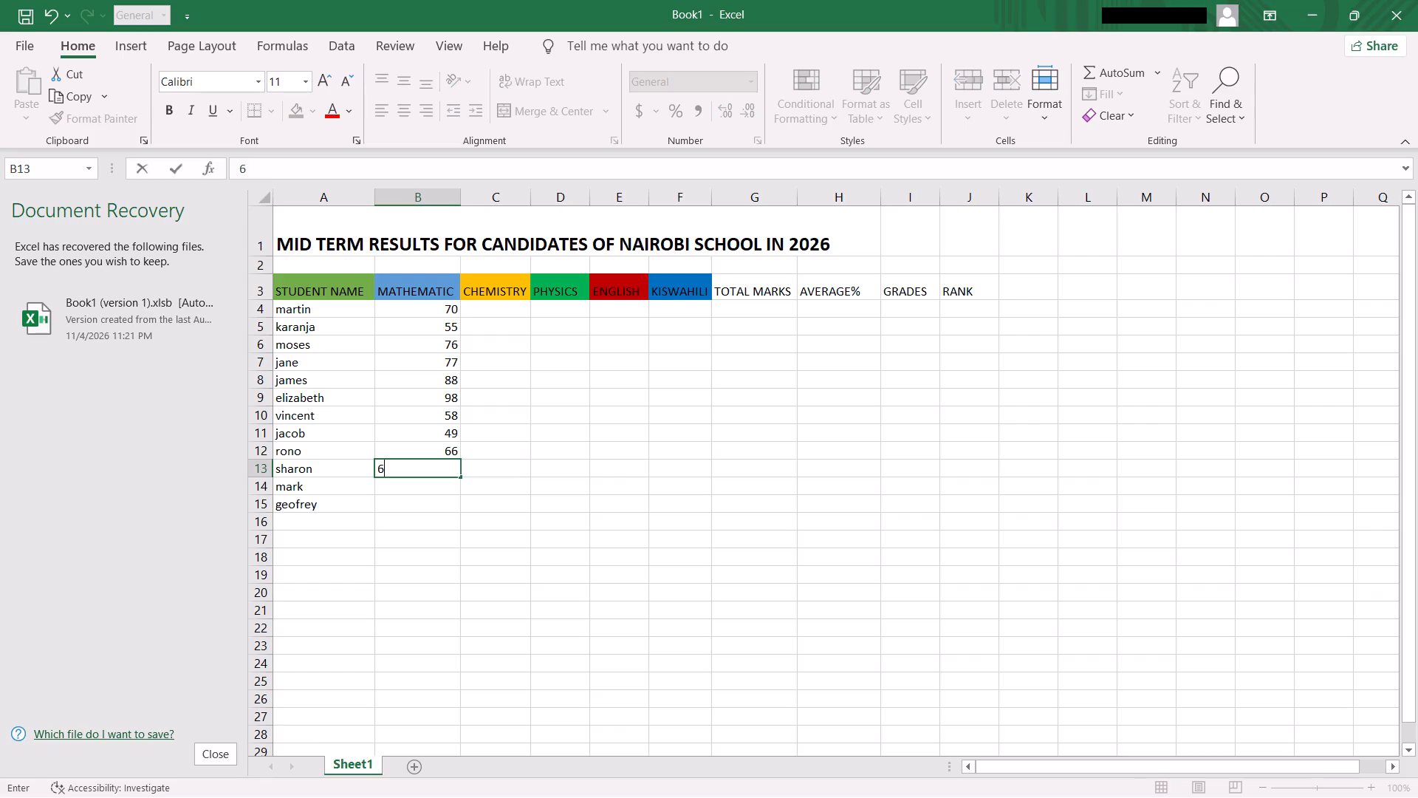
key("2")
key("Return")
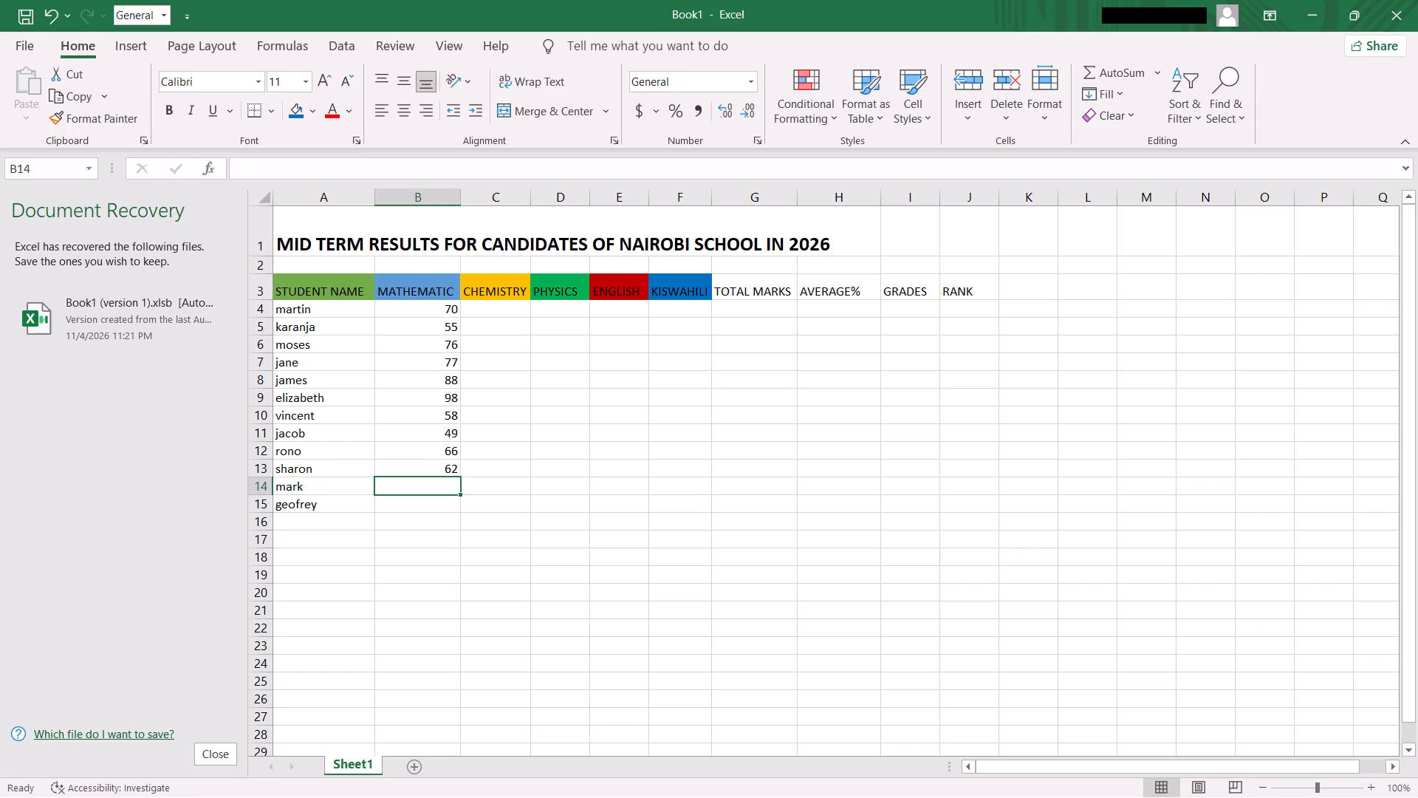
key("7")
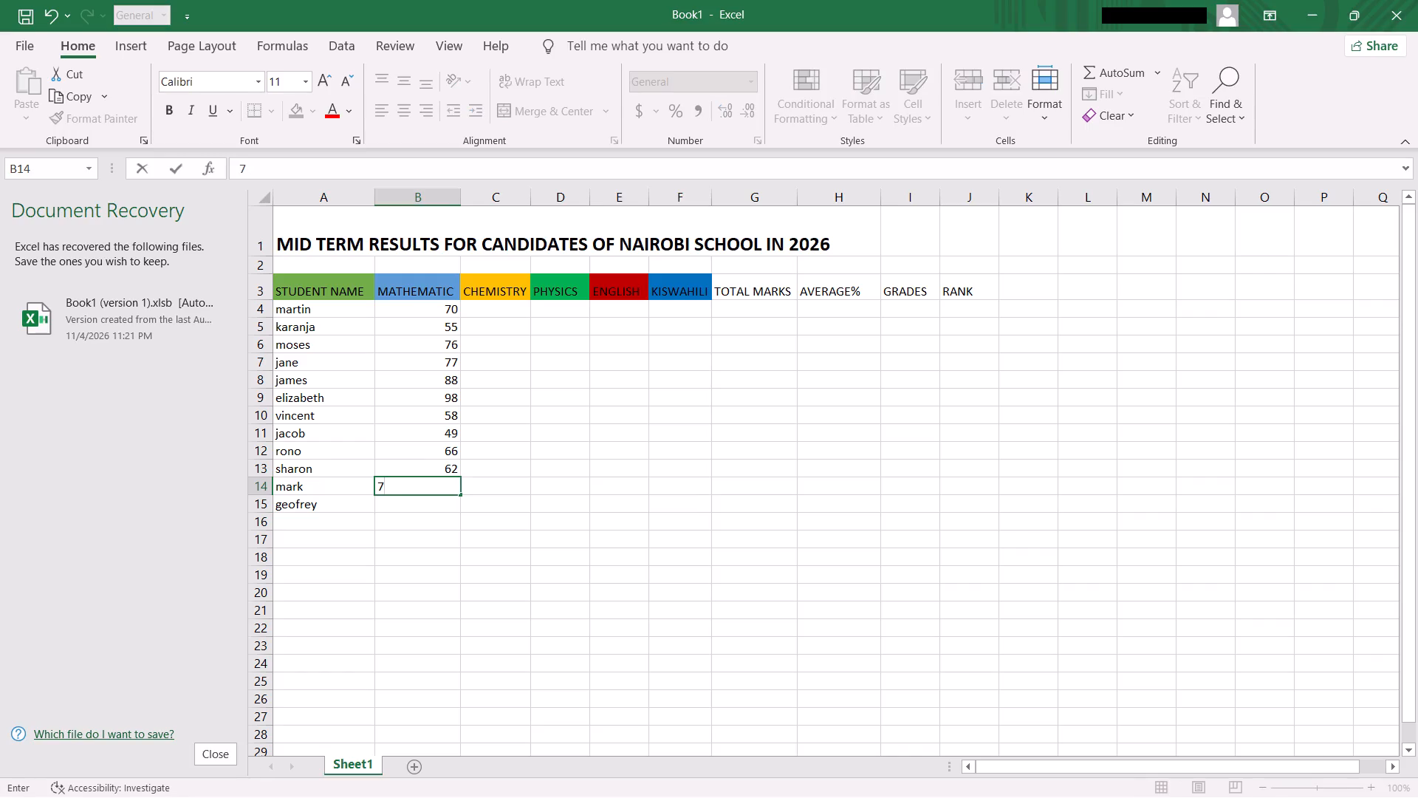
key("2")
key("Return")
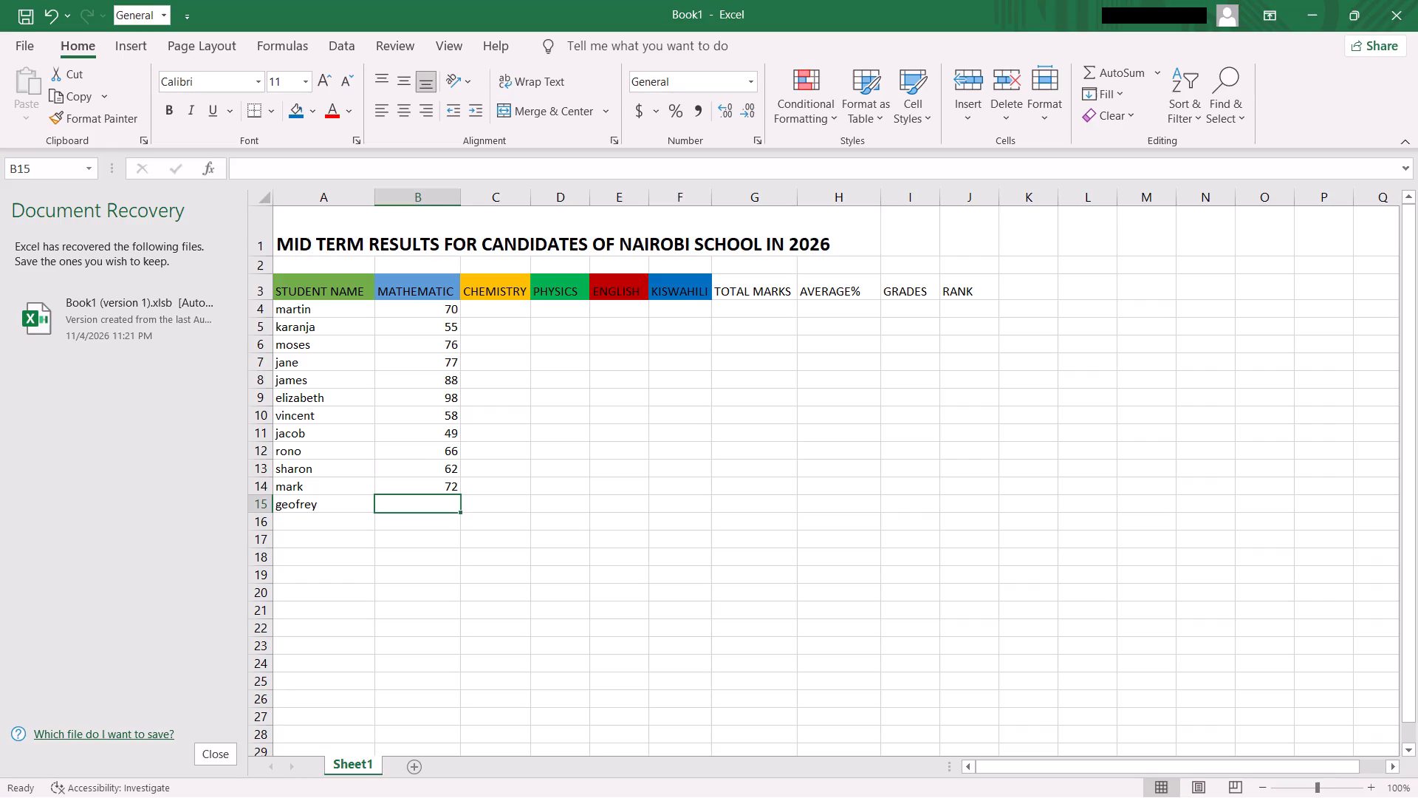
type("45")
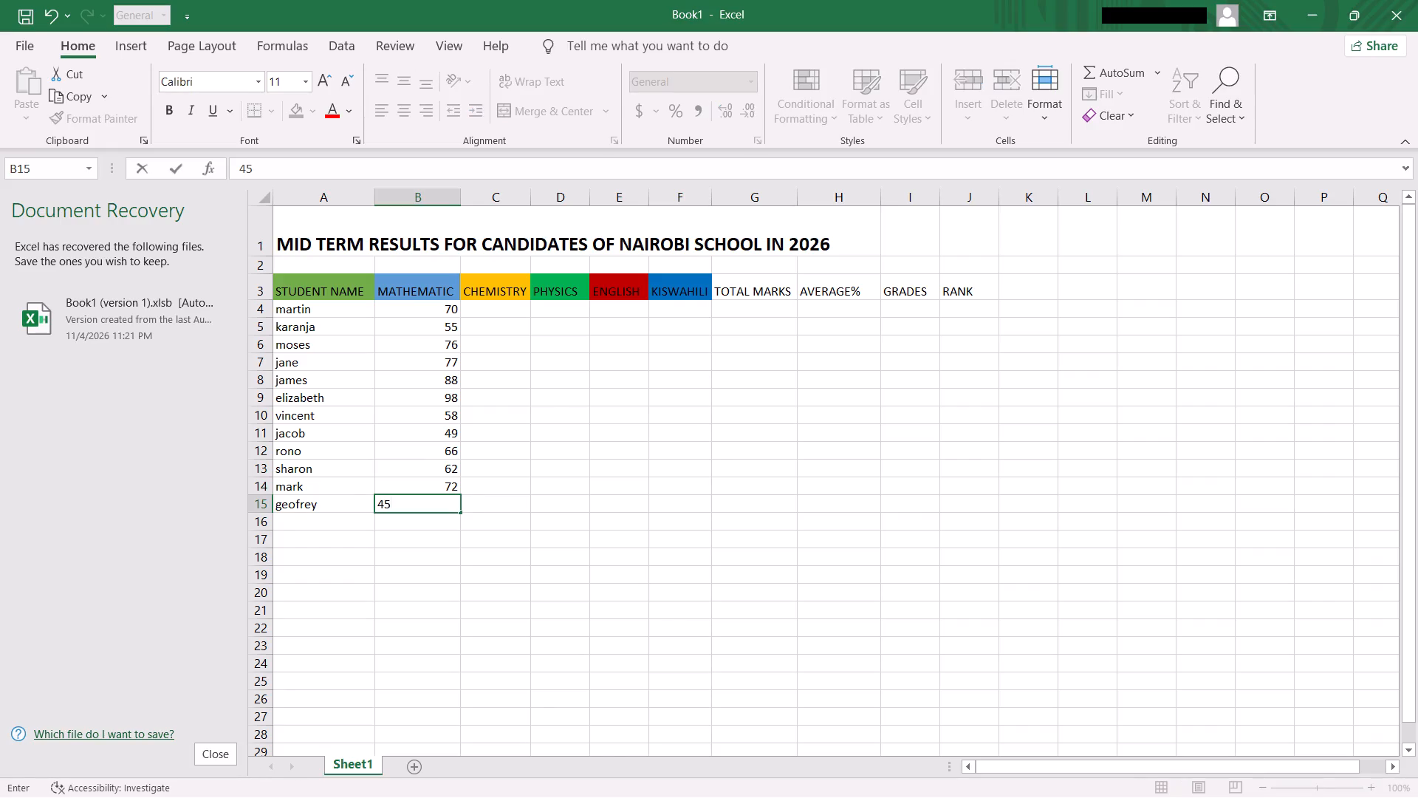
key("Return")
Enter the CHEMISTRY marks 56, 67, 83 and 20 in cells C4 to C7, for martin through jane.
left_click(513, 315)
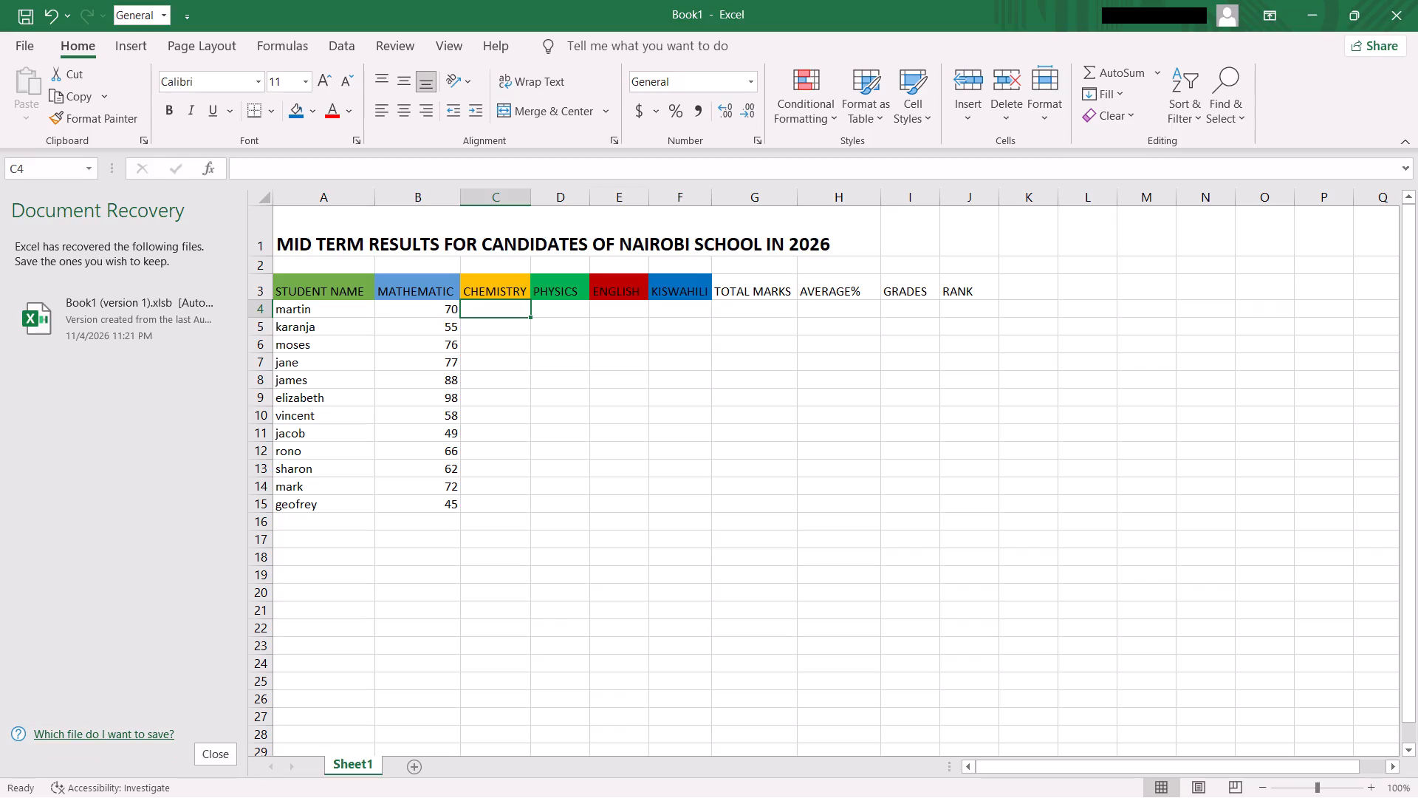
type("56")
key("Return")
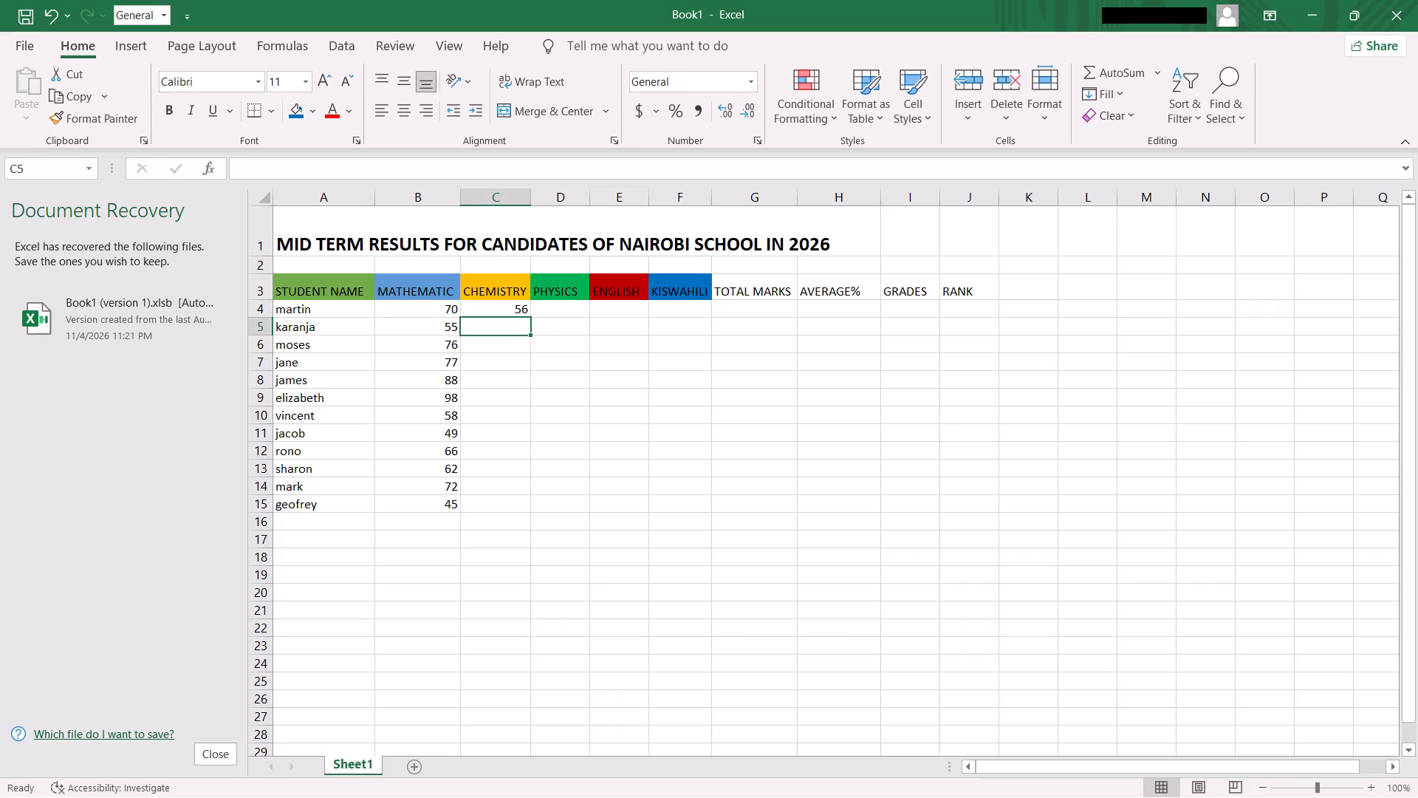
key("6")
key("7")
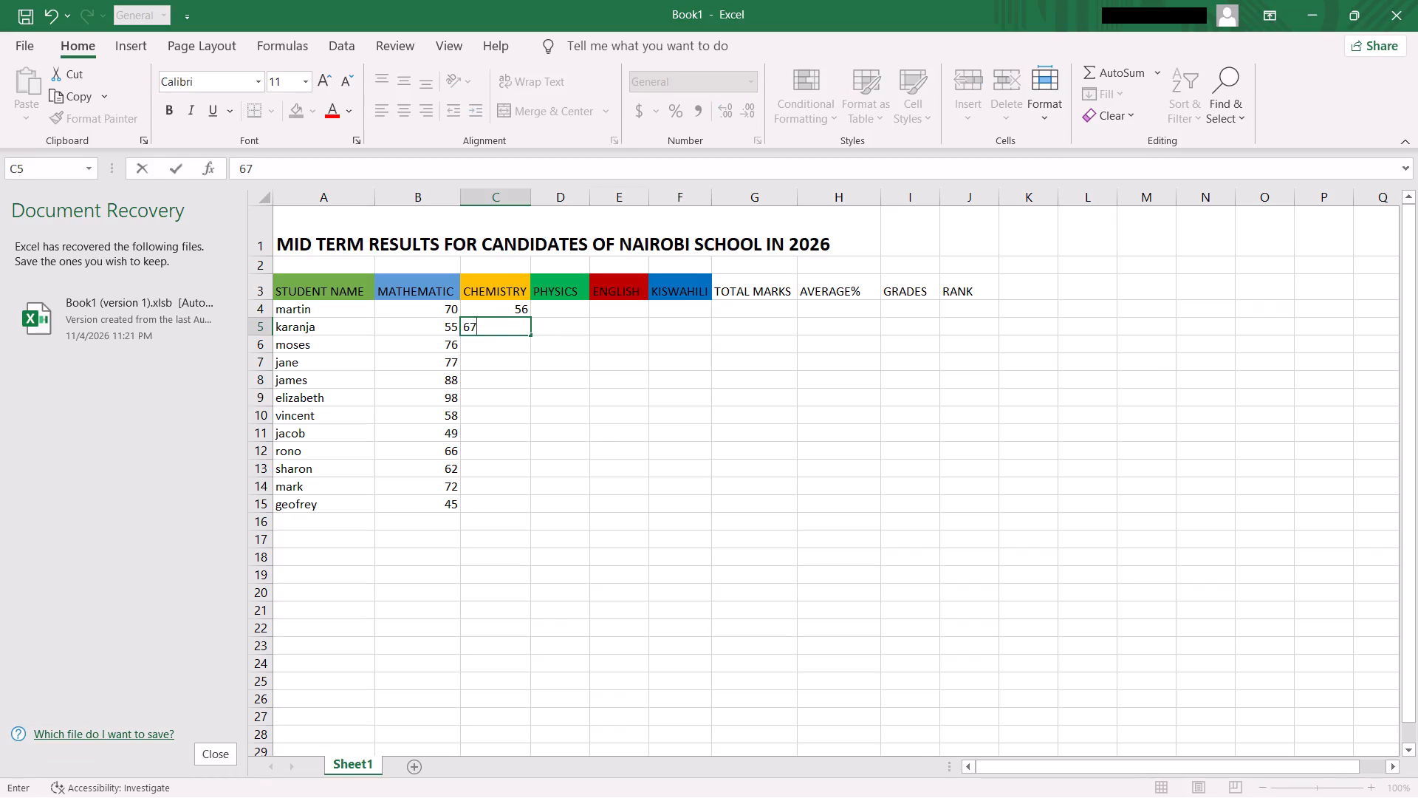
key("Return")
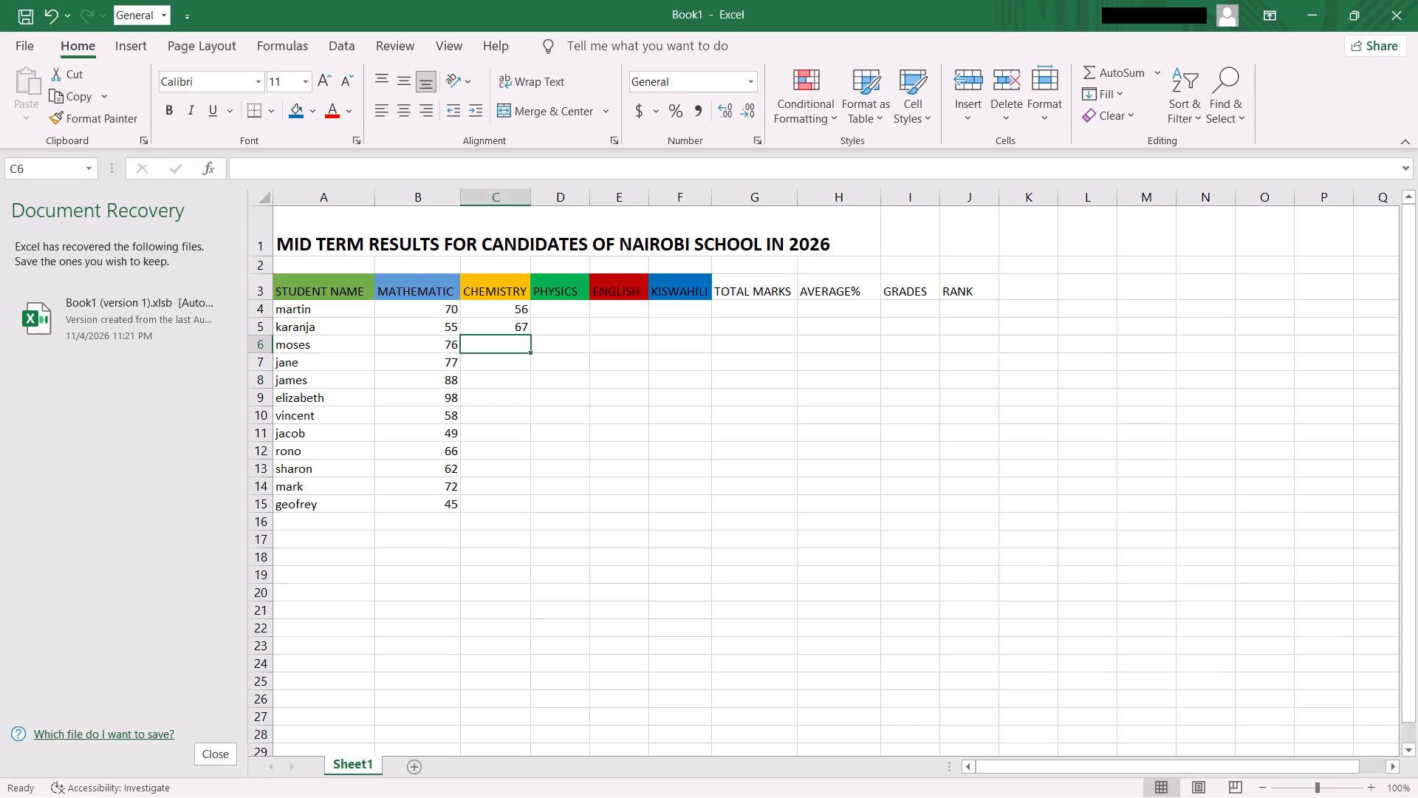
key("8")
key("3")
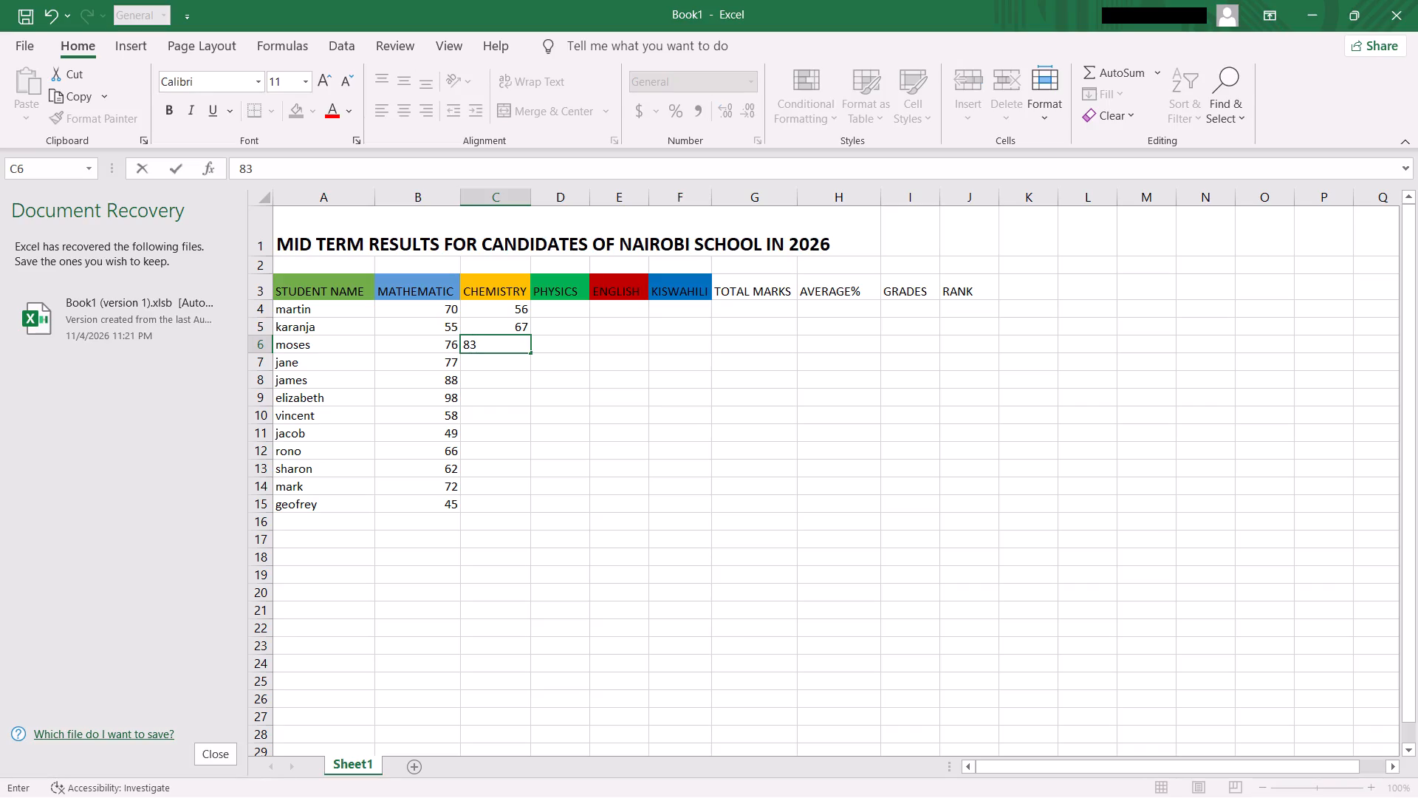
key("Return")
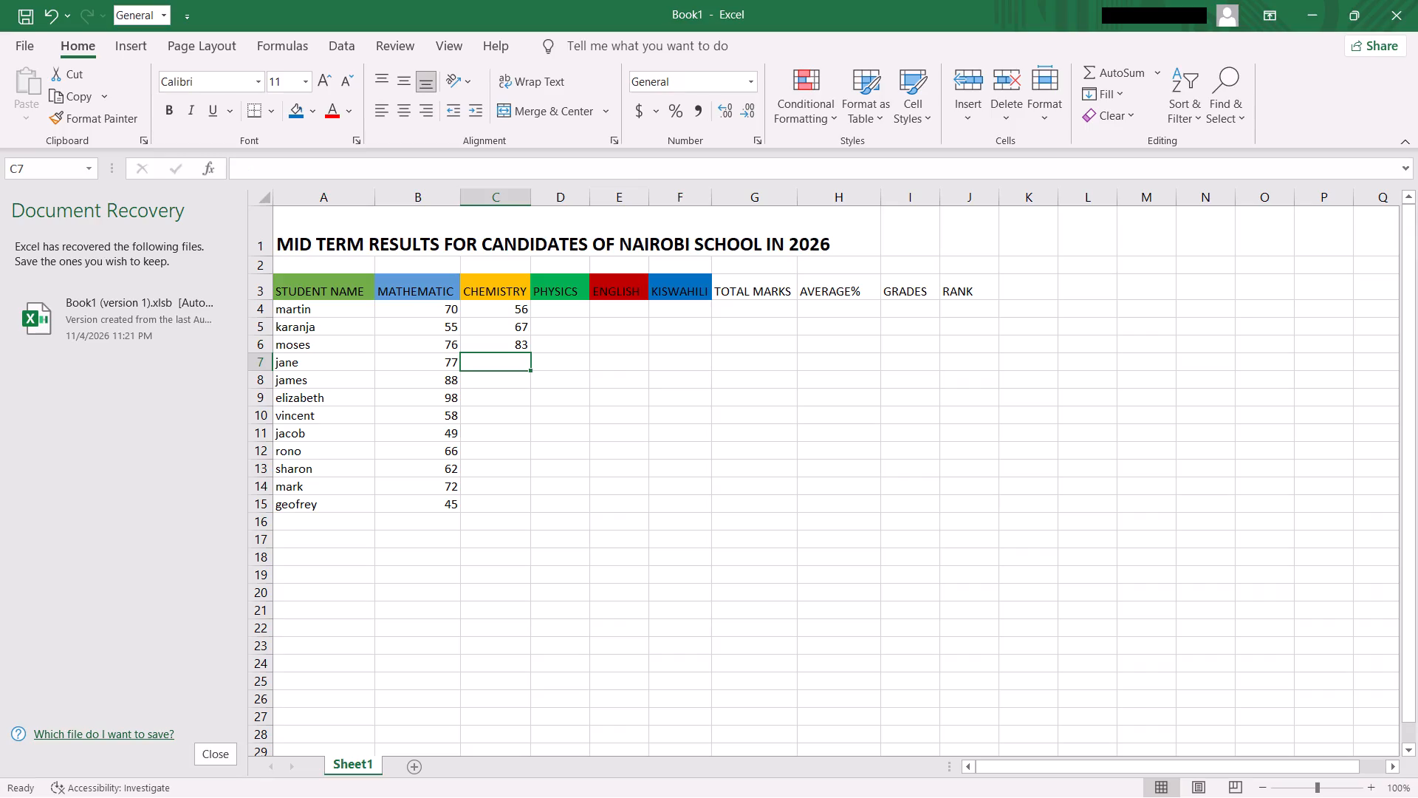
key("2")
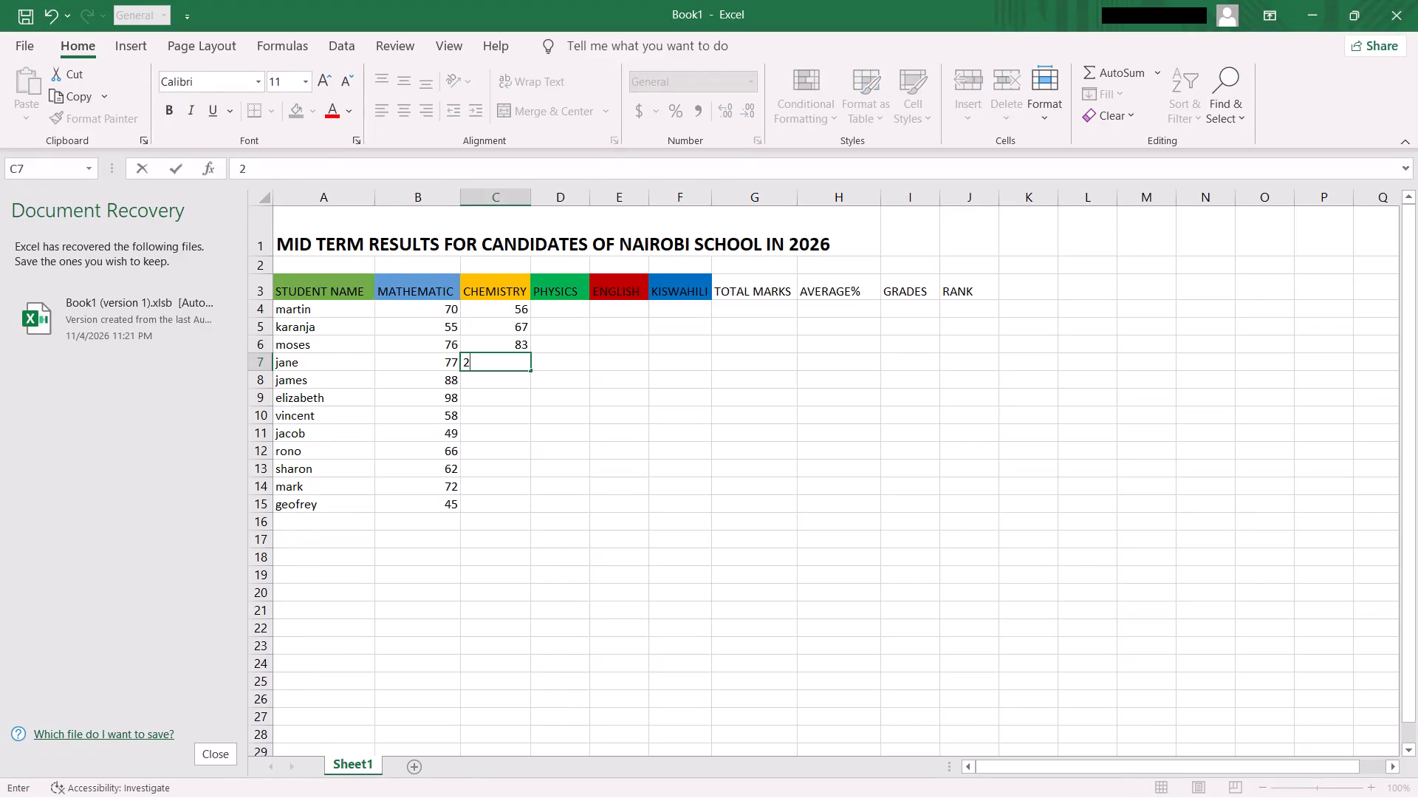
key("0")
key("Return")
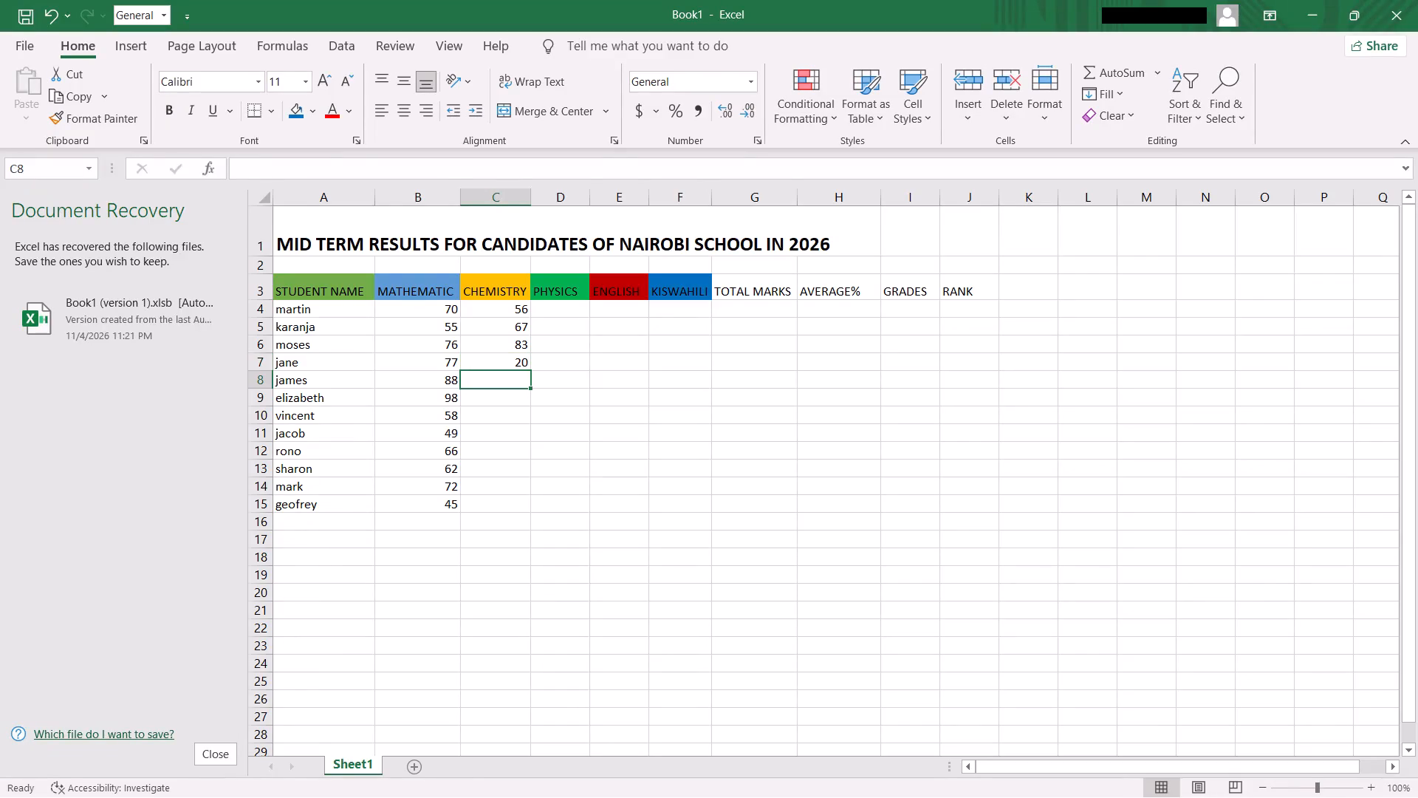
Enter the CHEMISTRY marks 54, 91, 80 and 64 in cells C8 to C11, for james through jacob.
type("54")
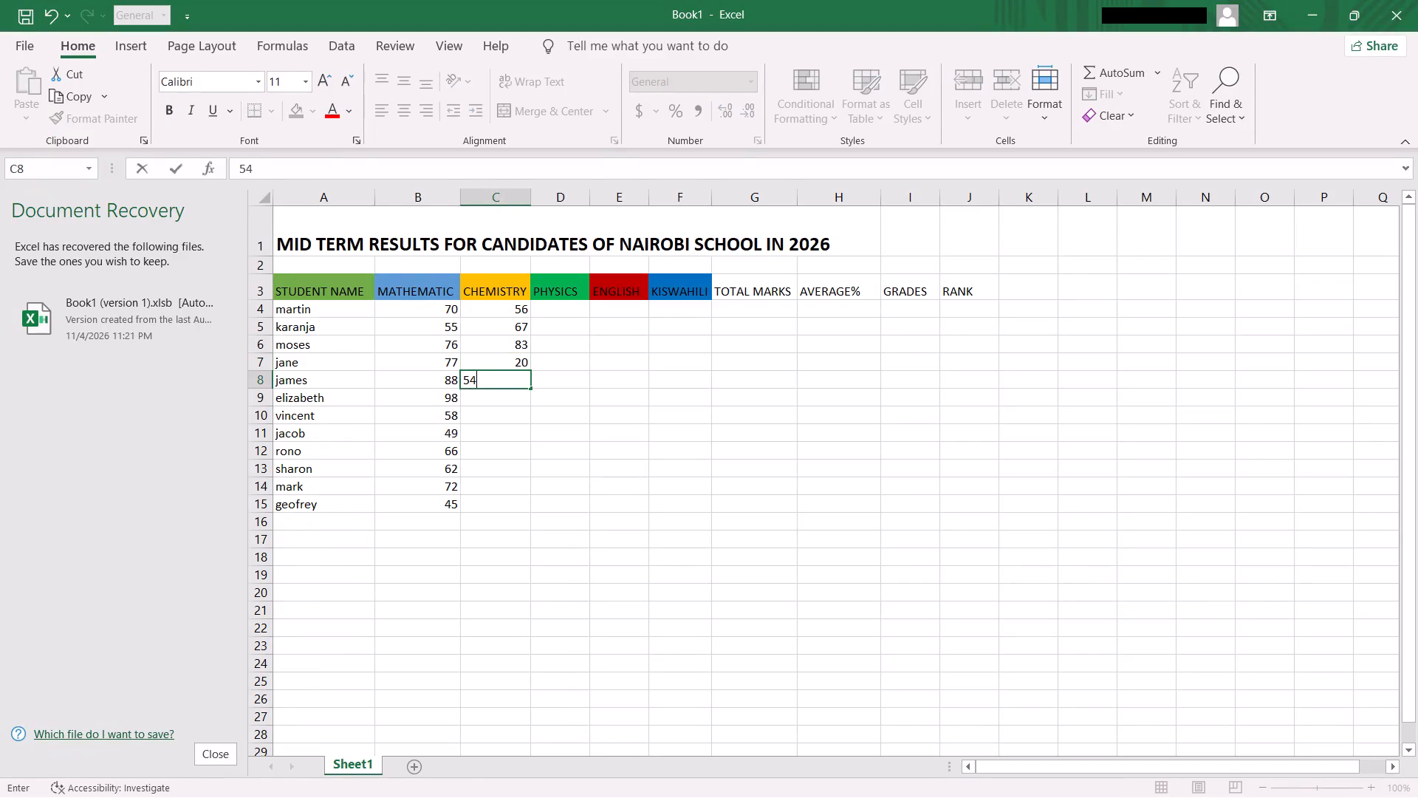
key("Return")
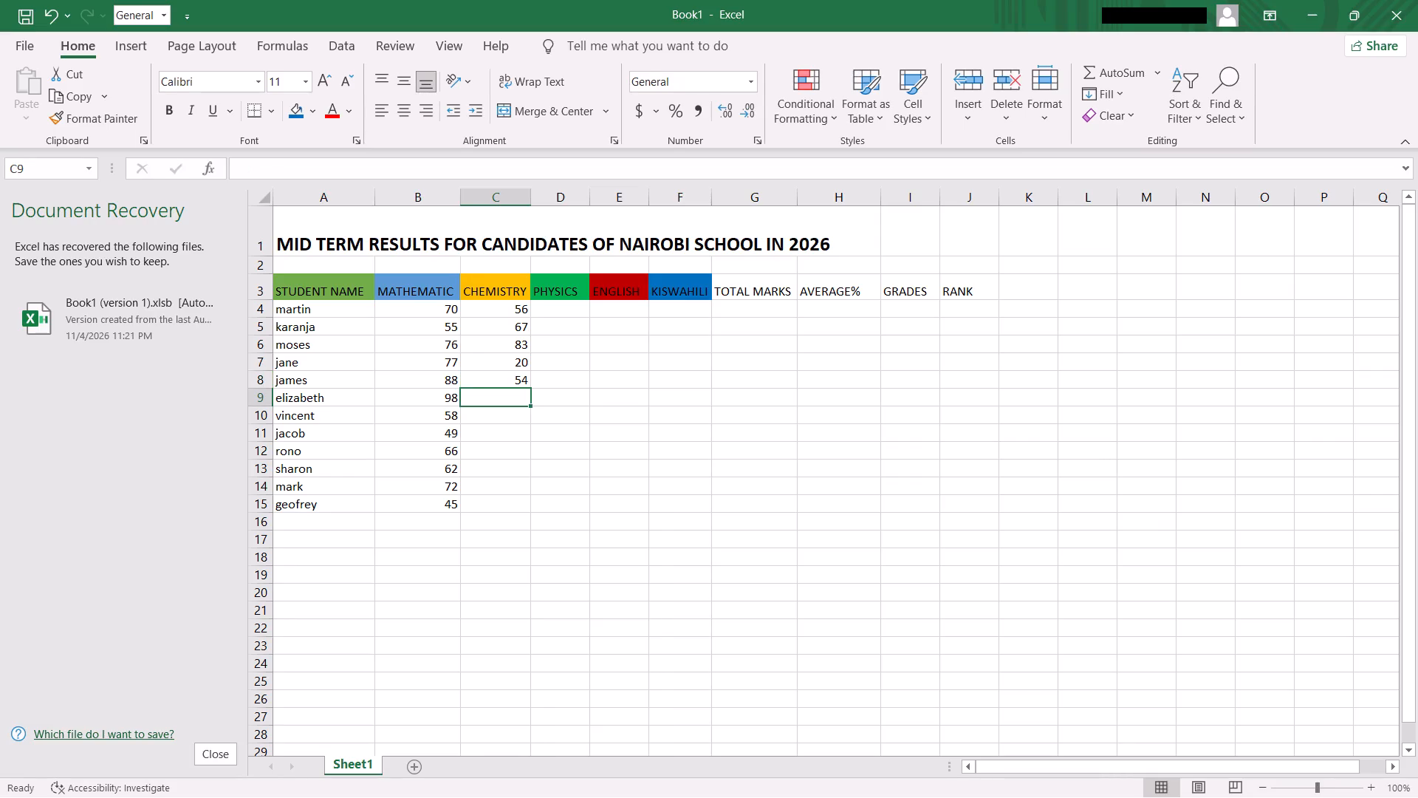
key("9")
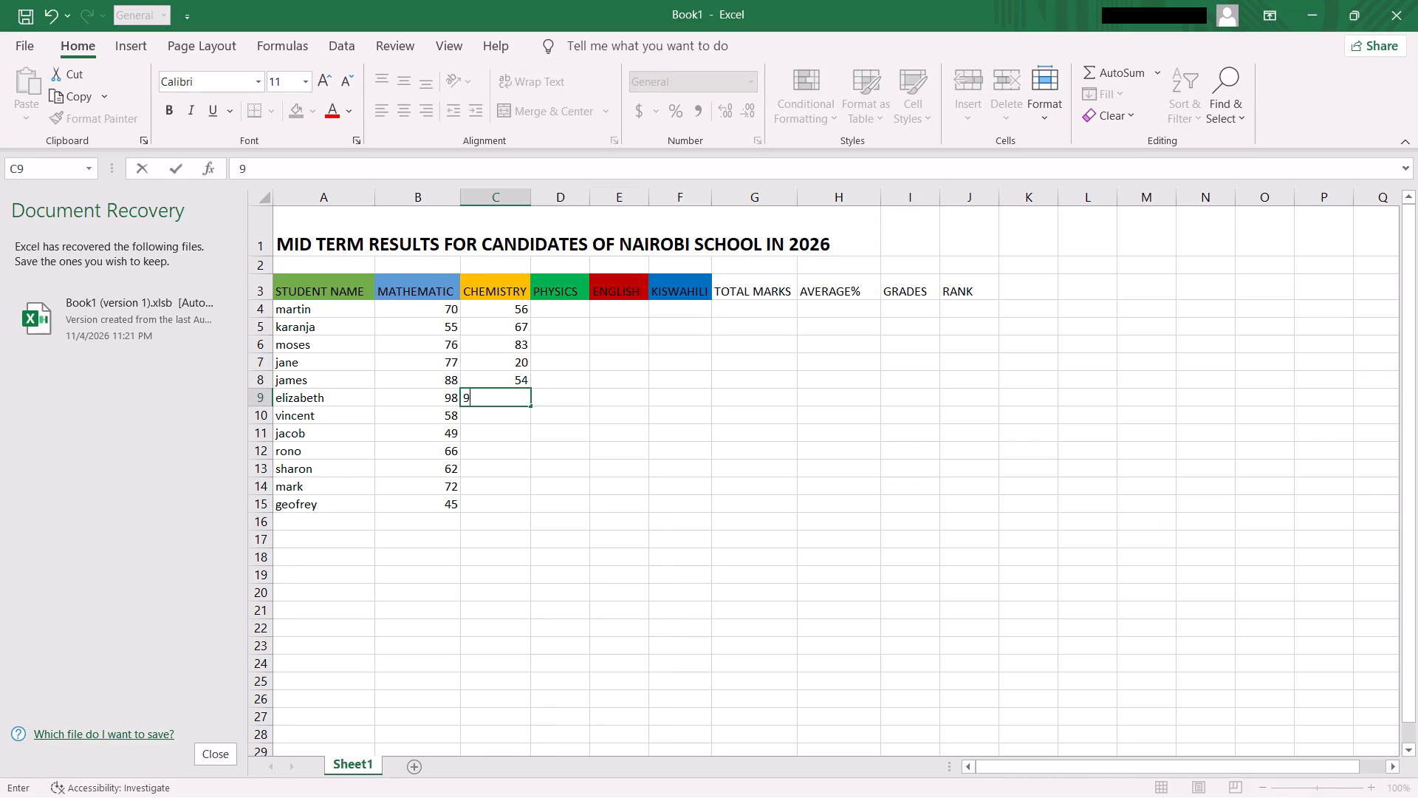
key("1")
key("Return")
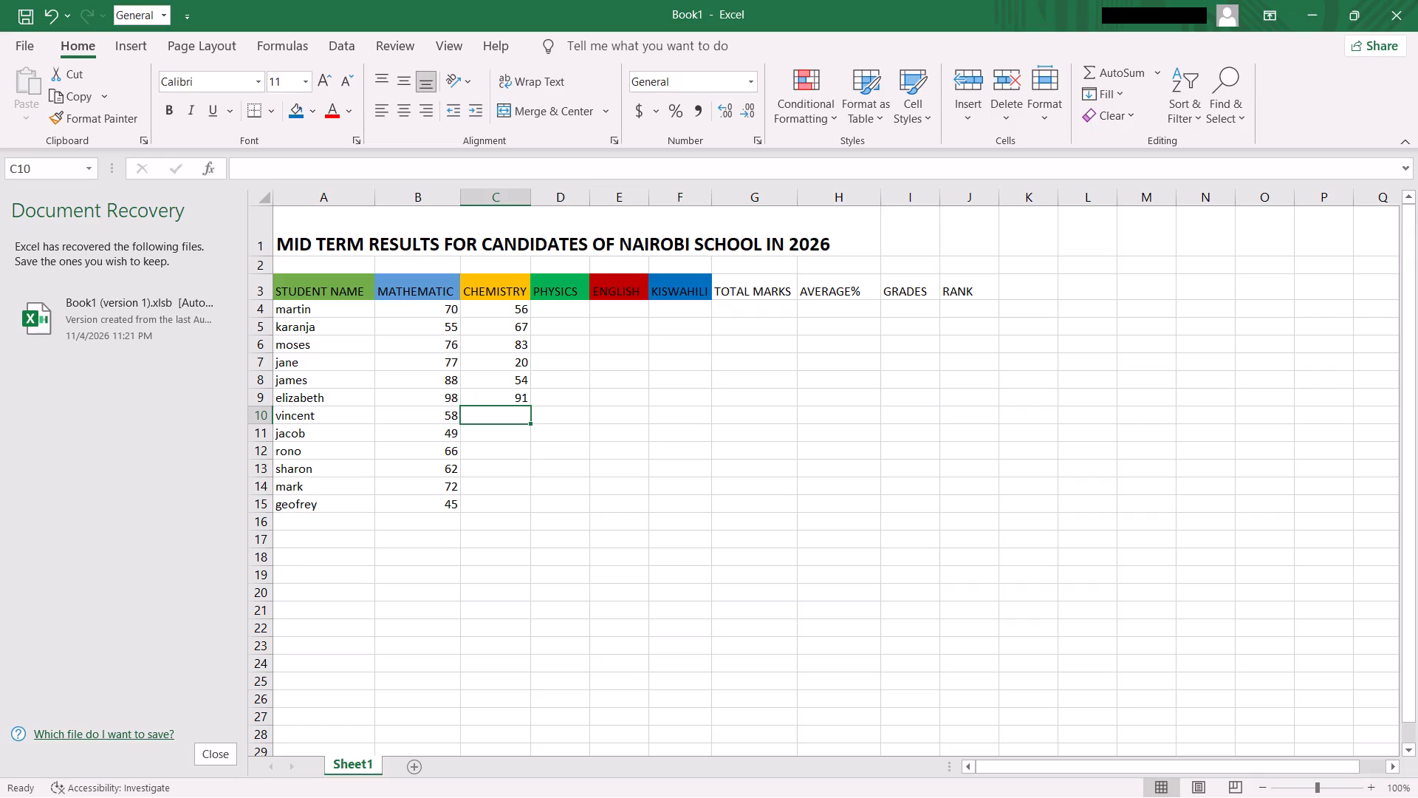
key("8")
key("0")
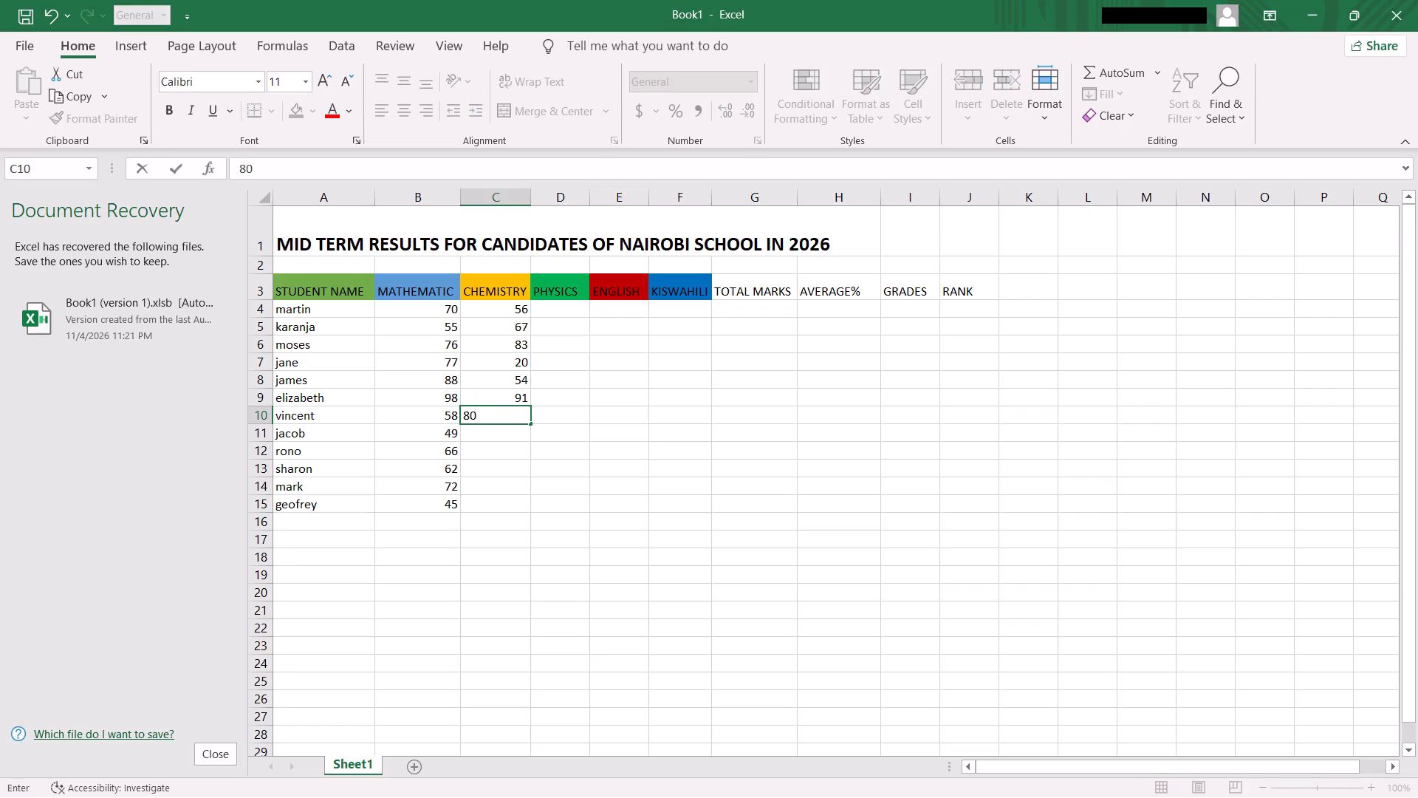
key("Return")
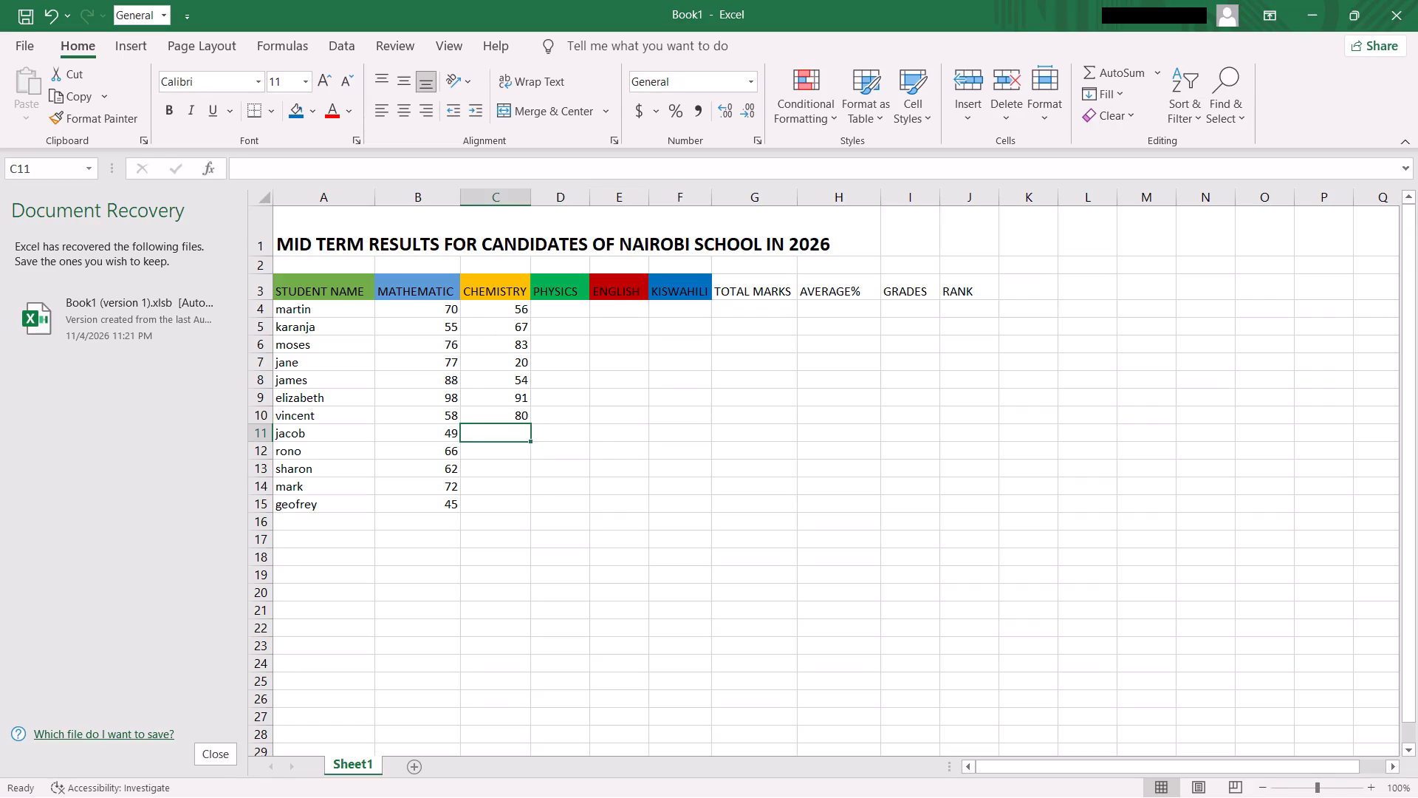
type("64")
key("Return")
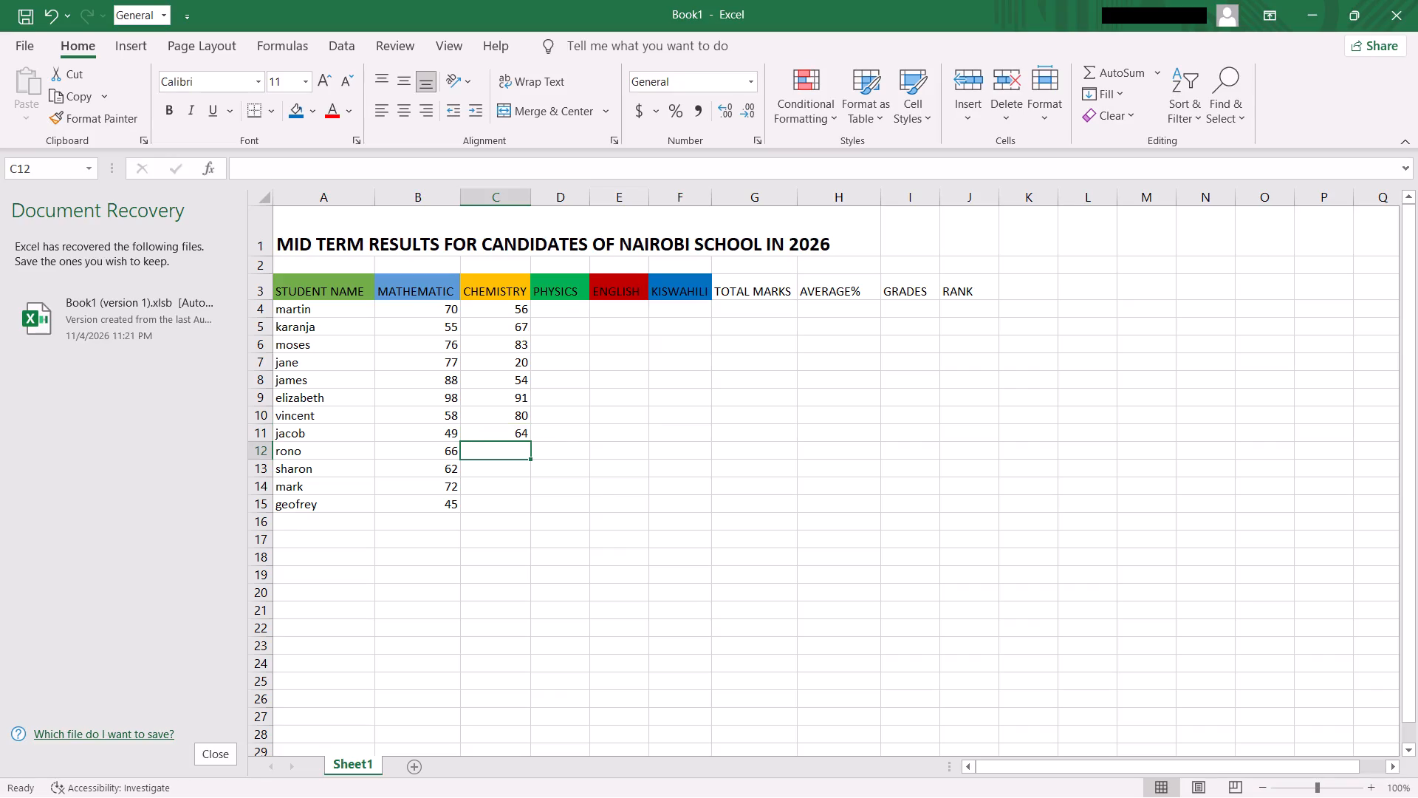
Enter the CHEMISTRY marks 59, 60, 51 and 98 in cells C12 to C15, for rono through geofrey.
key("5")
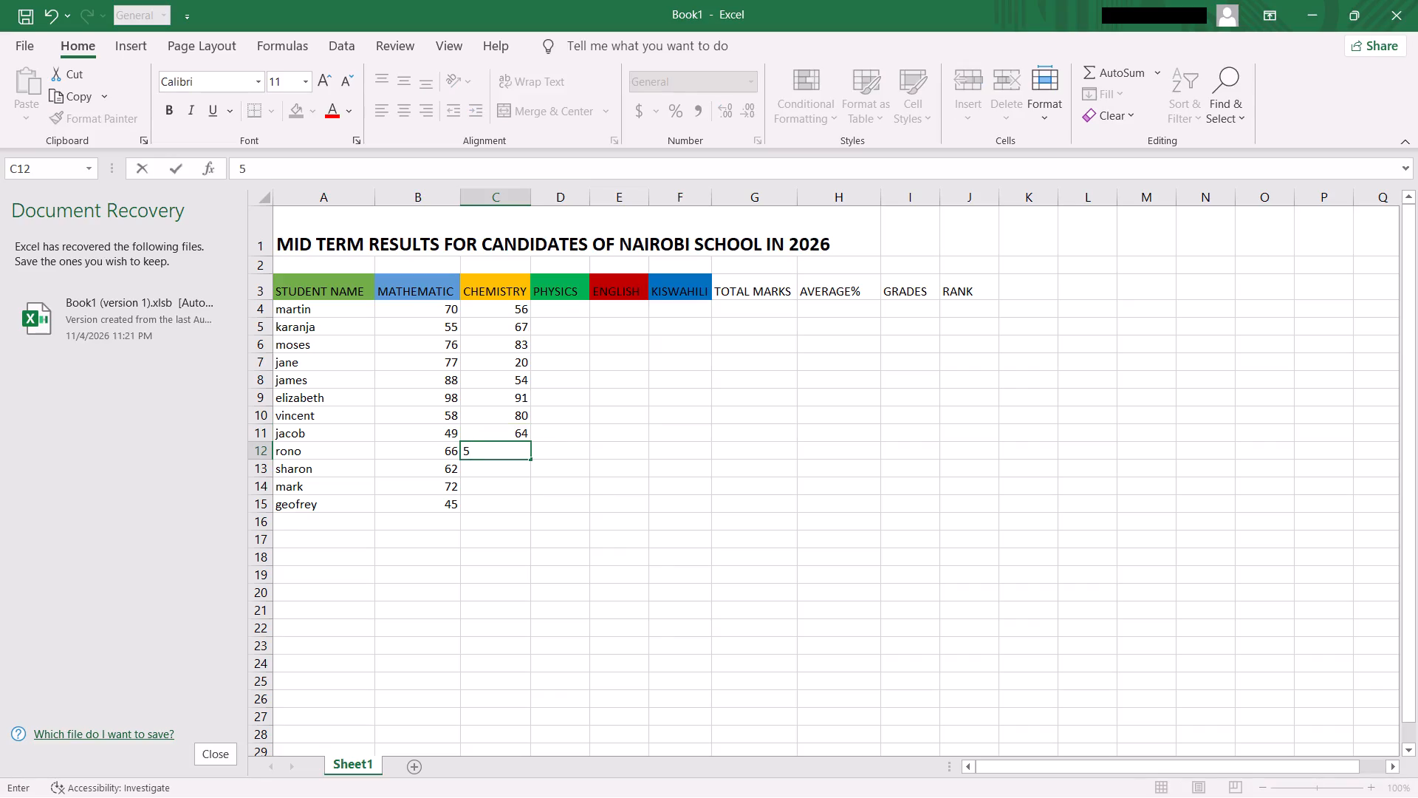
key("9")
key("Return")
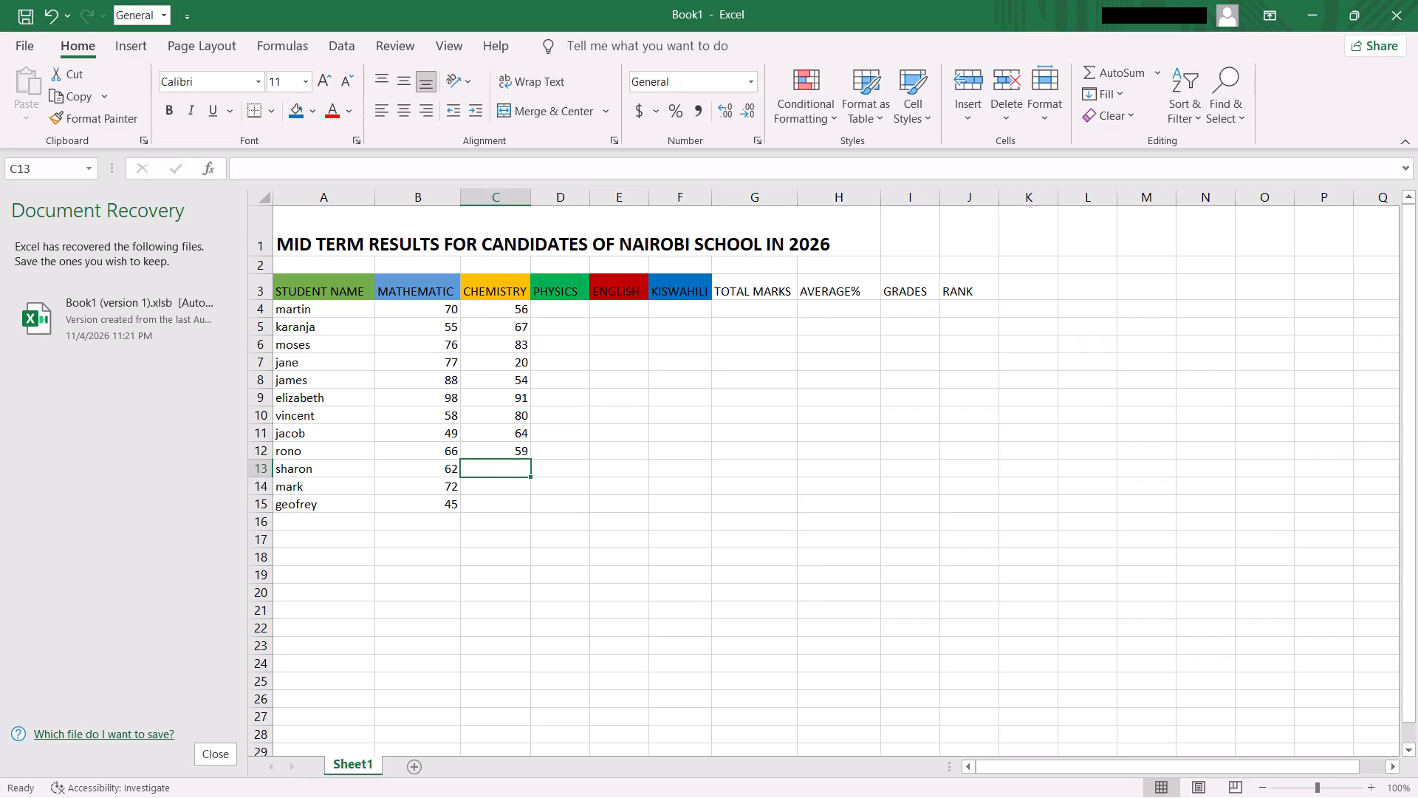
key("6")
key("0")
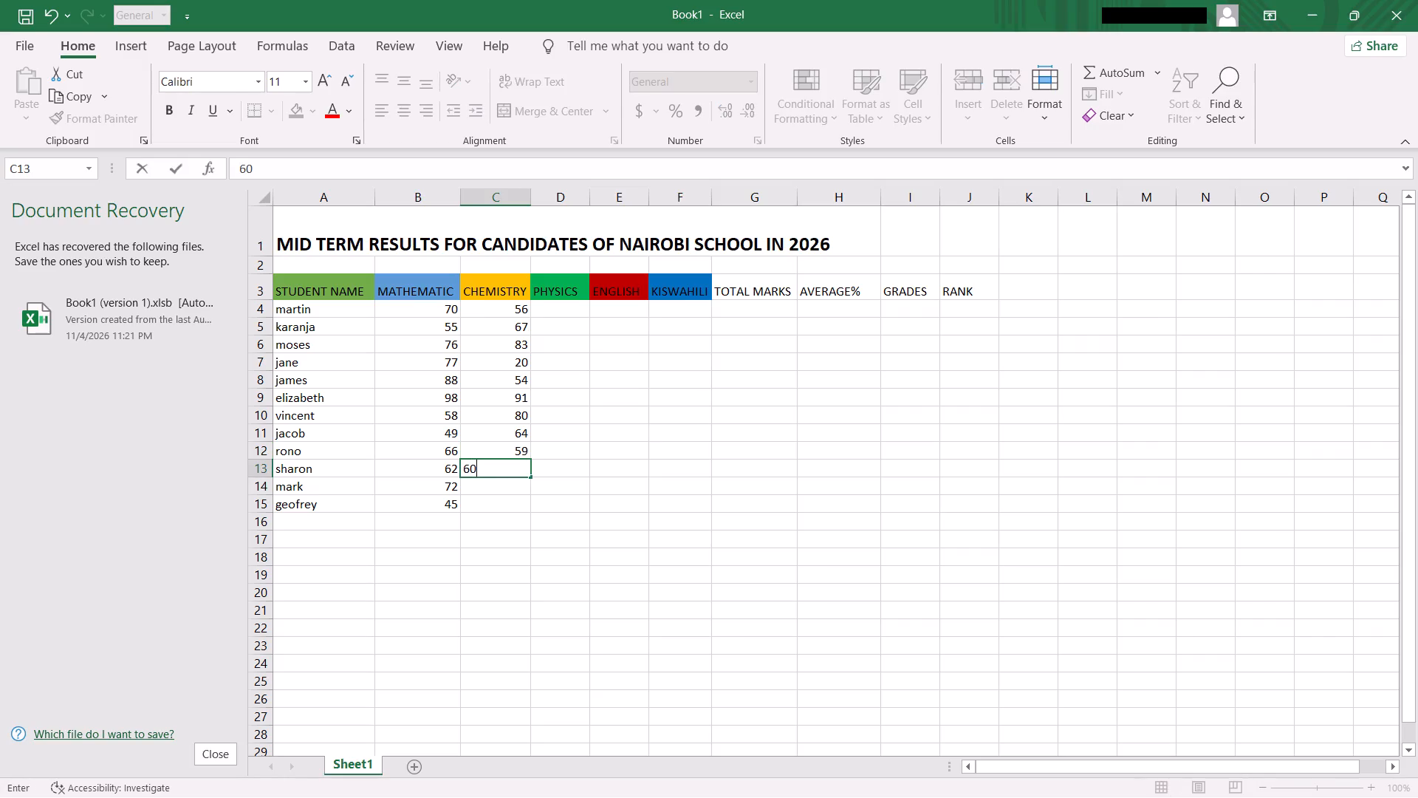
key("Return")
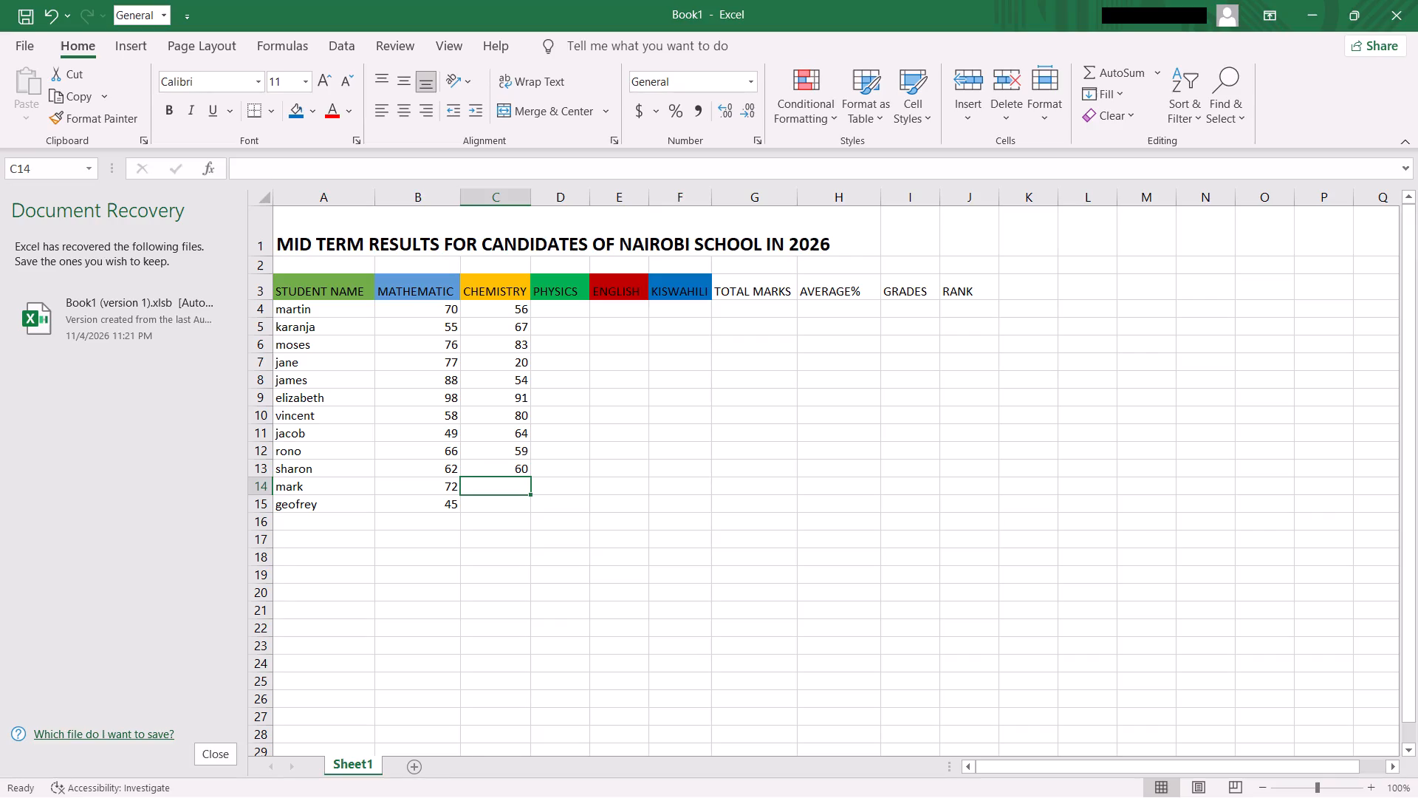
type("51")
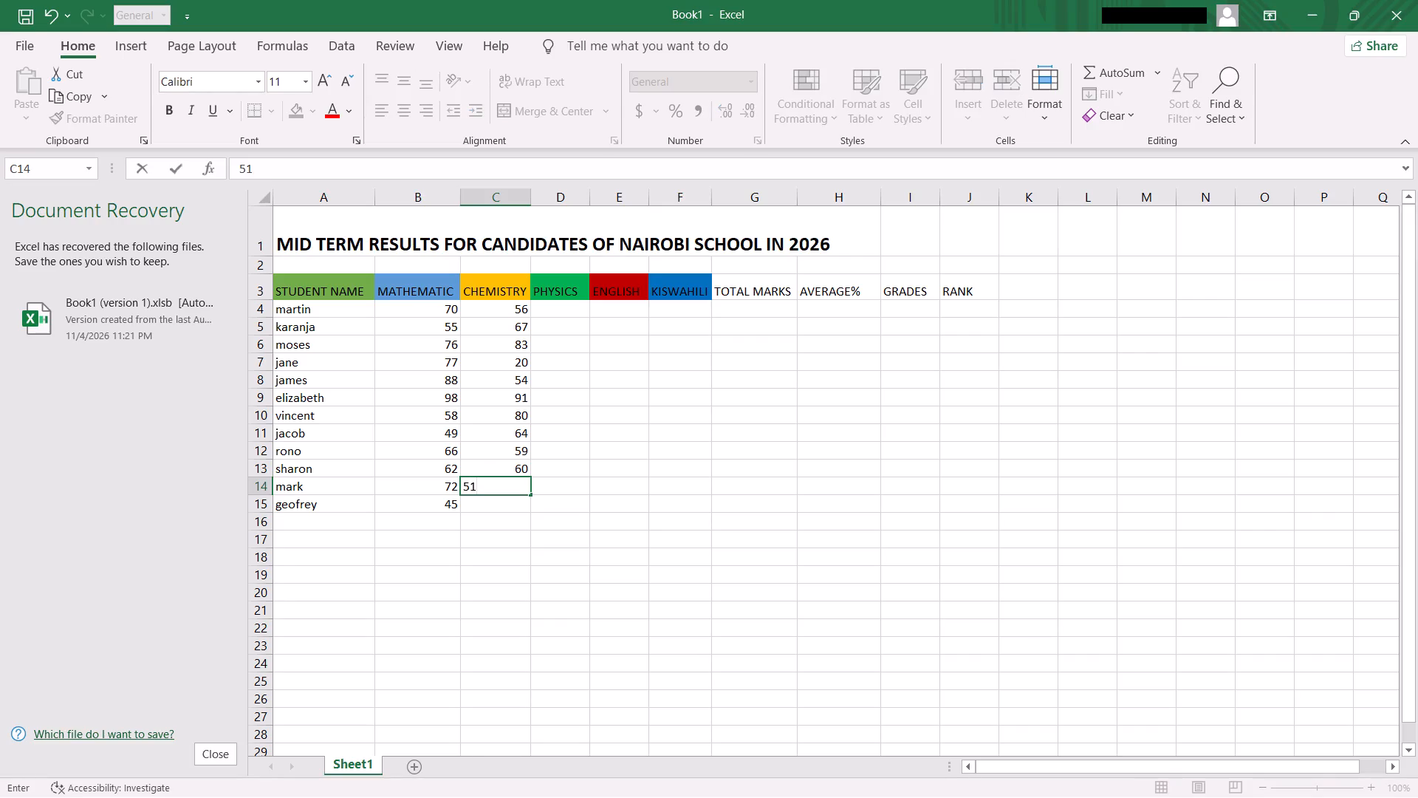
key("Return")
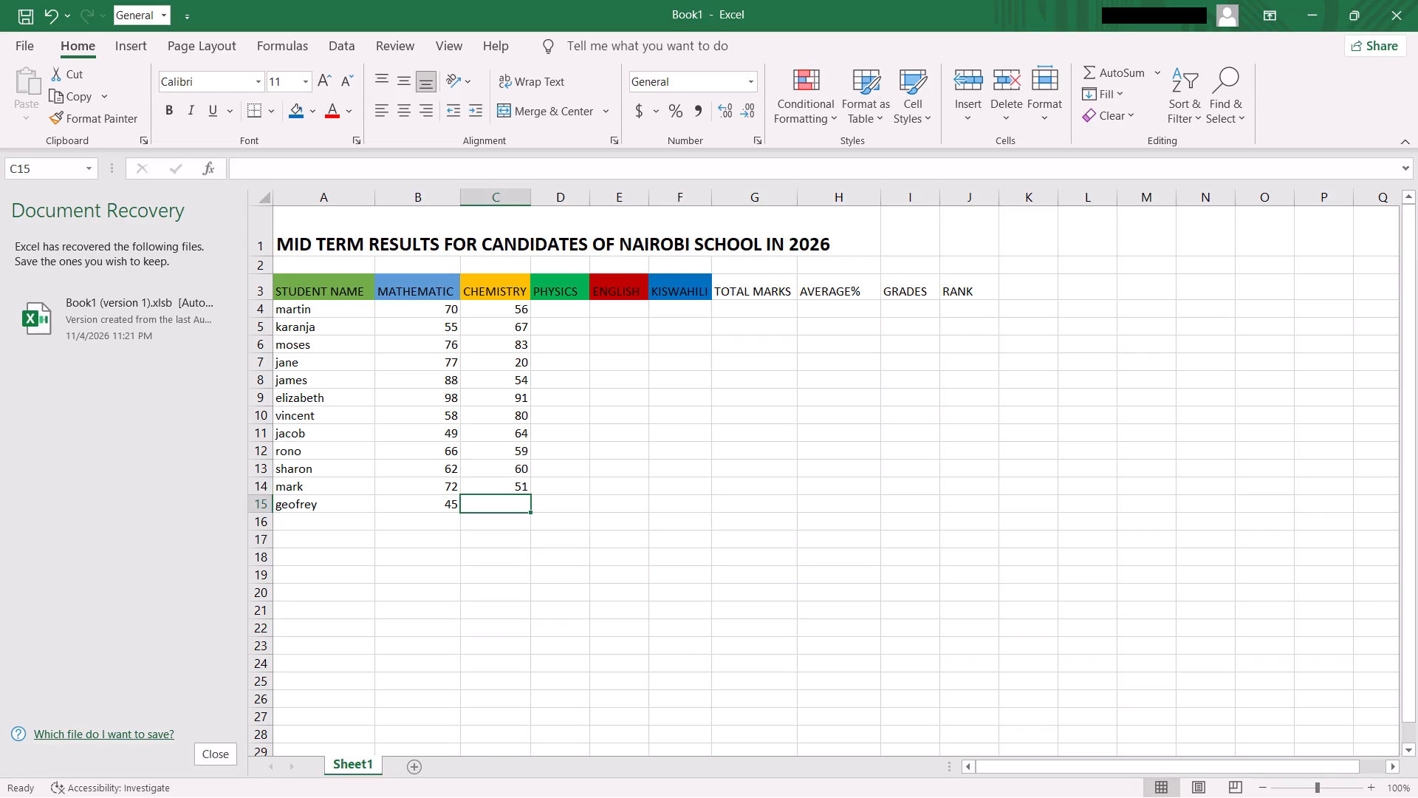
type("98")
key("Return")
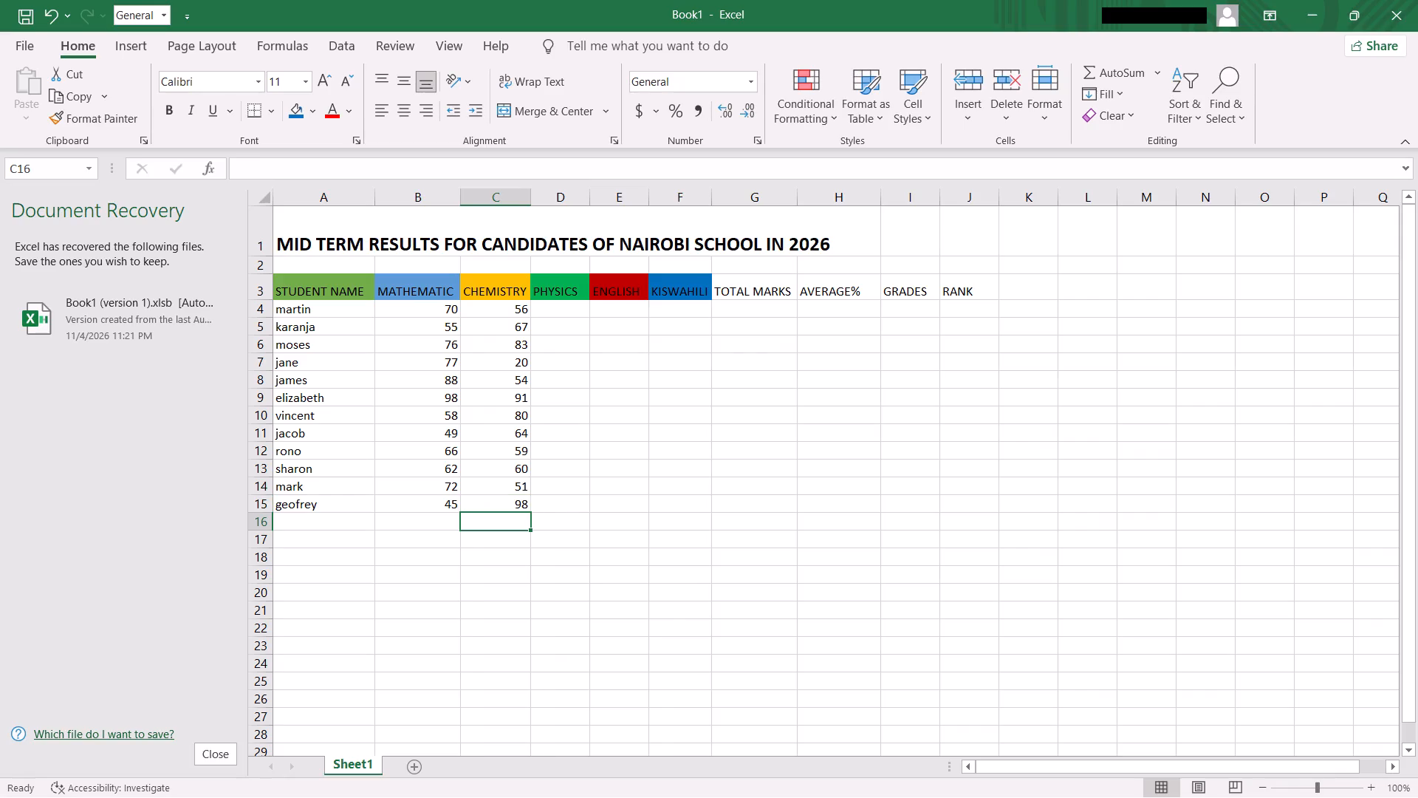
Enter the PHYSICS marks 66, 34, 55 and 65 in cells D4 to D7, for martin through jane.
left_click(567, 310)
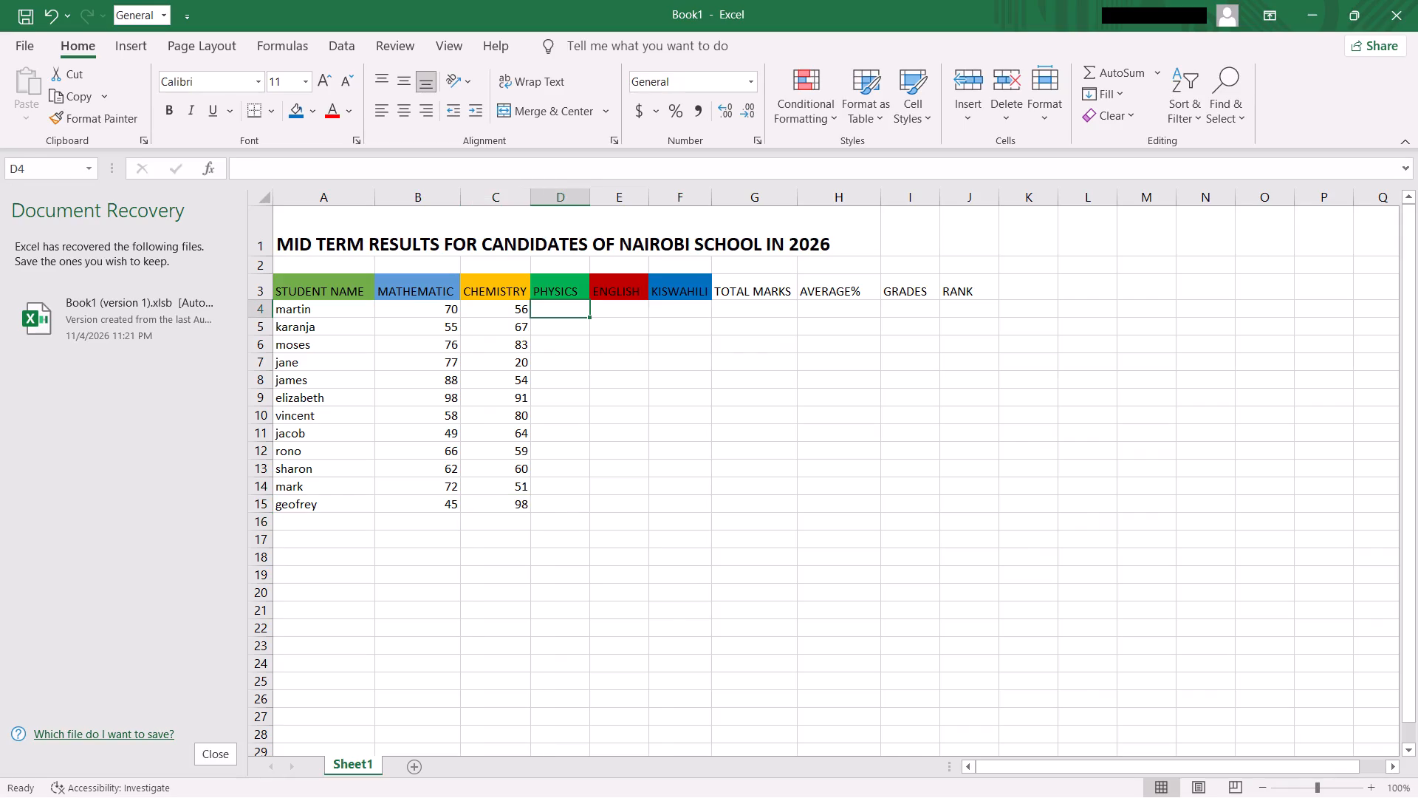
type("66")
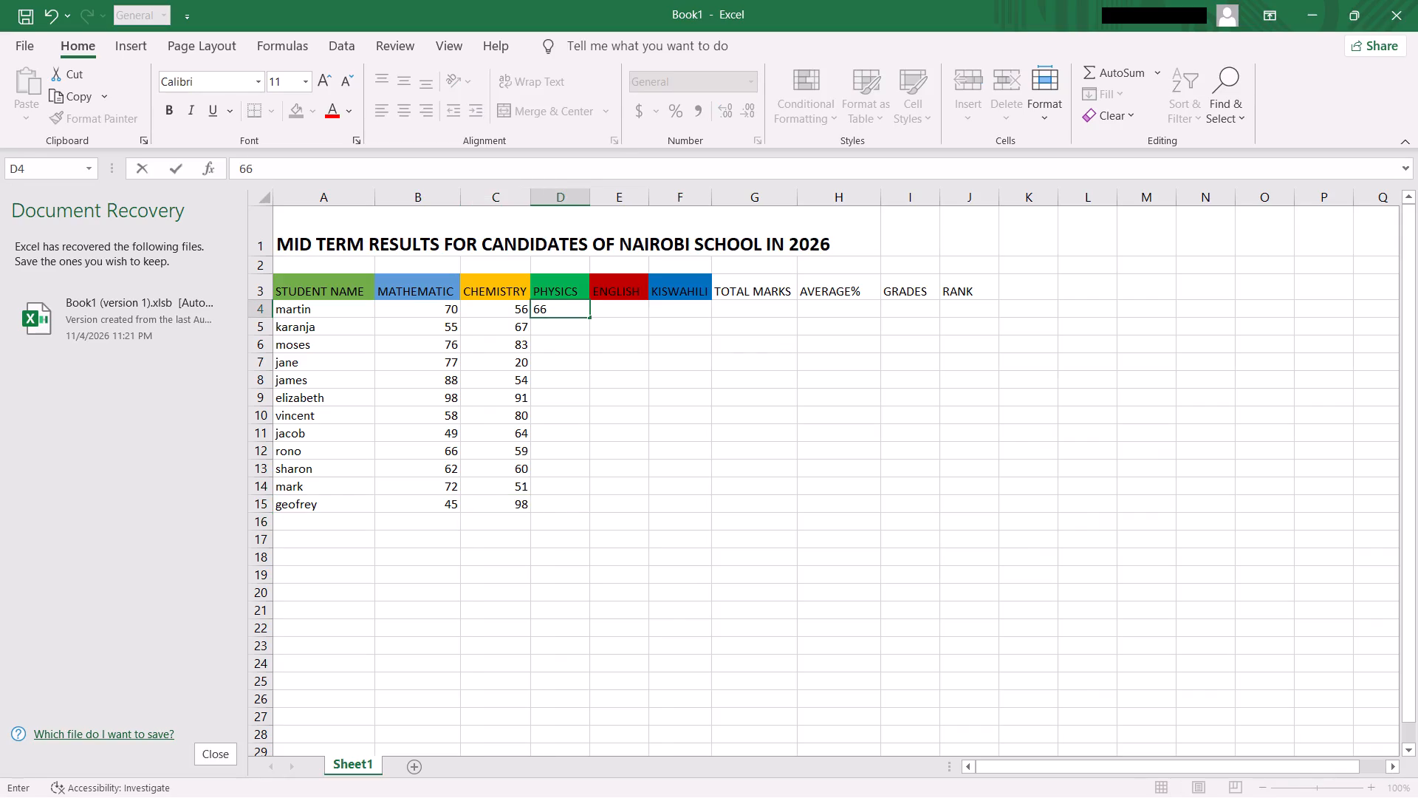
key("Return")
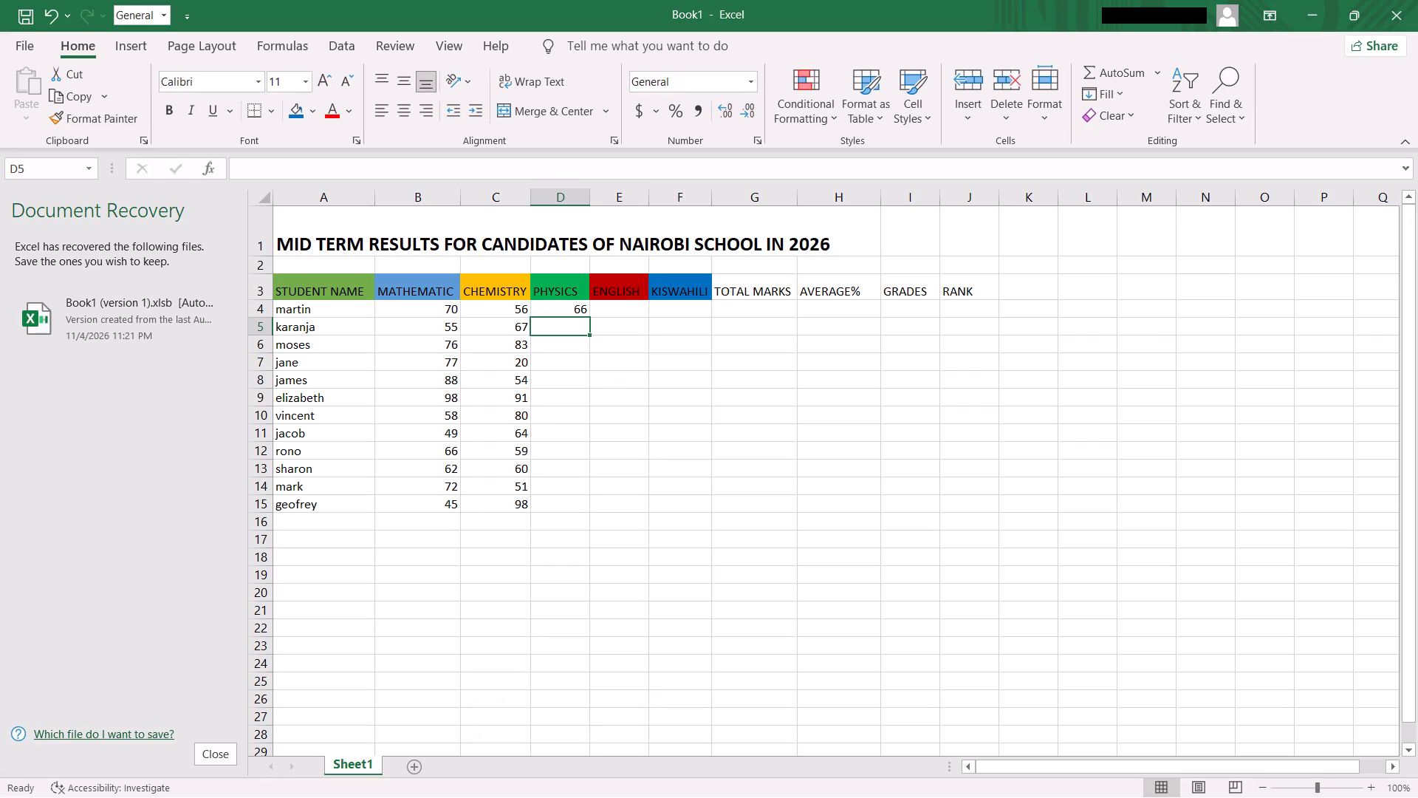
type("34")
key("Return")
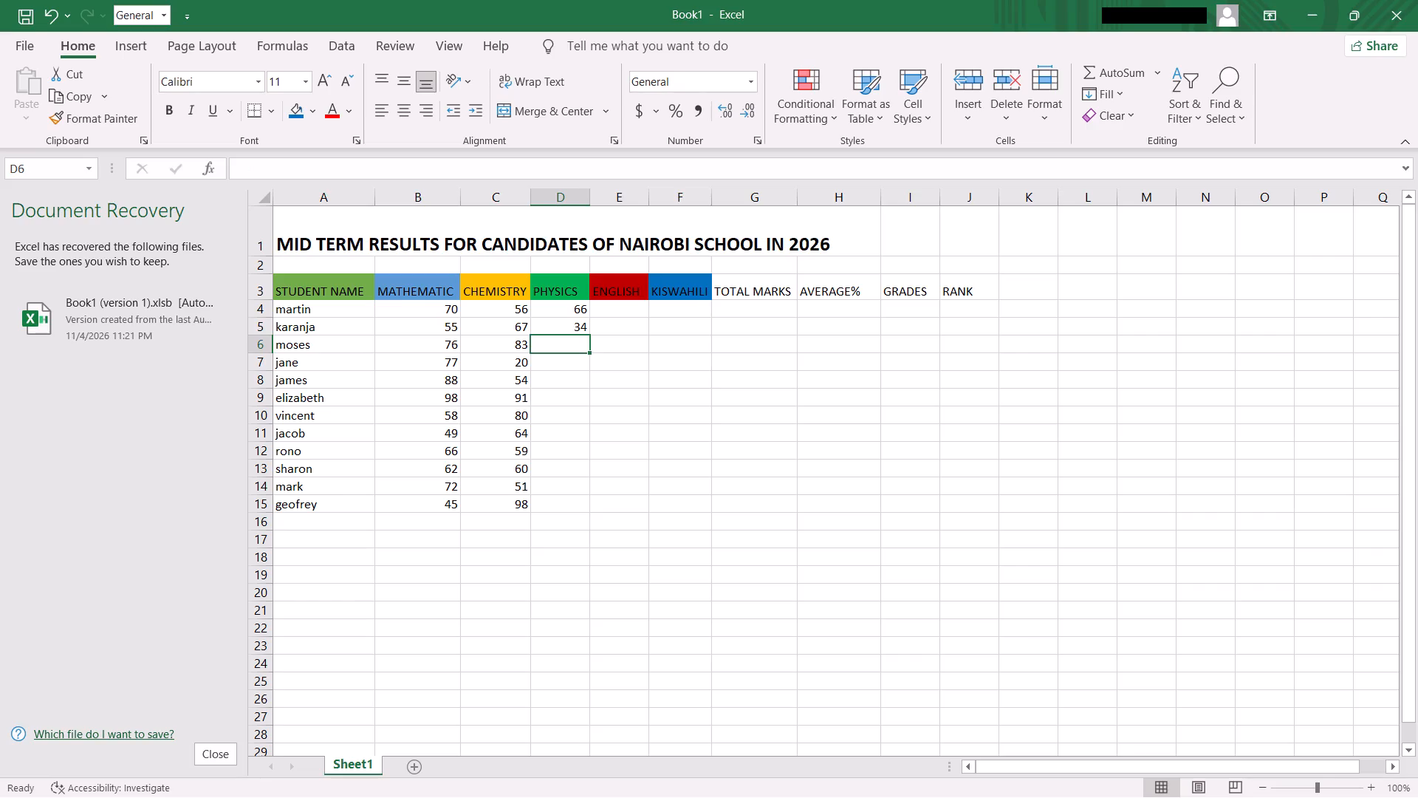
key("5")
key("5")
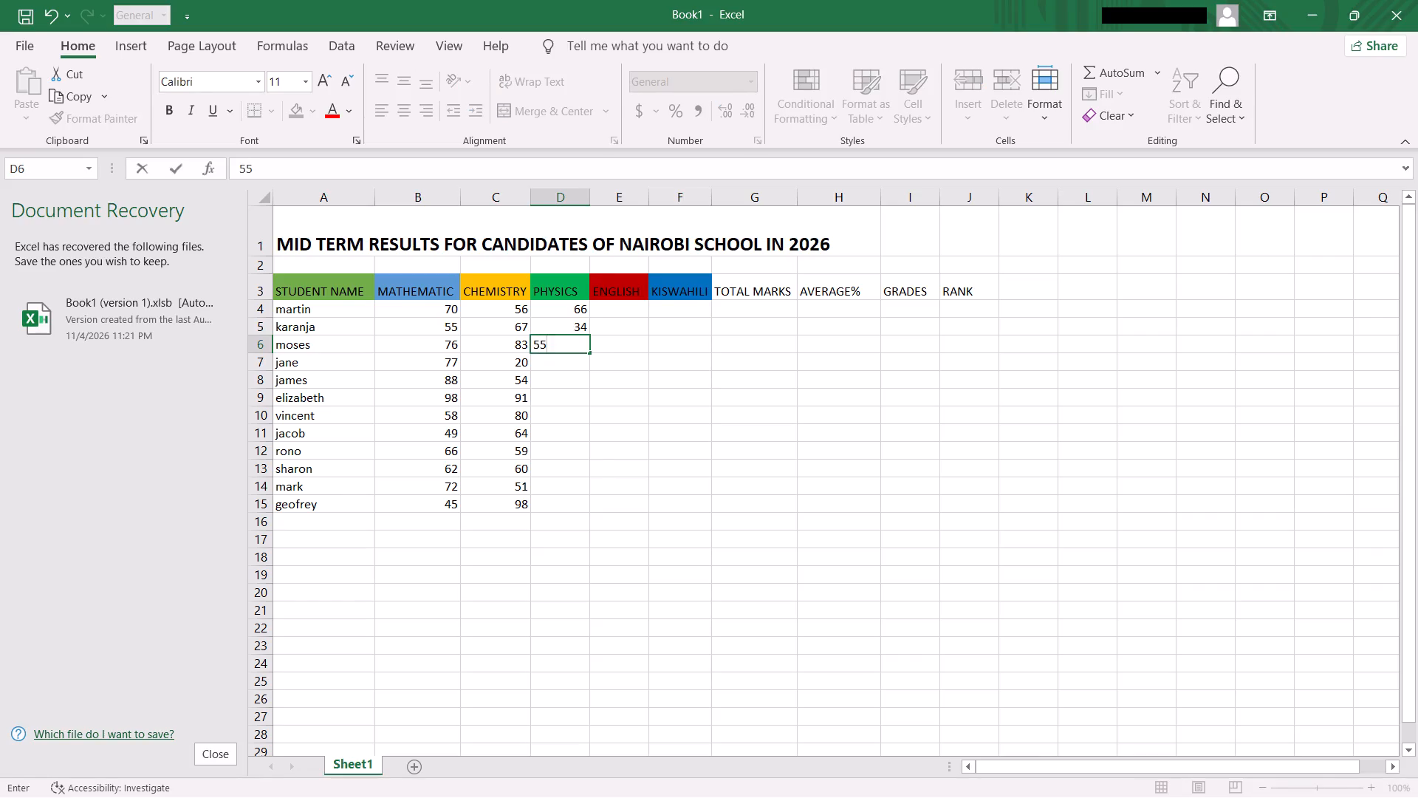
key("Return")
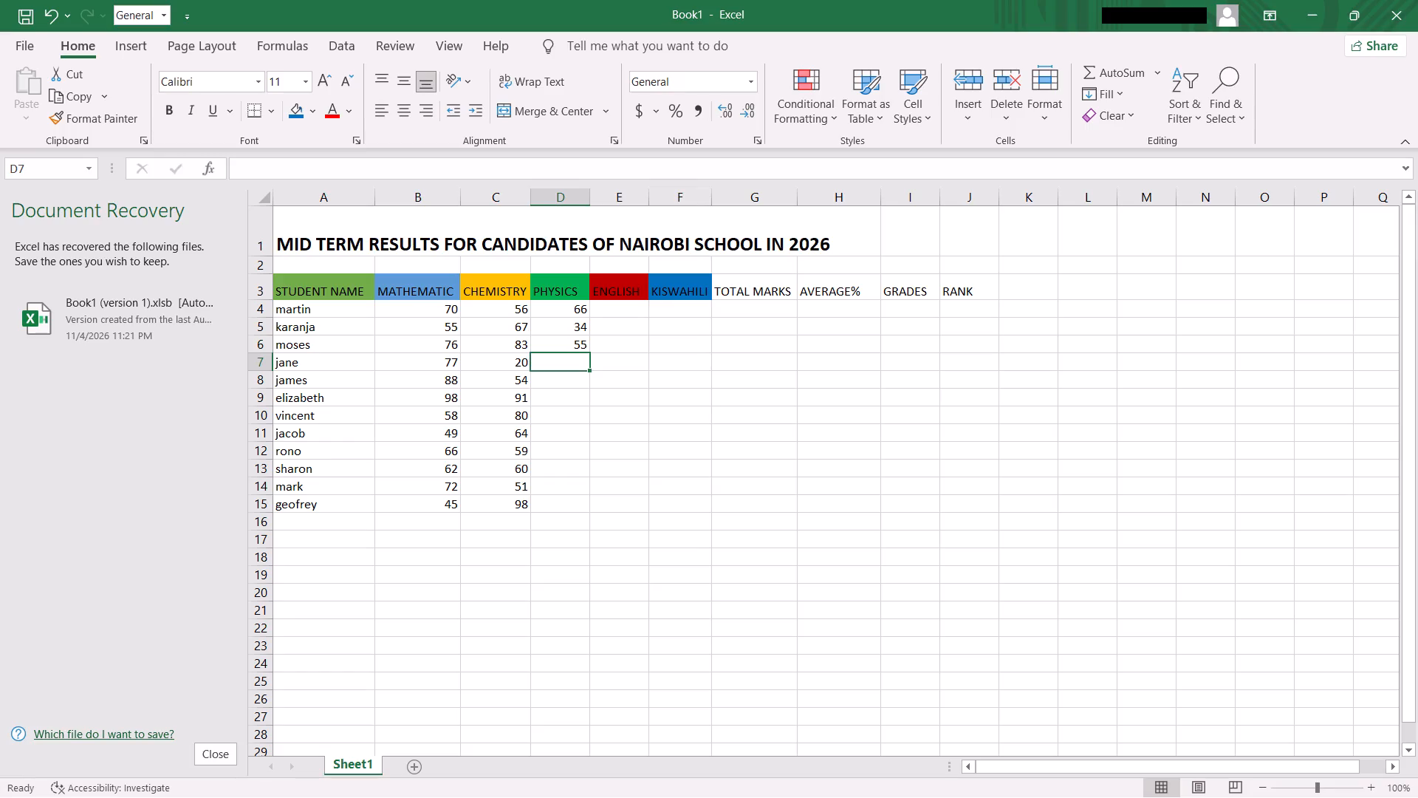
type("65")
key("Return")
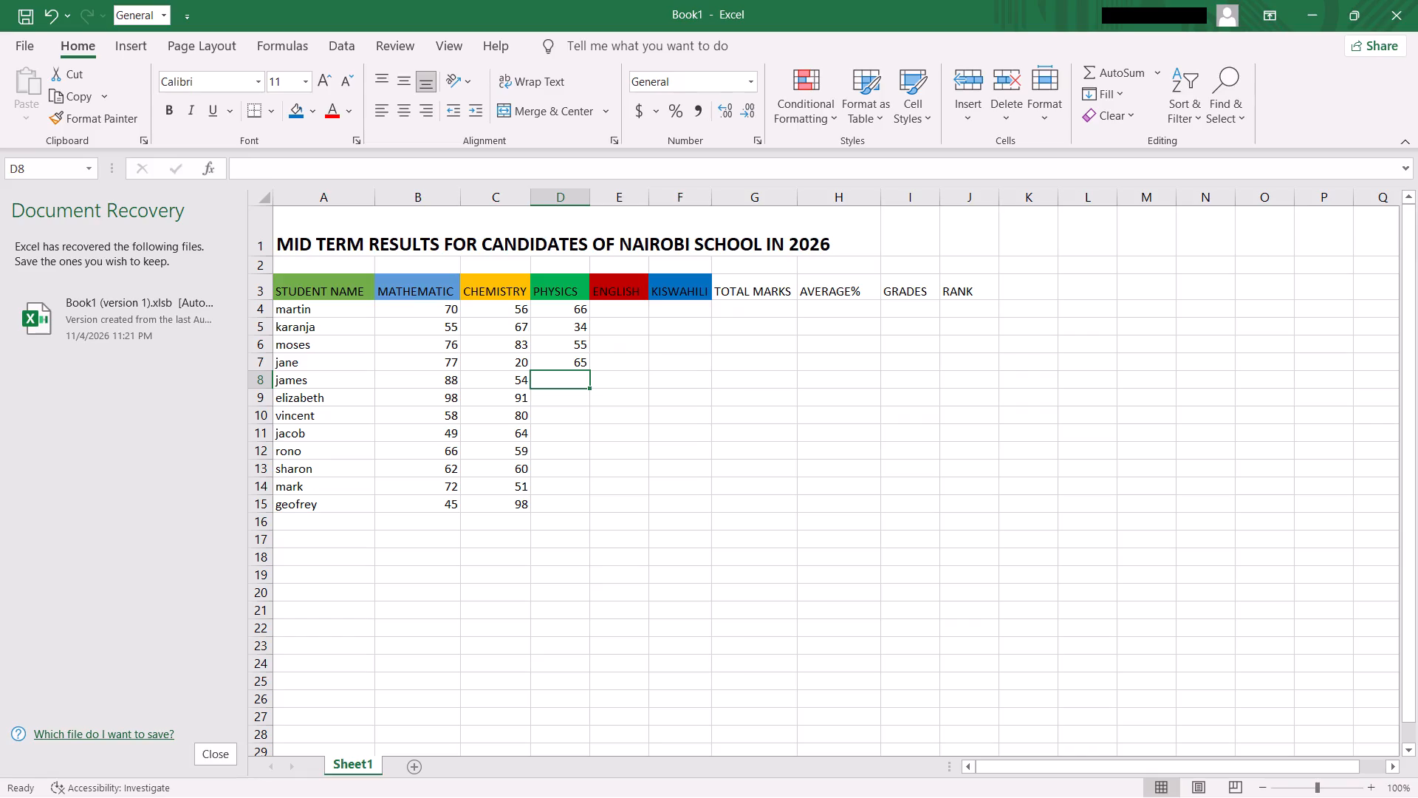
Enter the PHYSICS marks 77, 45, 33 and 76 in cells D8 to D11, for james through jacob.
type("77")
key("Return")
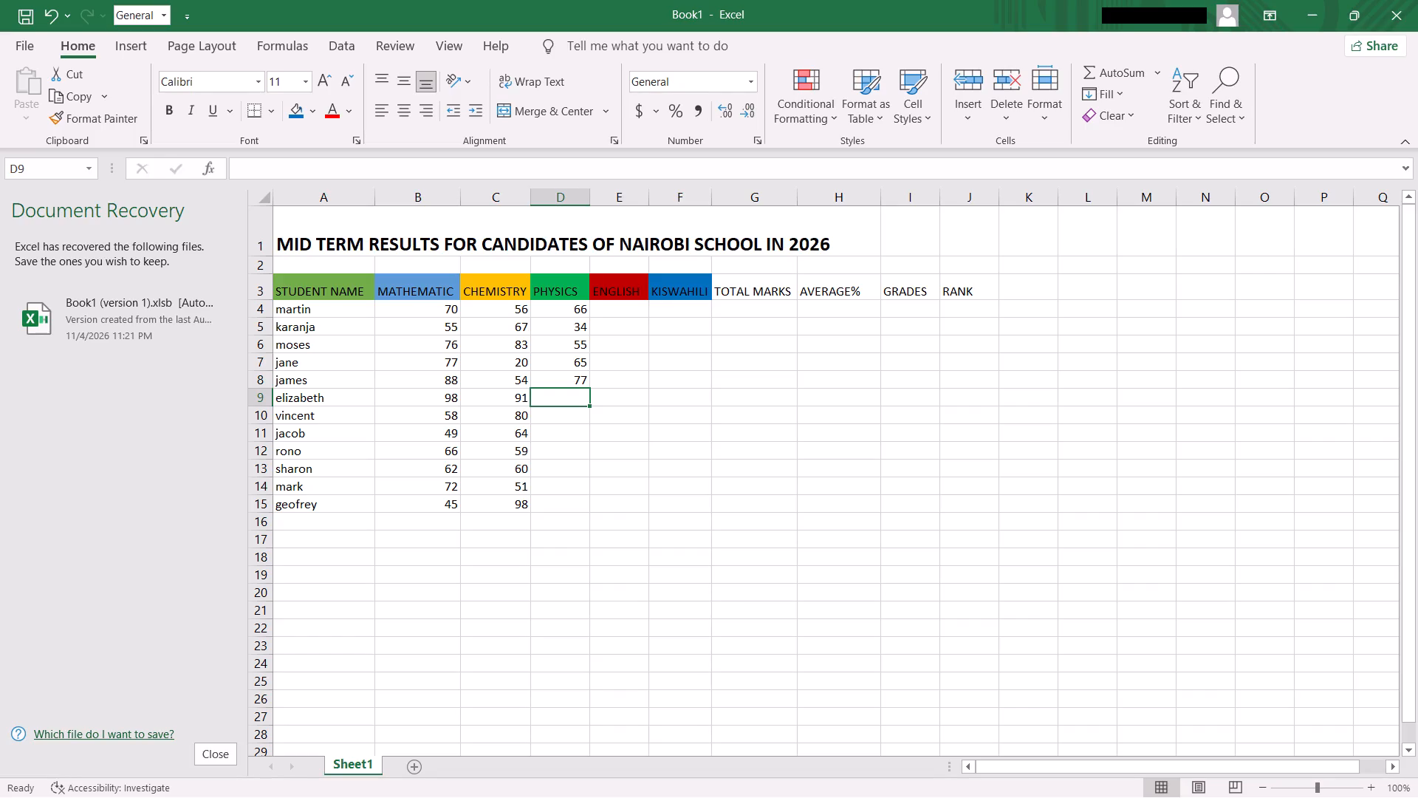
type("45")
key("Return")
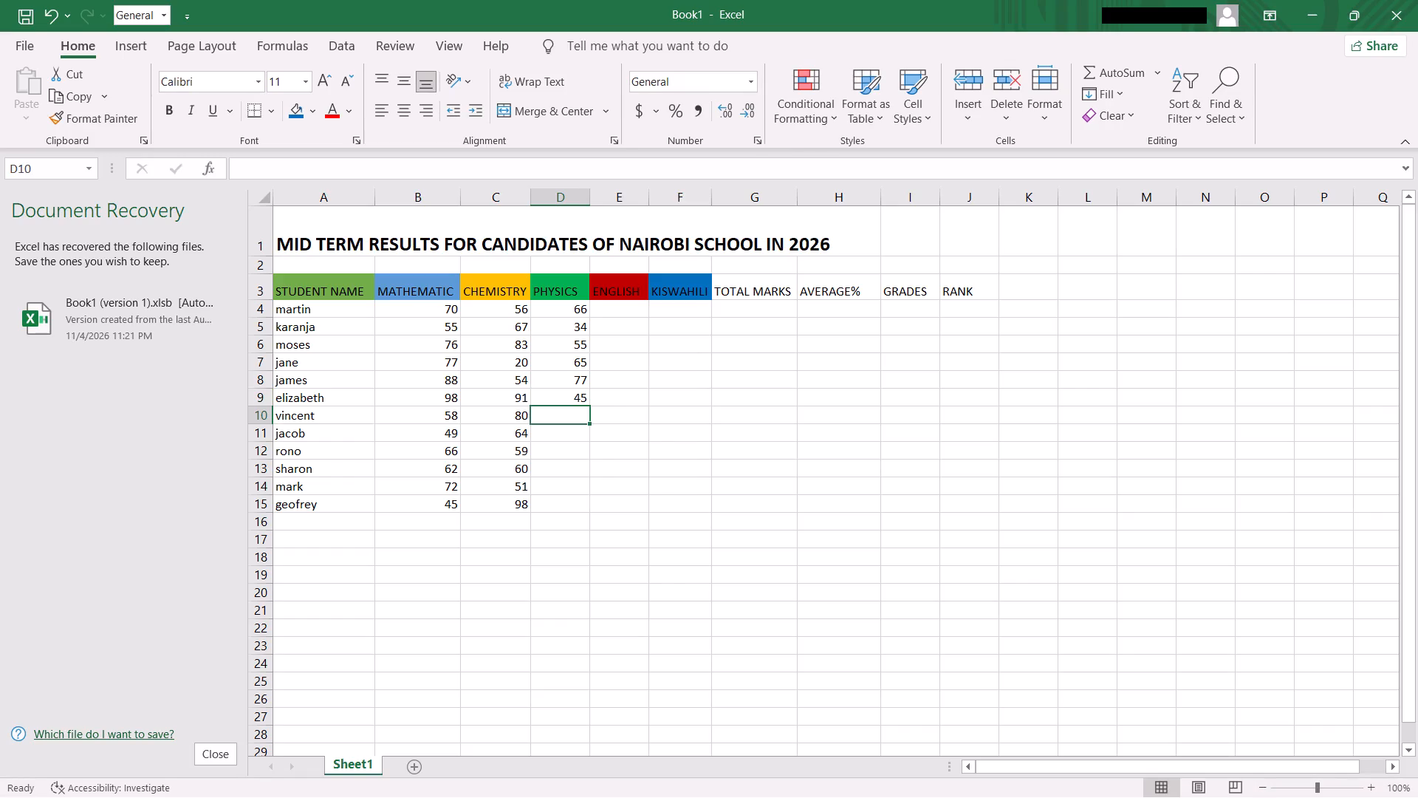
type("33")
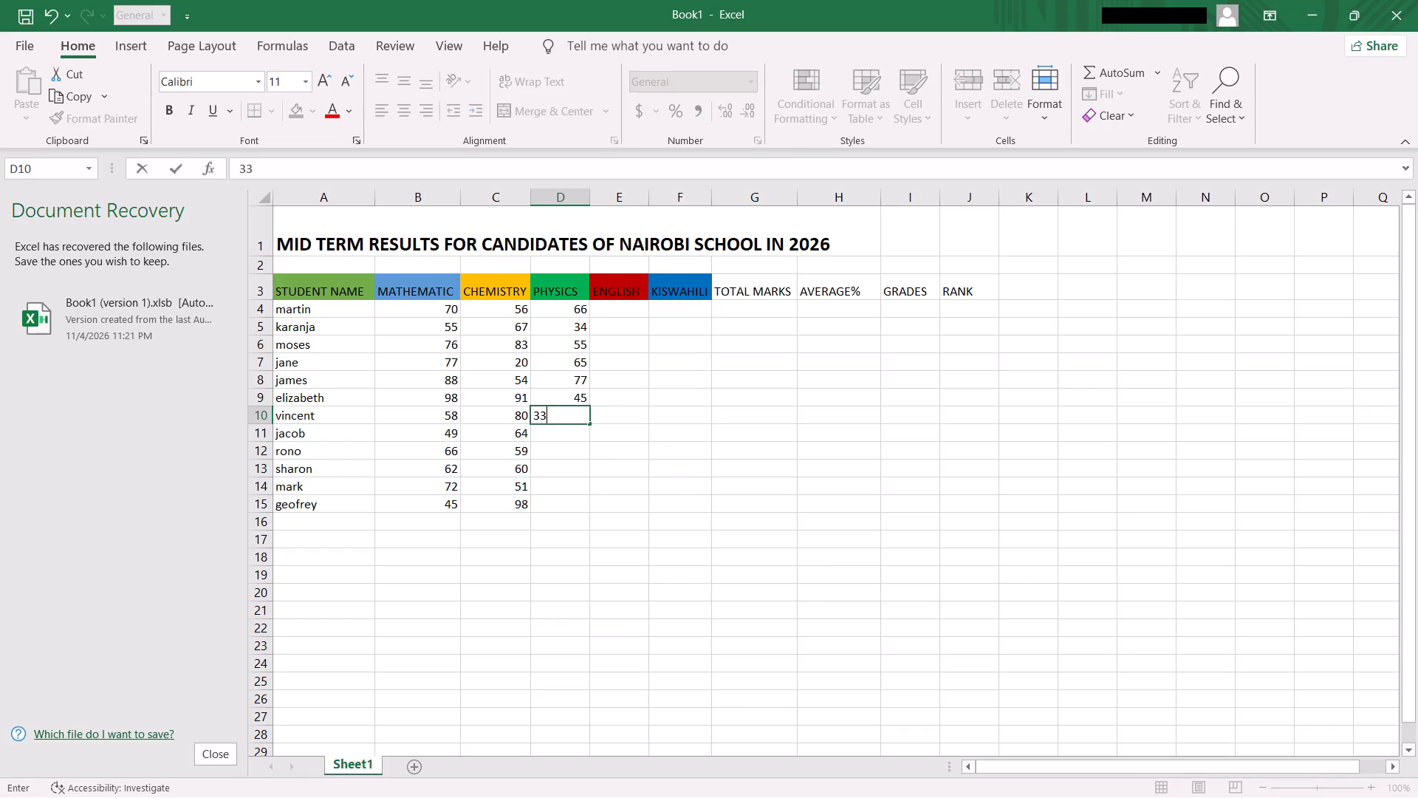
key("Return")
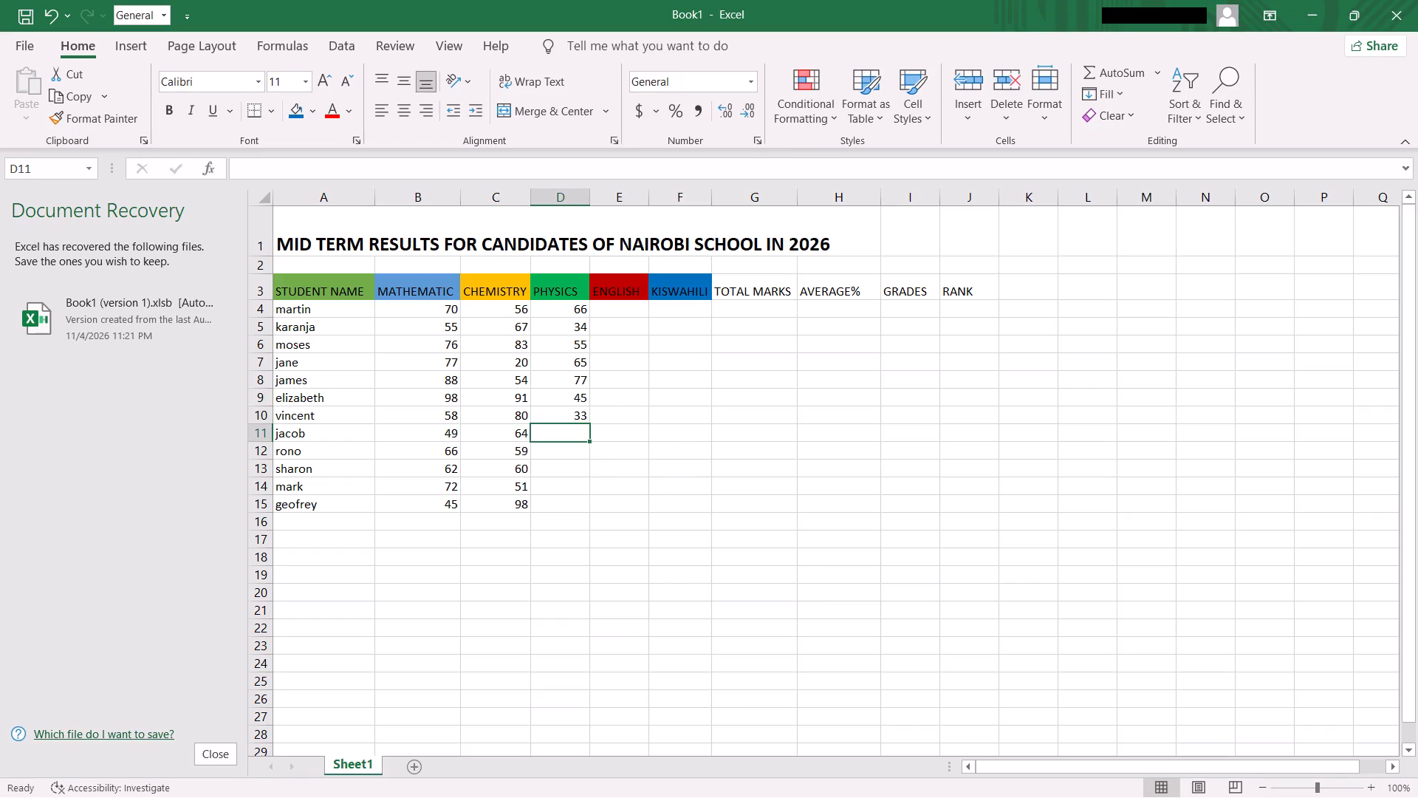
type("76")
key("Return")
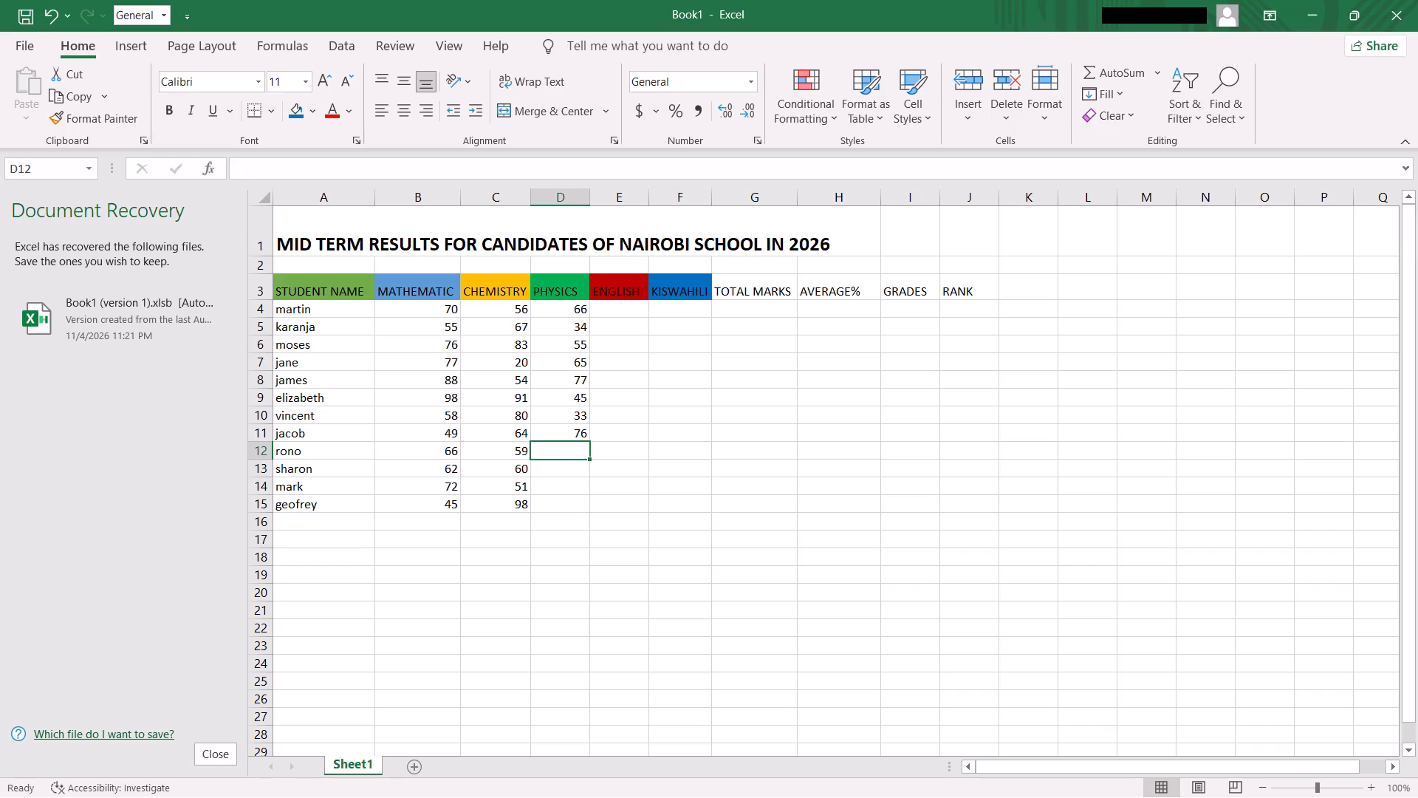
Enter the PHYSICS marks 22, 76, 80 and 98 in cells D12 to D15, for rono through geofrey.
type("22")
key("Return")
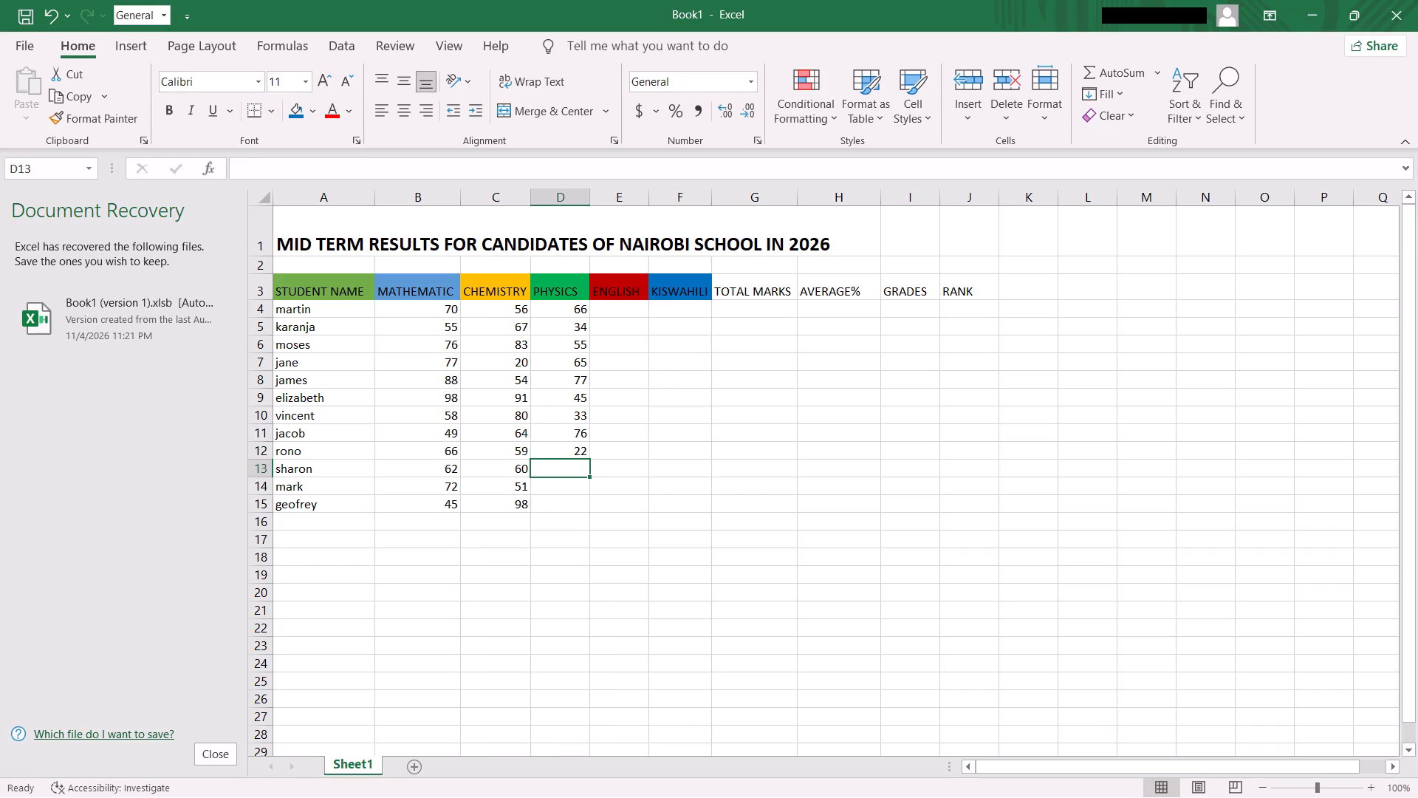
type("76")
key("Return")
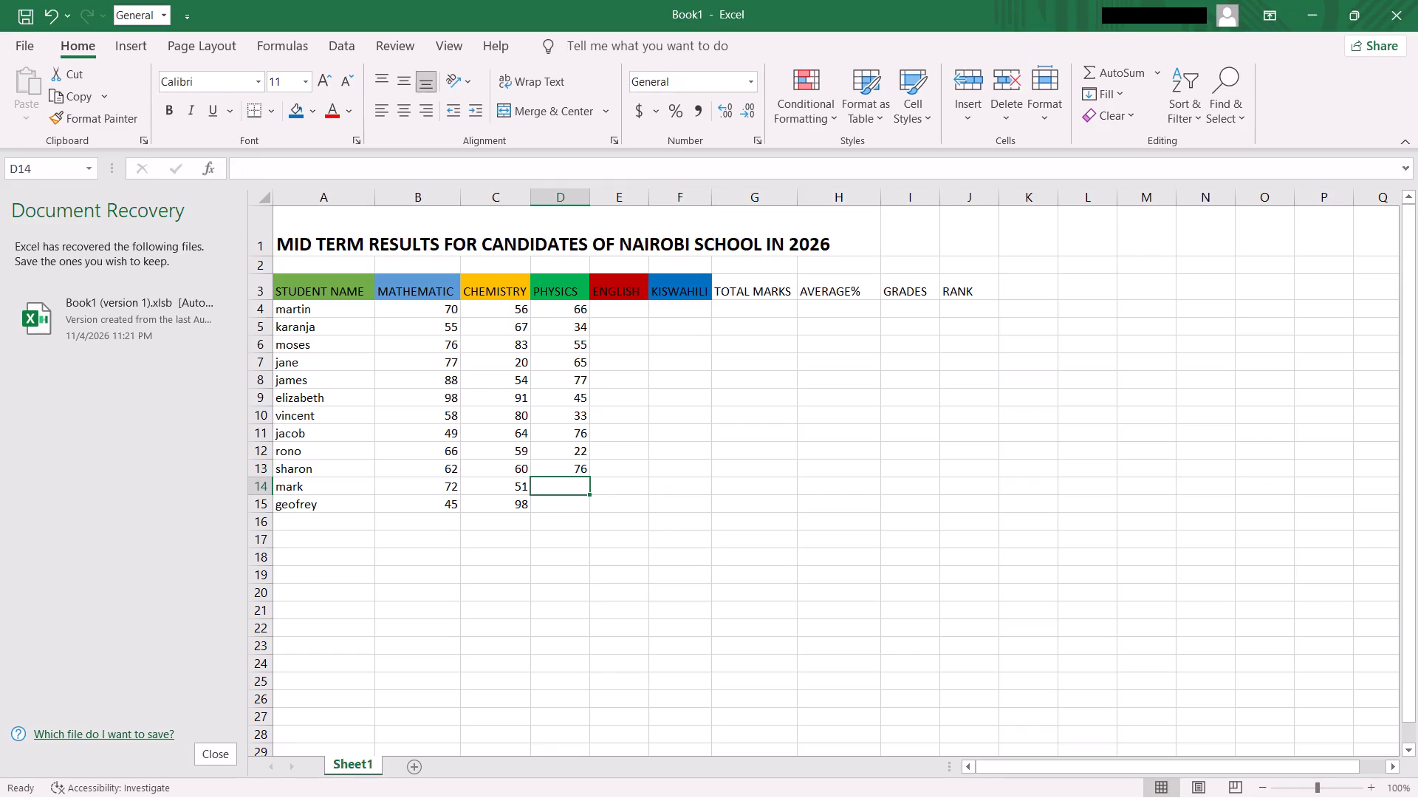
key("8")
key("0")
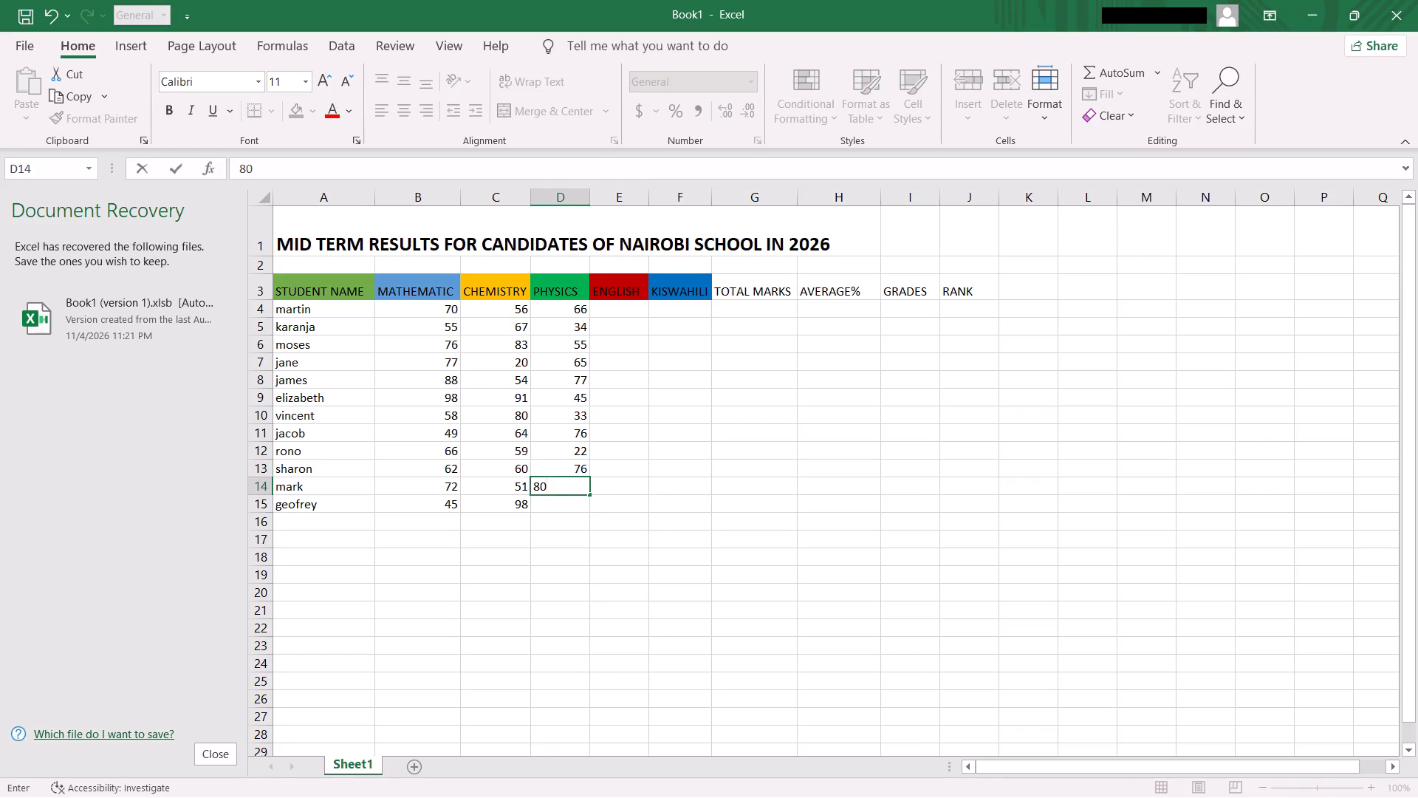
key("Return")
type("98")
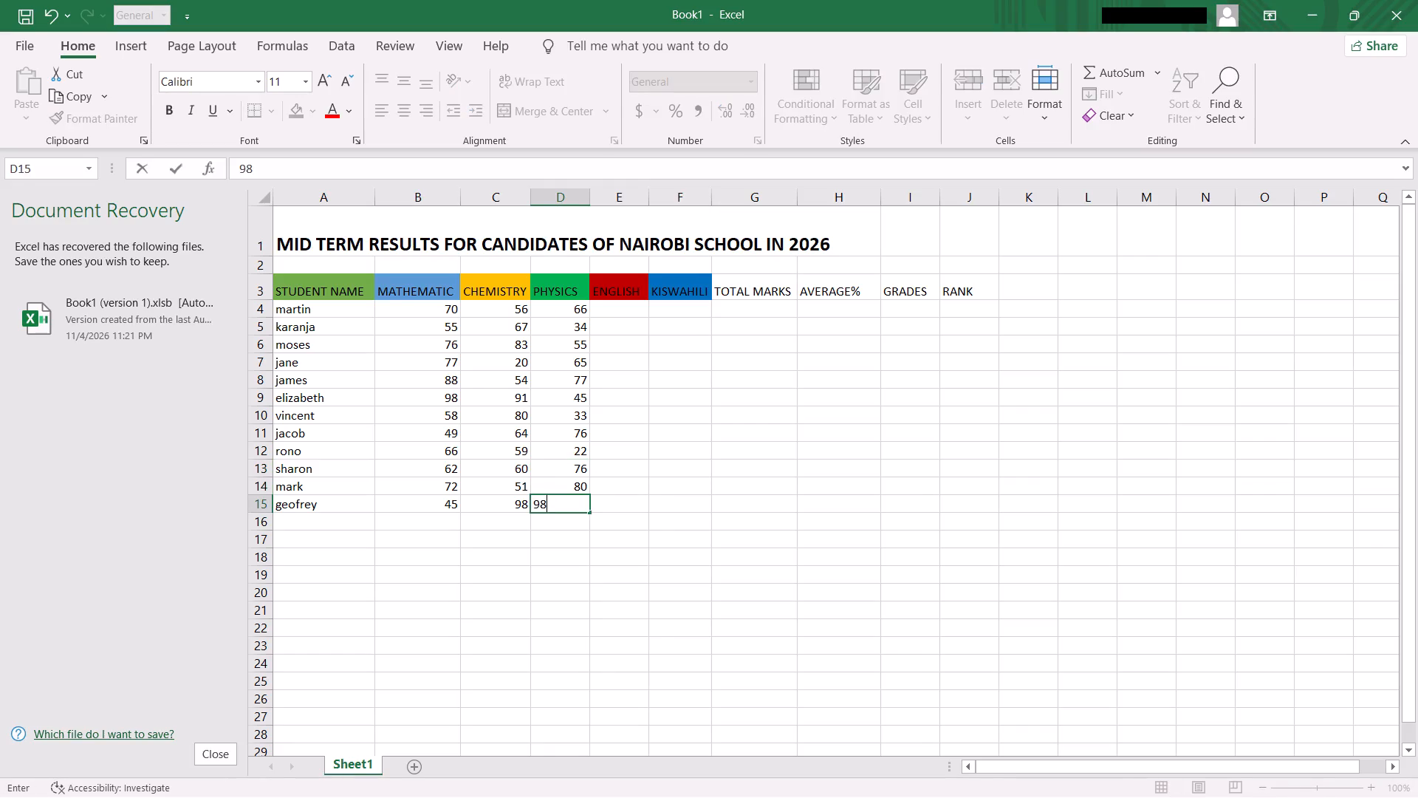
key("Return")
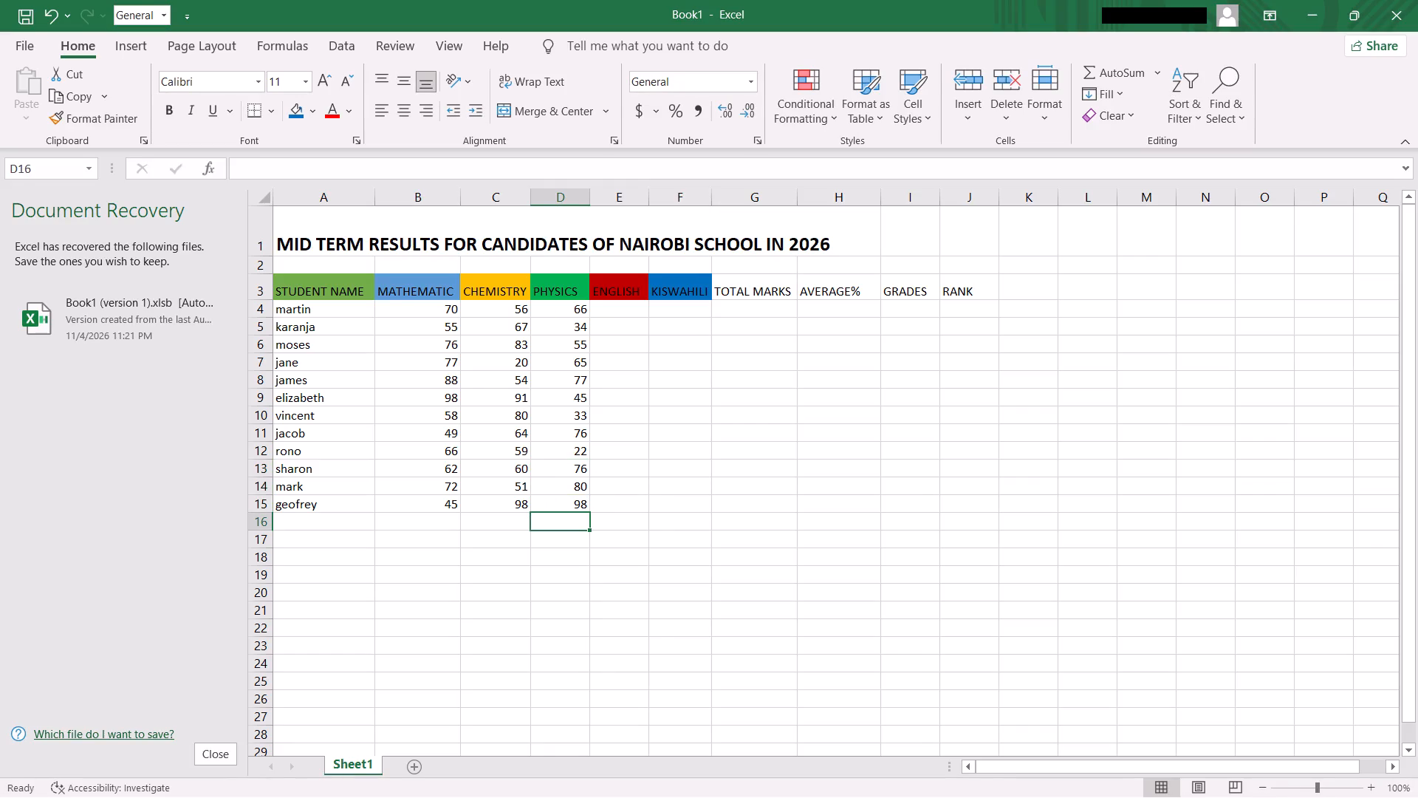
Enter the ENGLISH marks 66, 87, 39 and 77 in cells E4 to E7, for martin through jane.
left_click(640, 326)
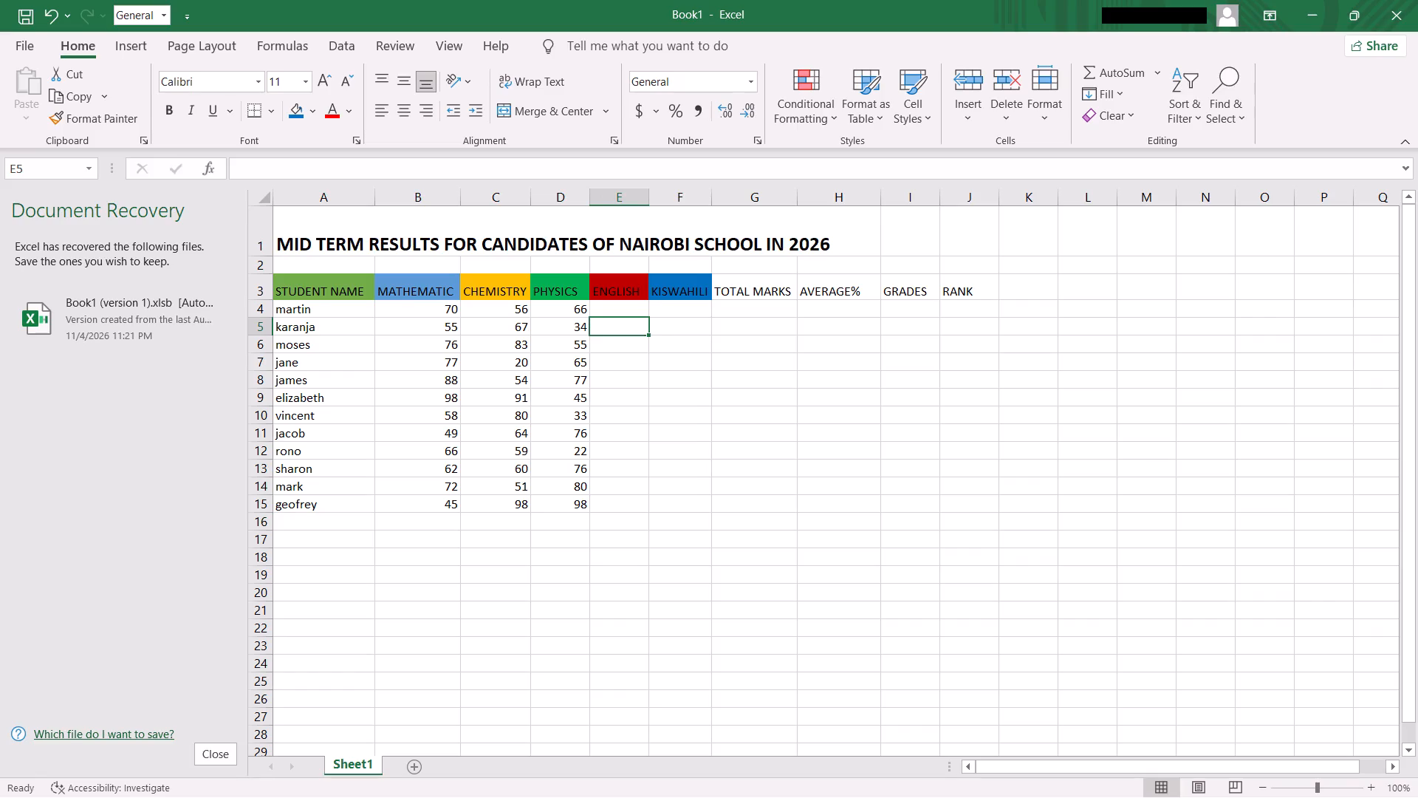
left_click(631, 307)
type("66")
key("Return")
type("87")
key("Return")
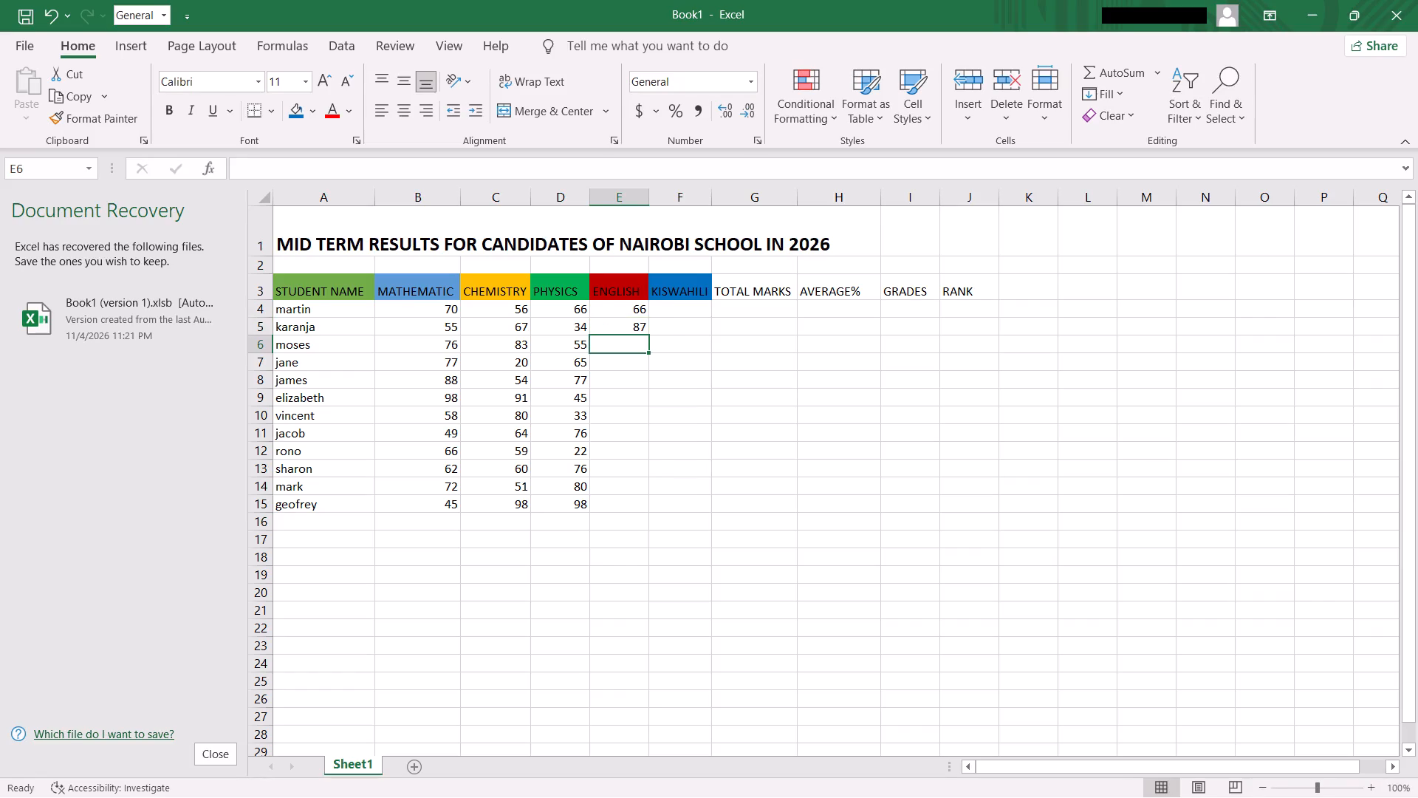
key("3")
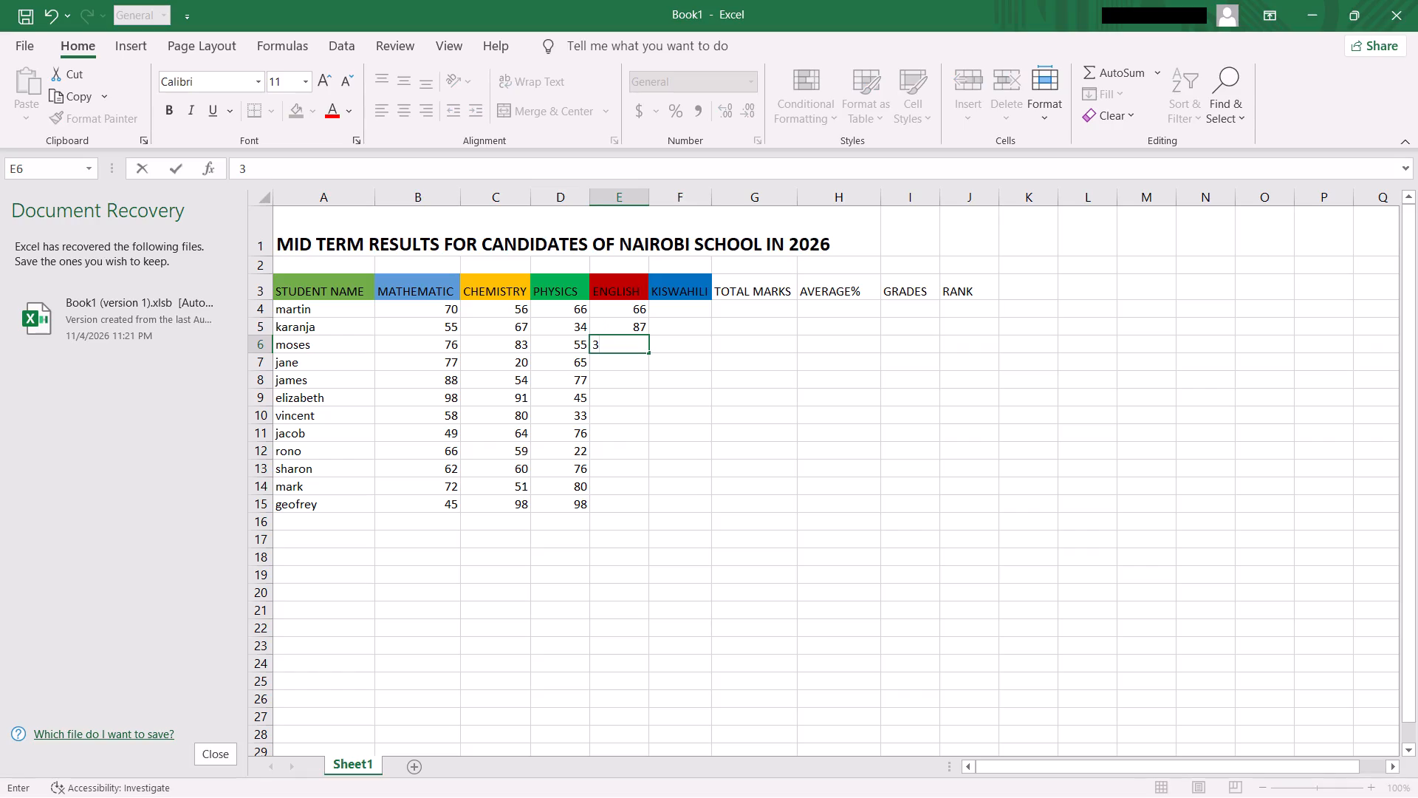
key("9")
key("Return")
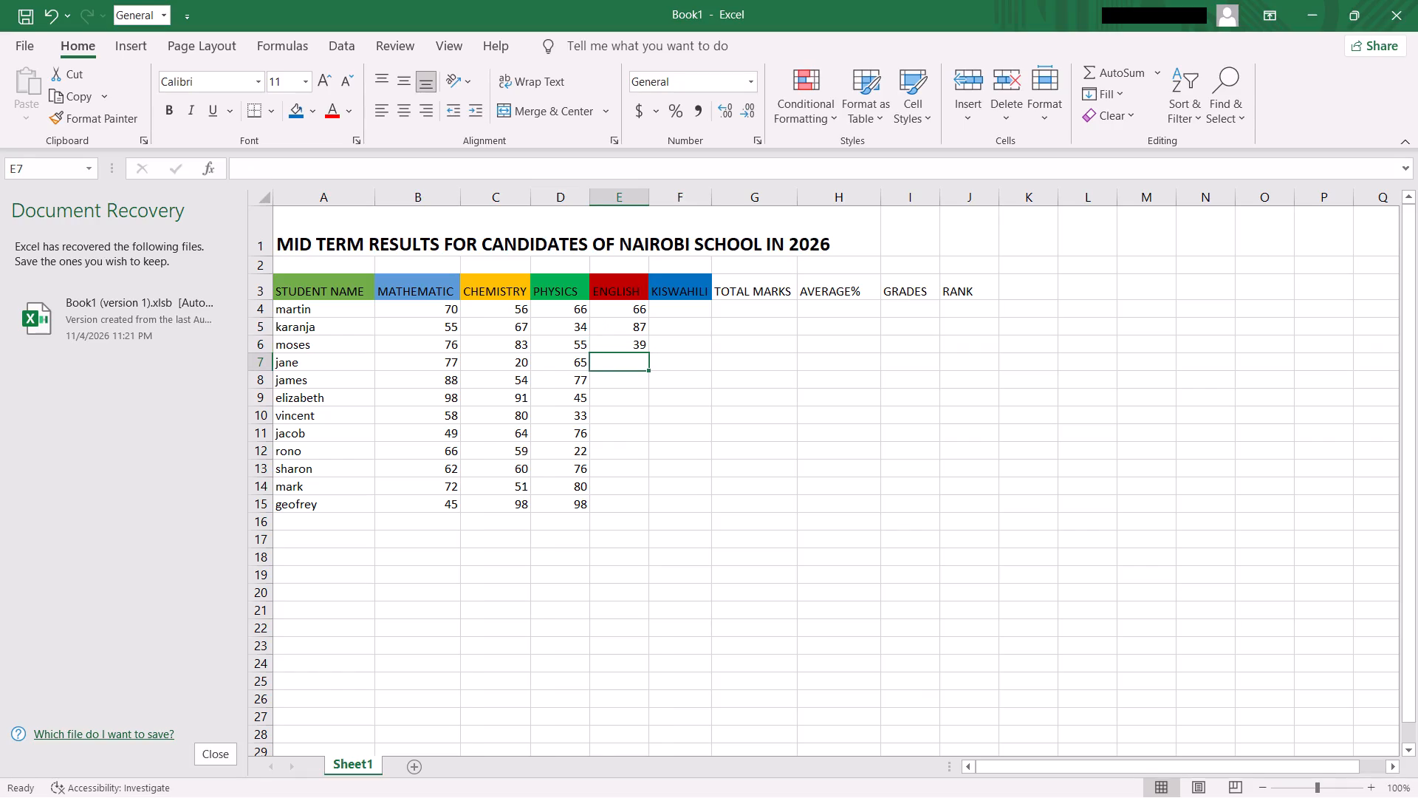
type("77")
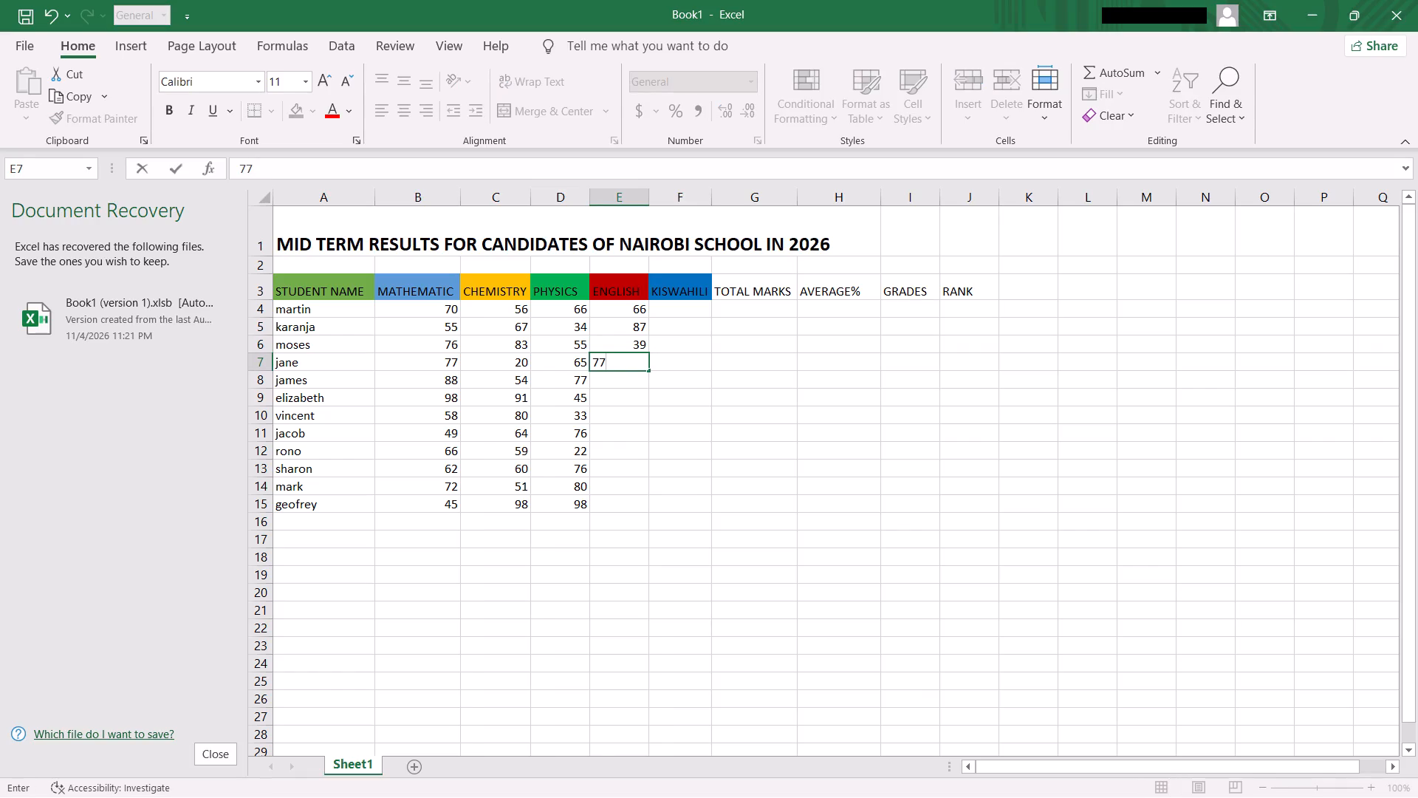
key("Return")
Enter the ENGLISH marks 58, 71, 41 and 85 in cells E8 to E11, for james through jacob.
key("5")
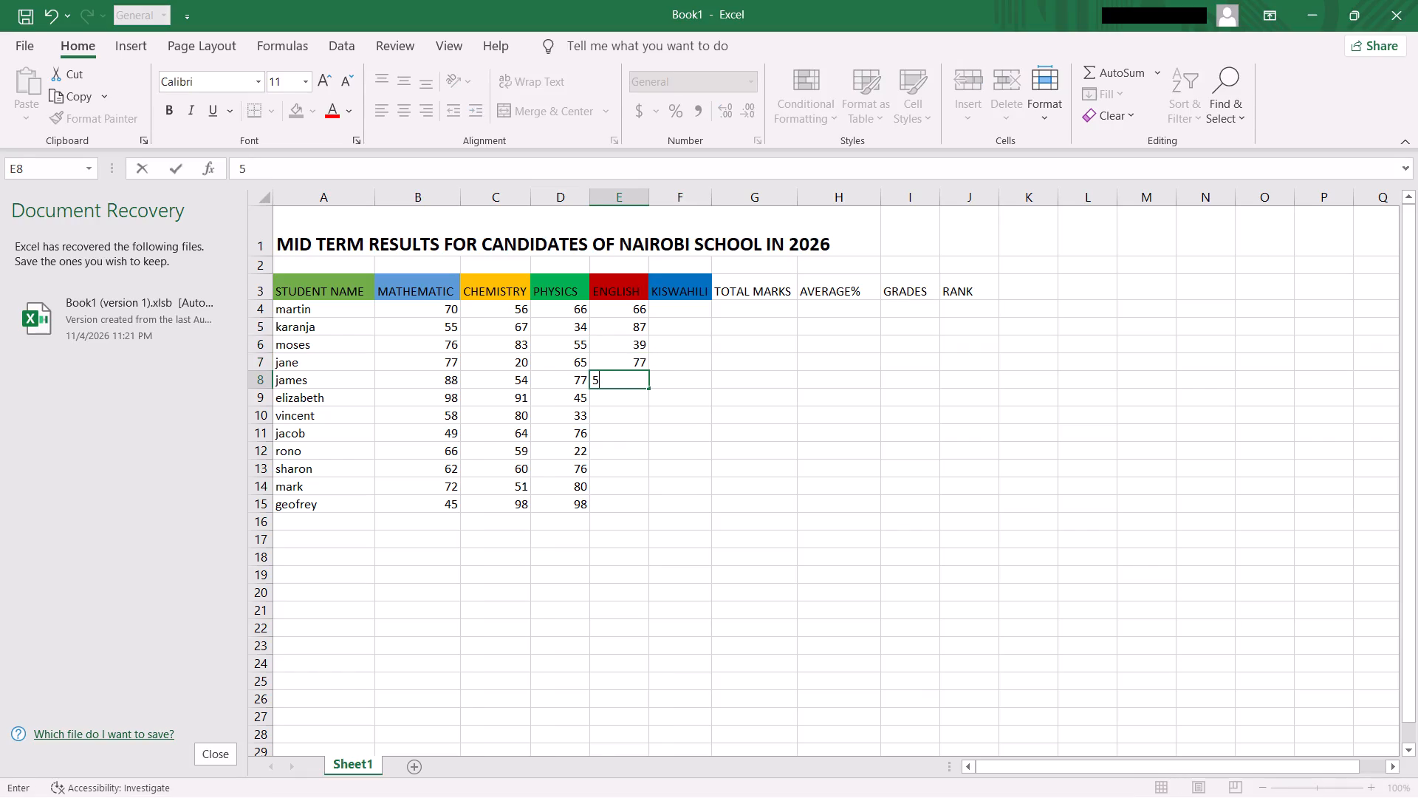
key("8")
key("Return")
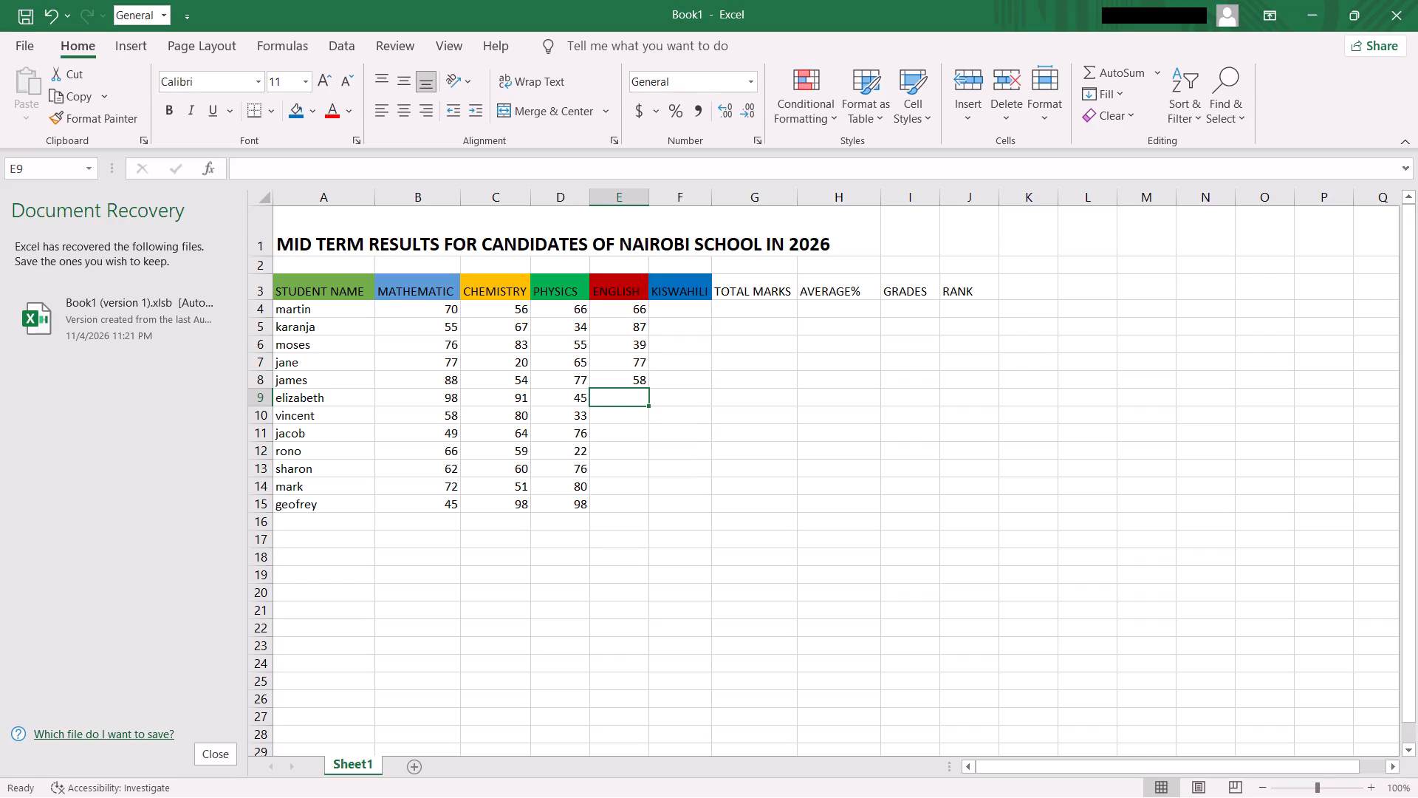
type("71")
key("Return")
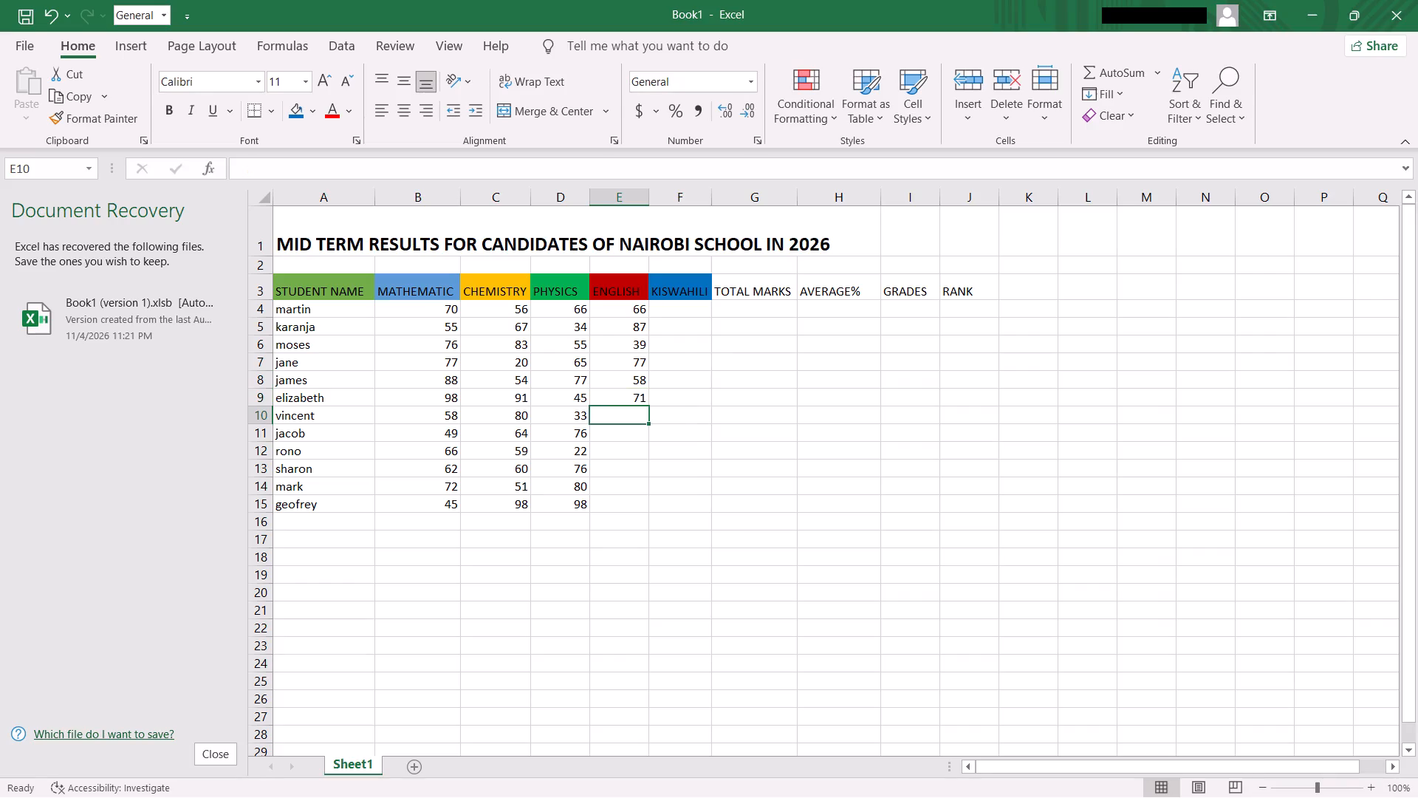
type("41")
key("Return")
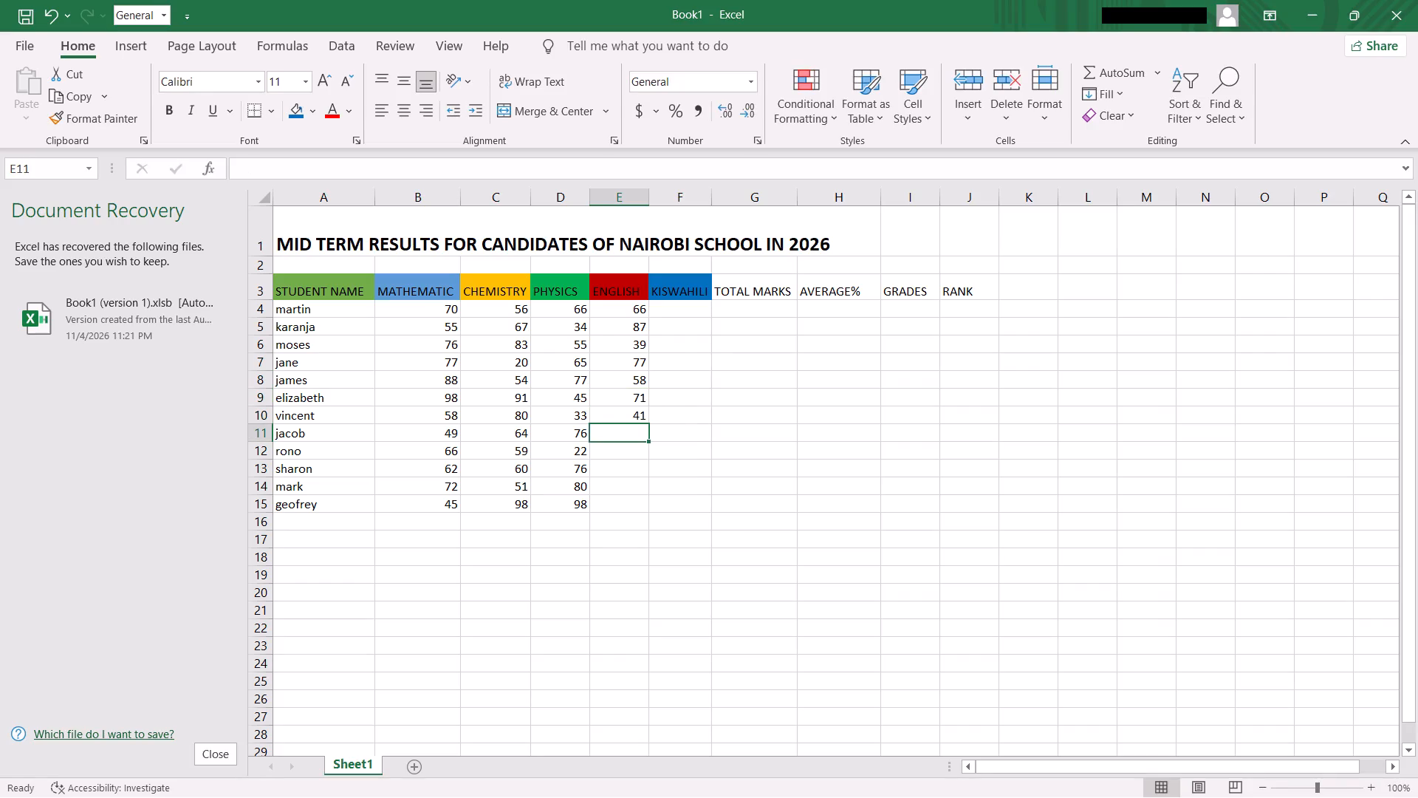
type("85")
key("Return")
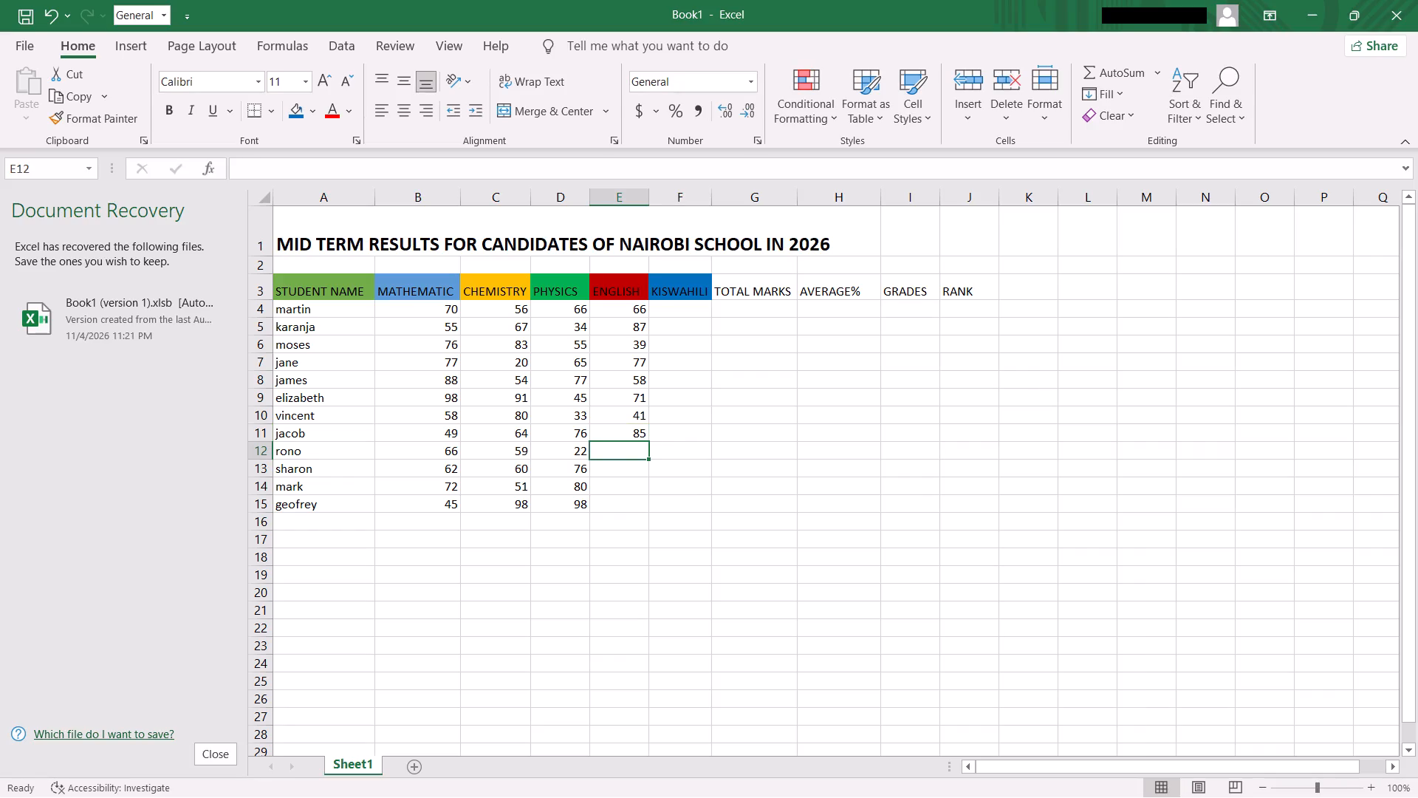
Enter the ENGLISH marks 60, 54, 62 and 90 in cells E12 to E15, for rono through geofrey.
key("6")
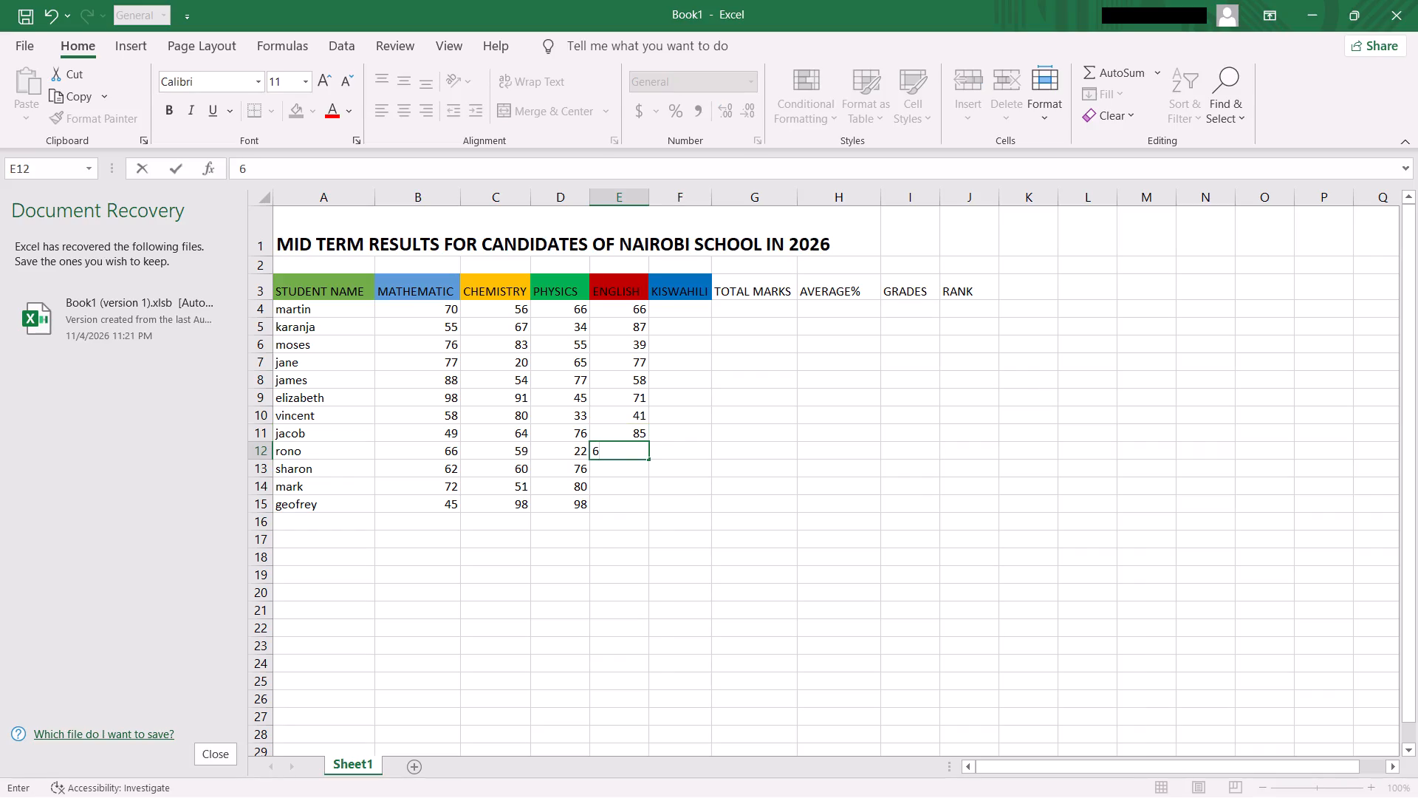
key("0")
key("Return")
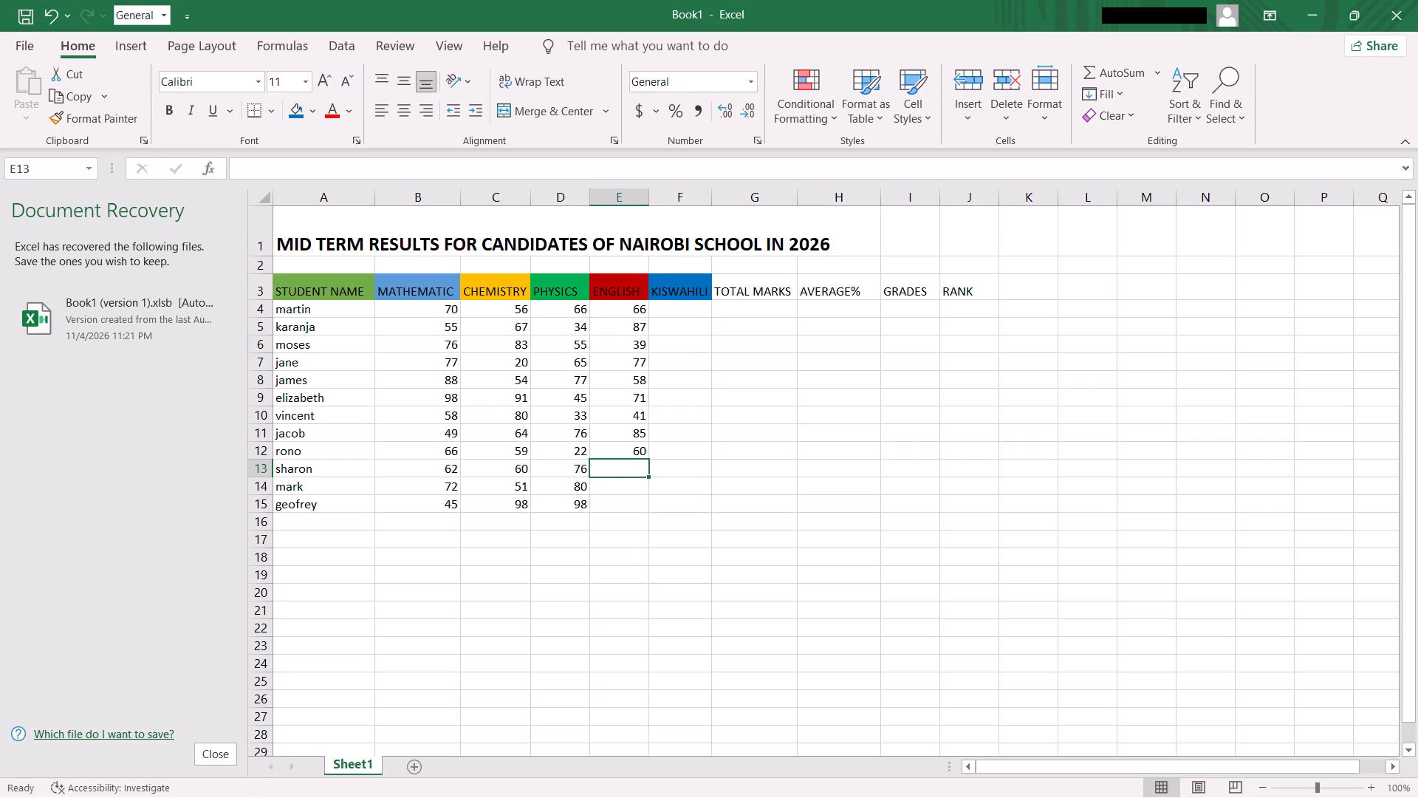
type("54")
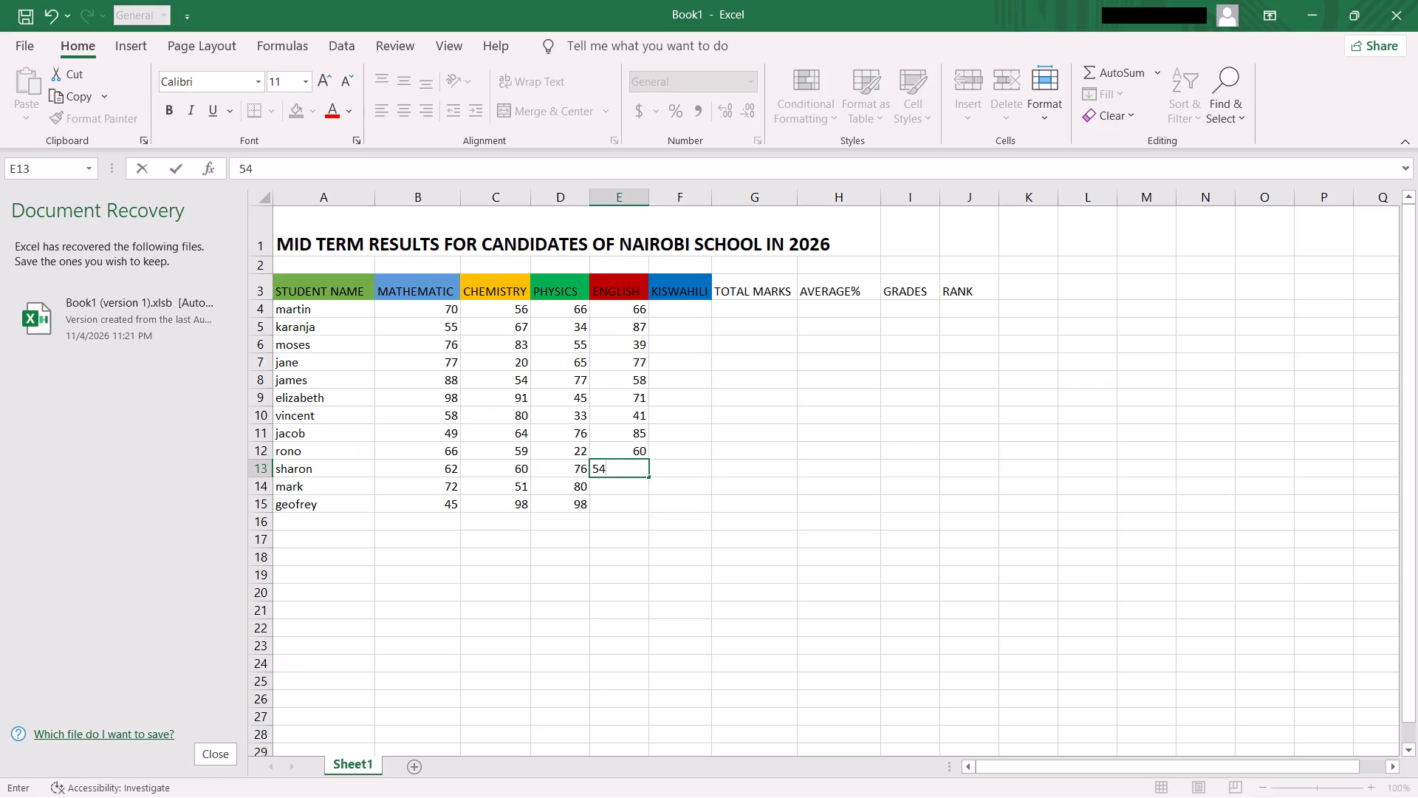
key("Return")
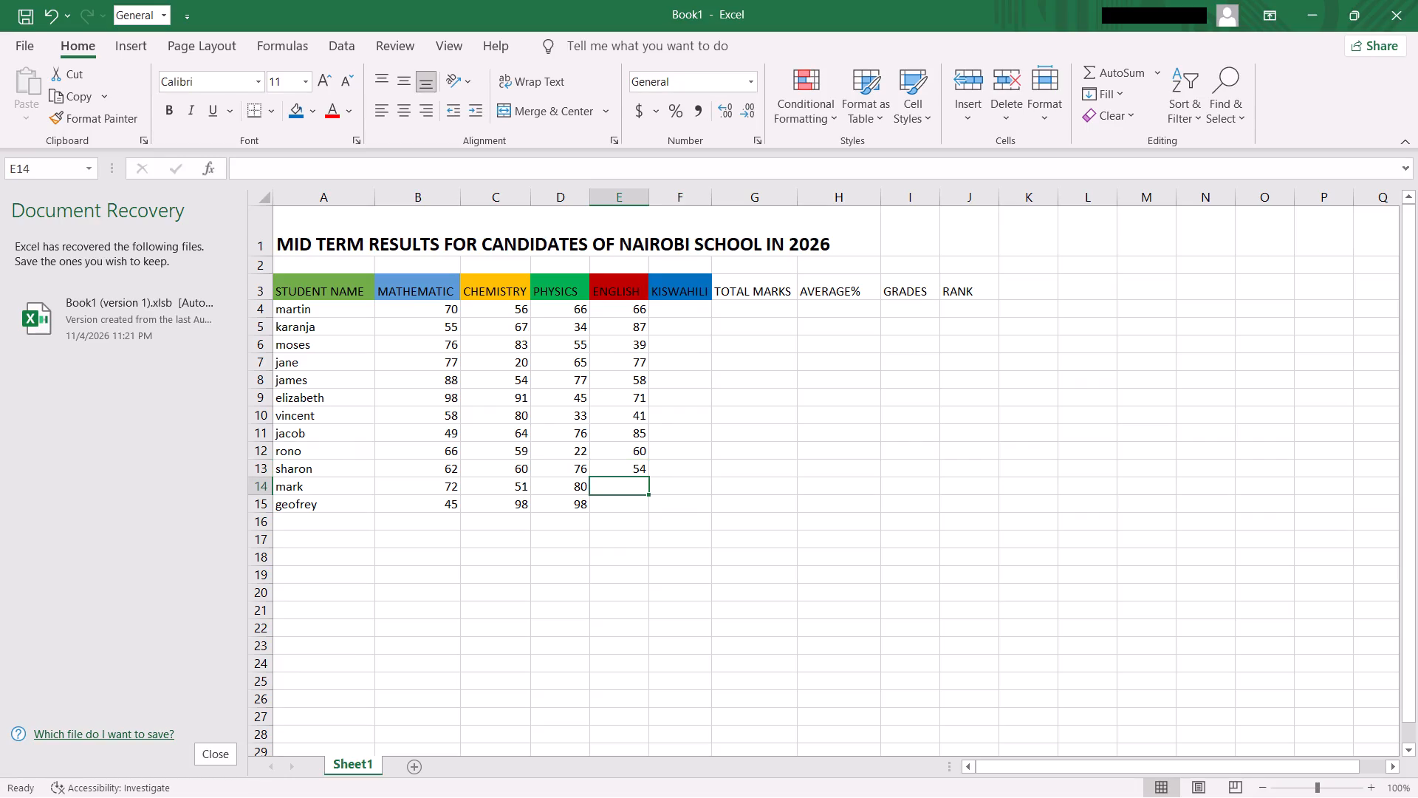
key("6")
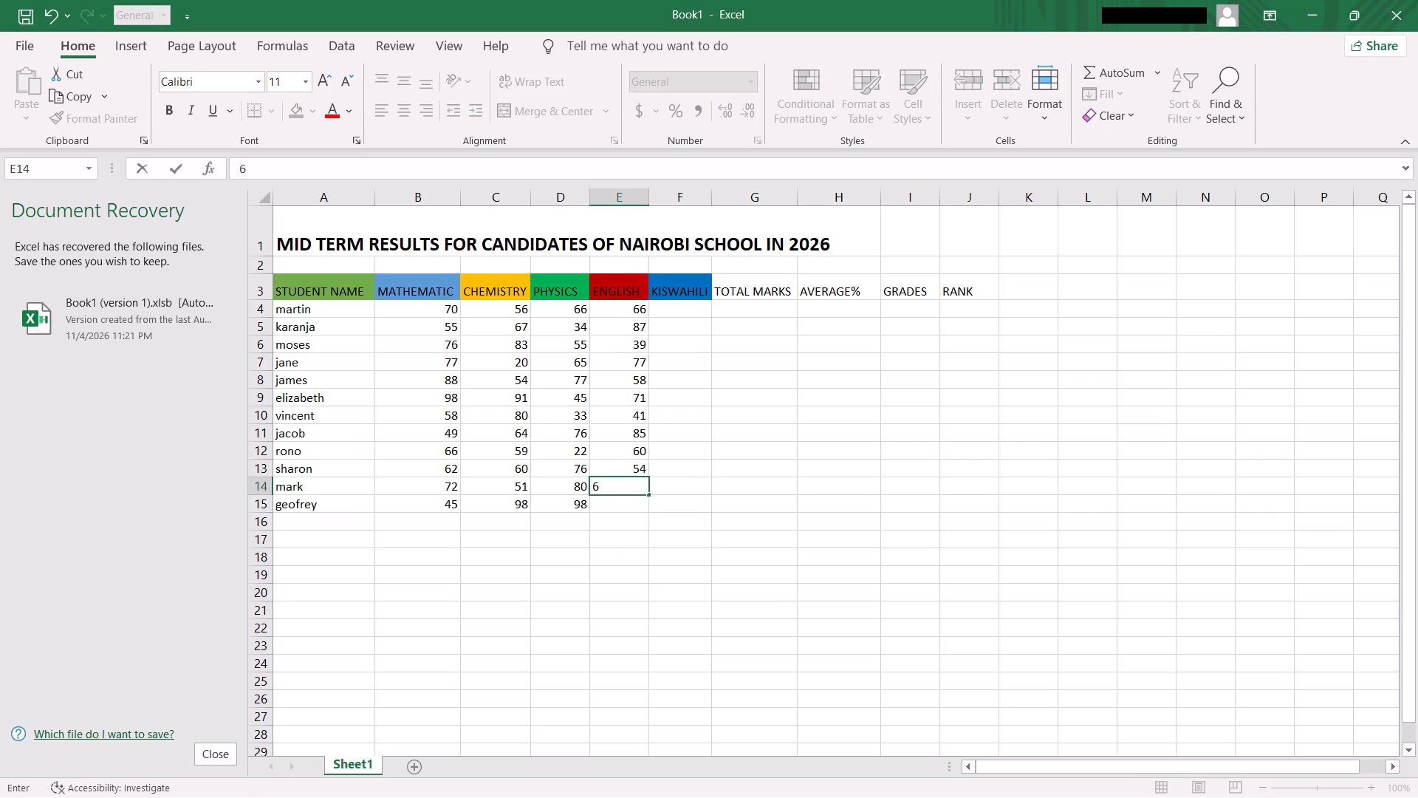
key("2")
key("Return")
type("90")
key("Return")
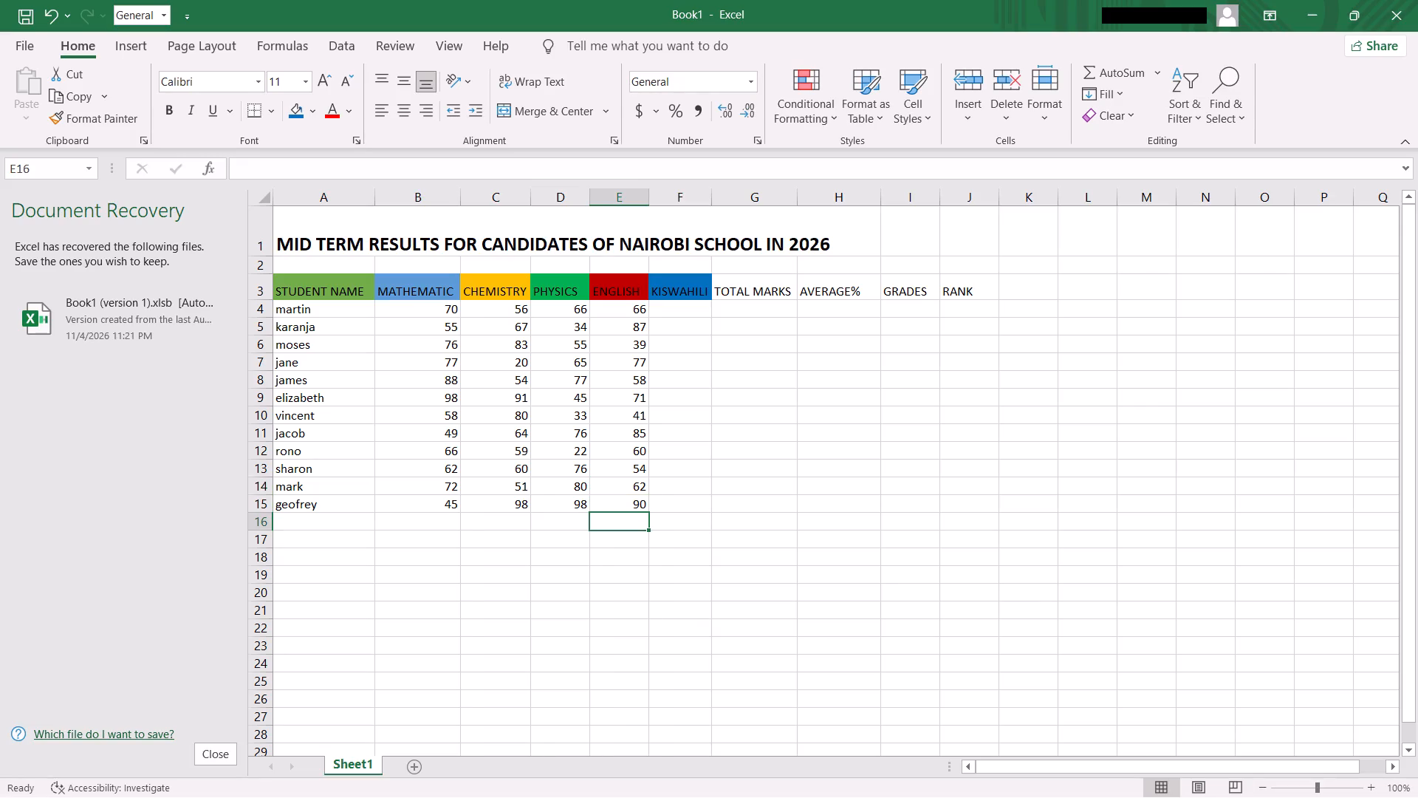
Enter the KISWAHILI marks 23, 54 and 77 in cells F4 to F6, for martin, karanja and moses.
left_click(679, 311)
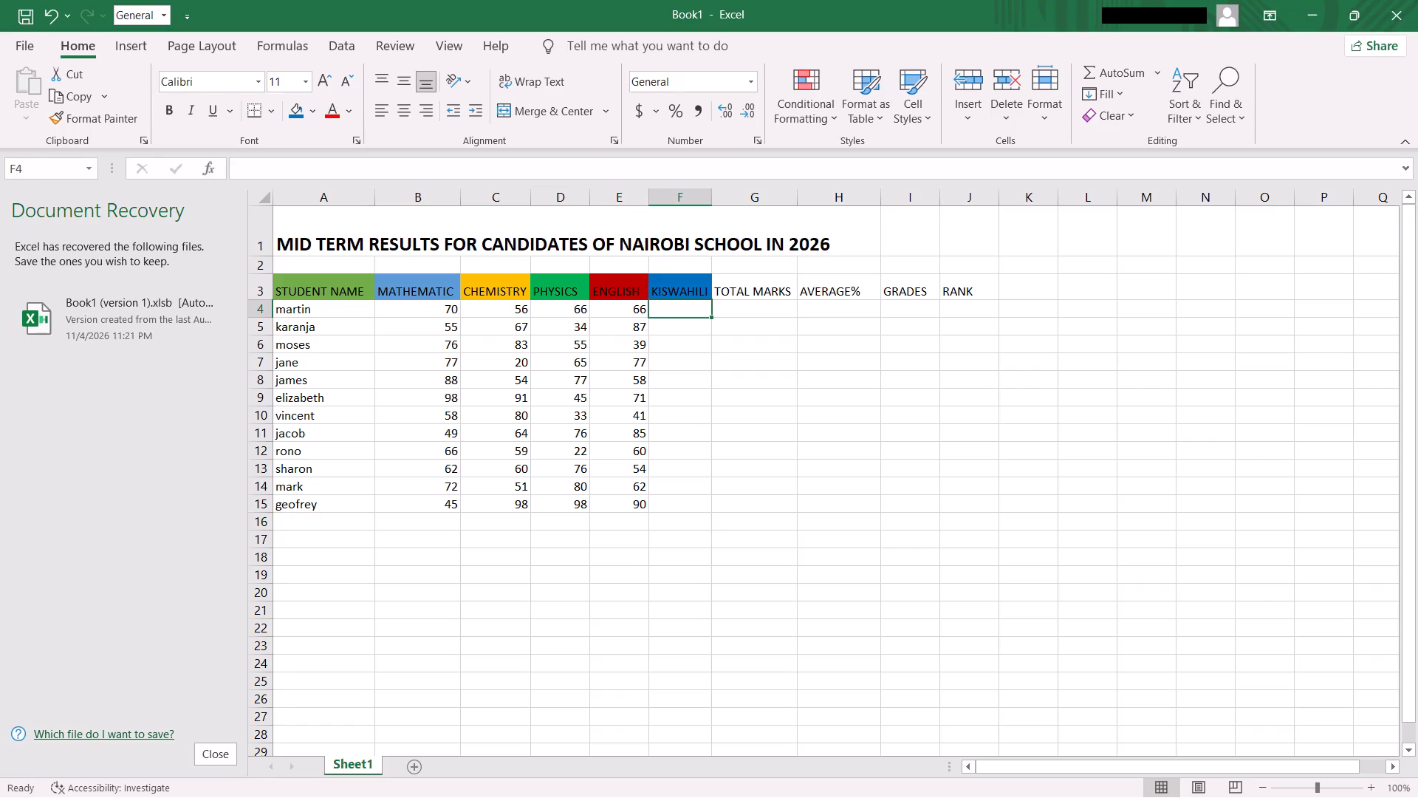
type("23")
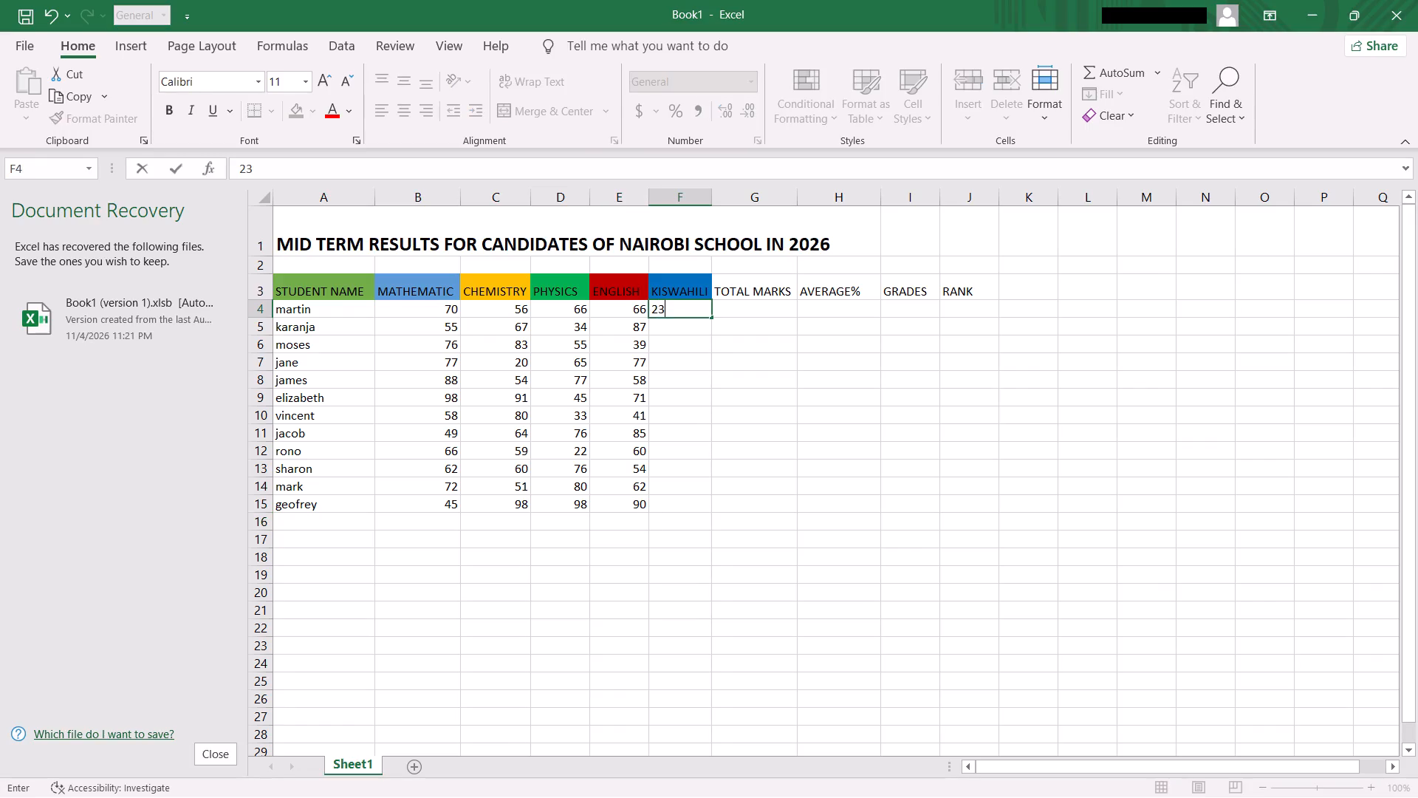
key("Return")
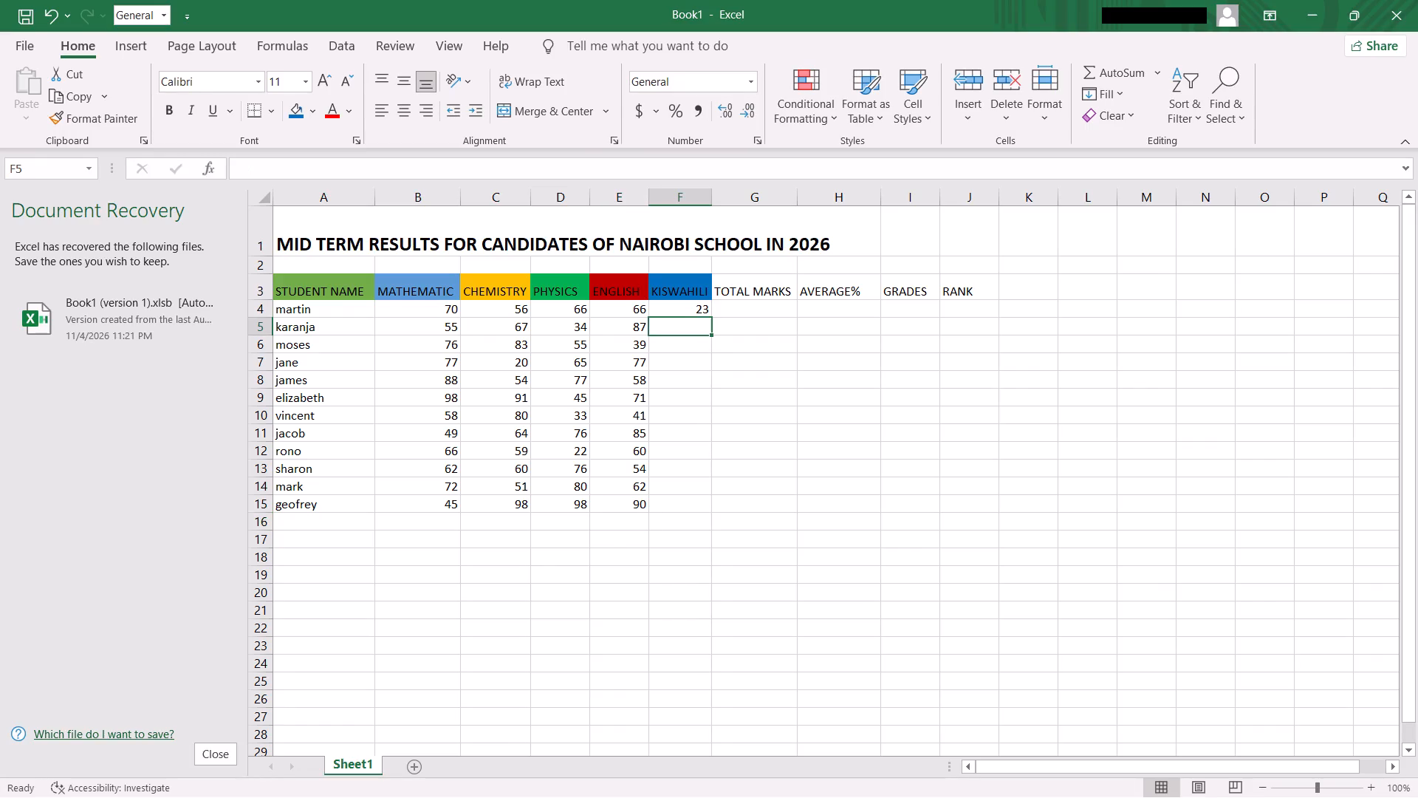
type("54")
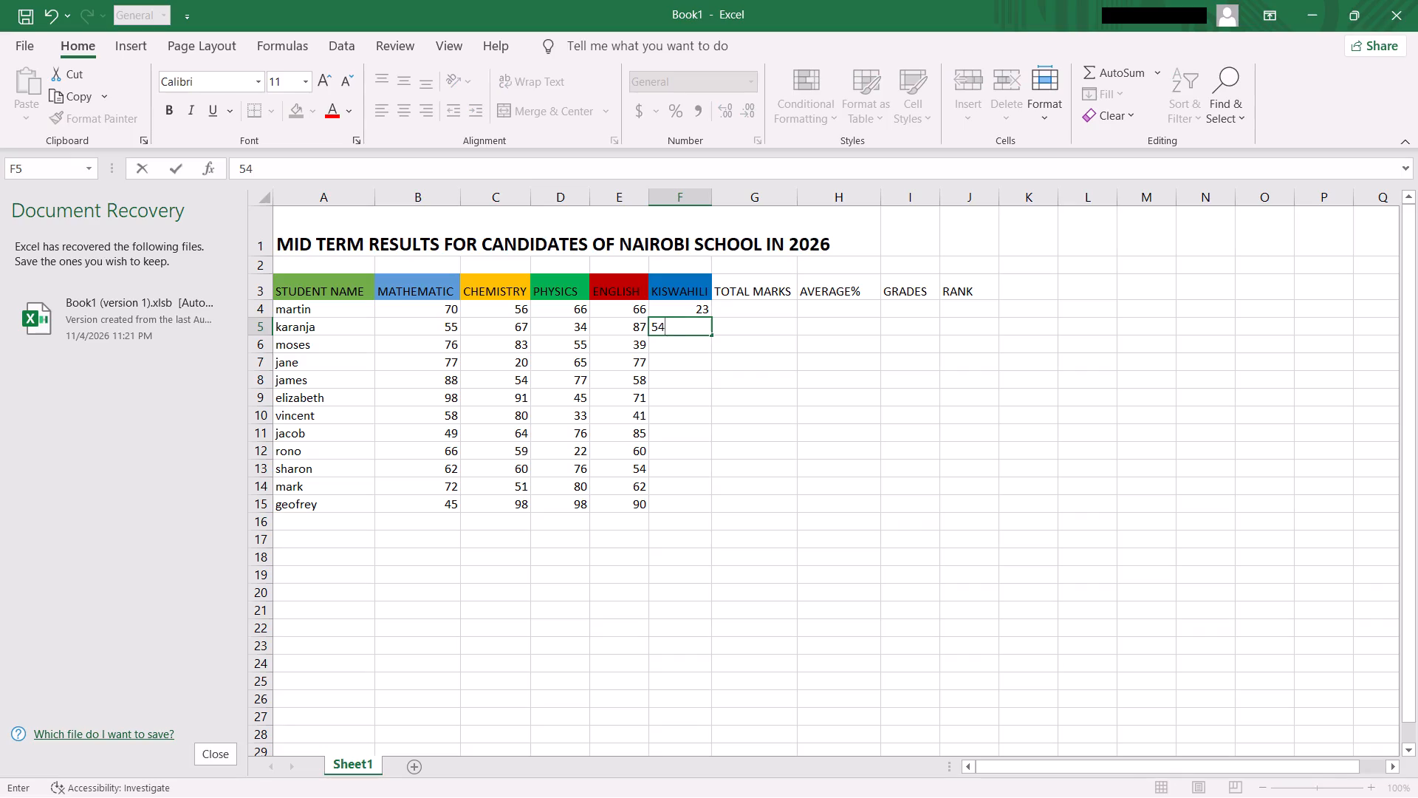
key("Return")
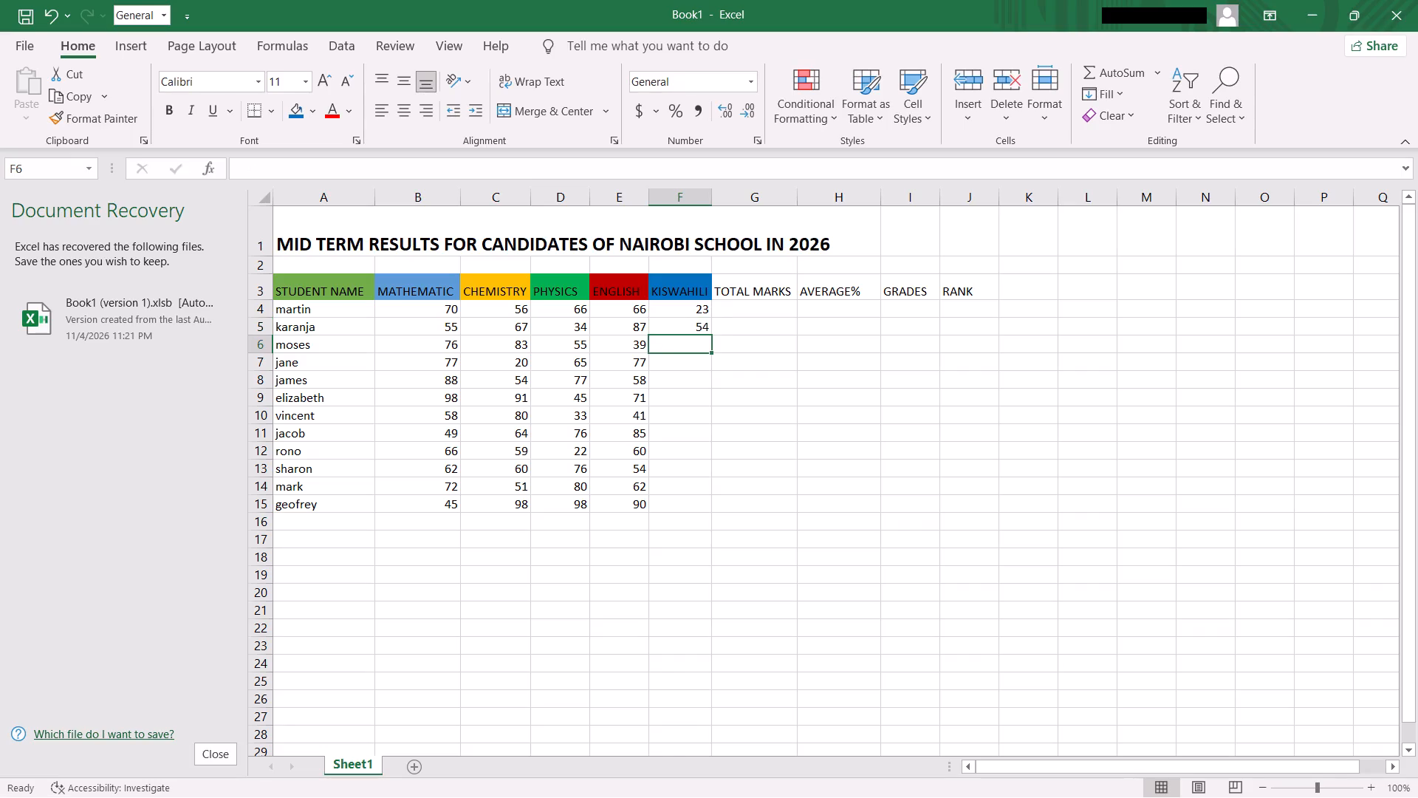
type("77")
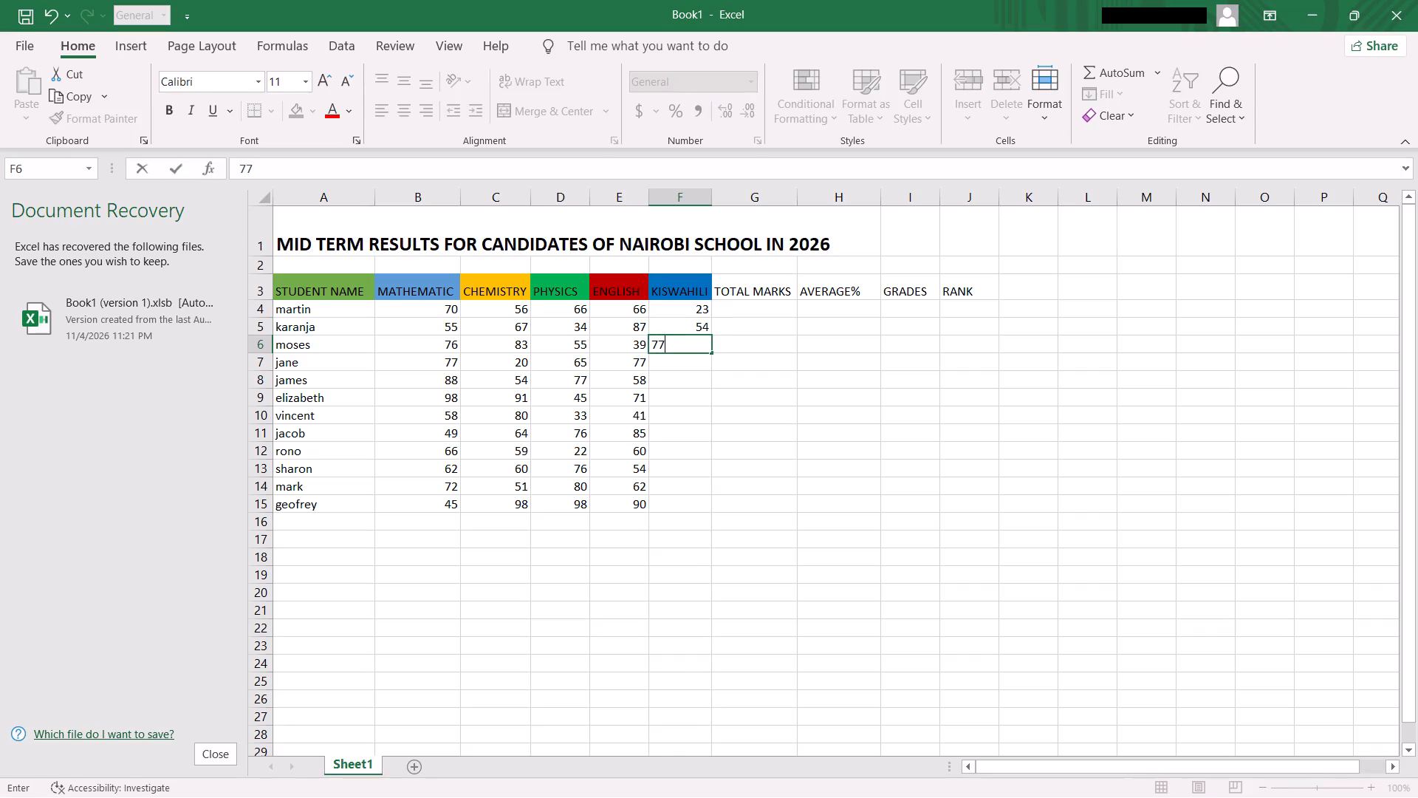
key("Return")
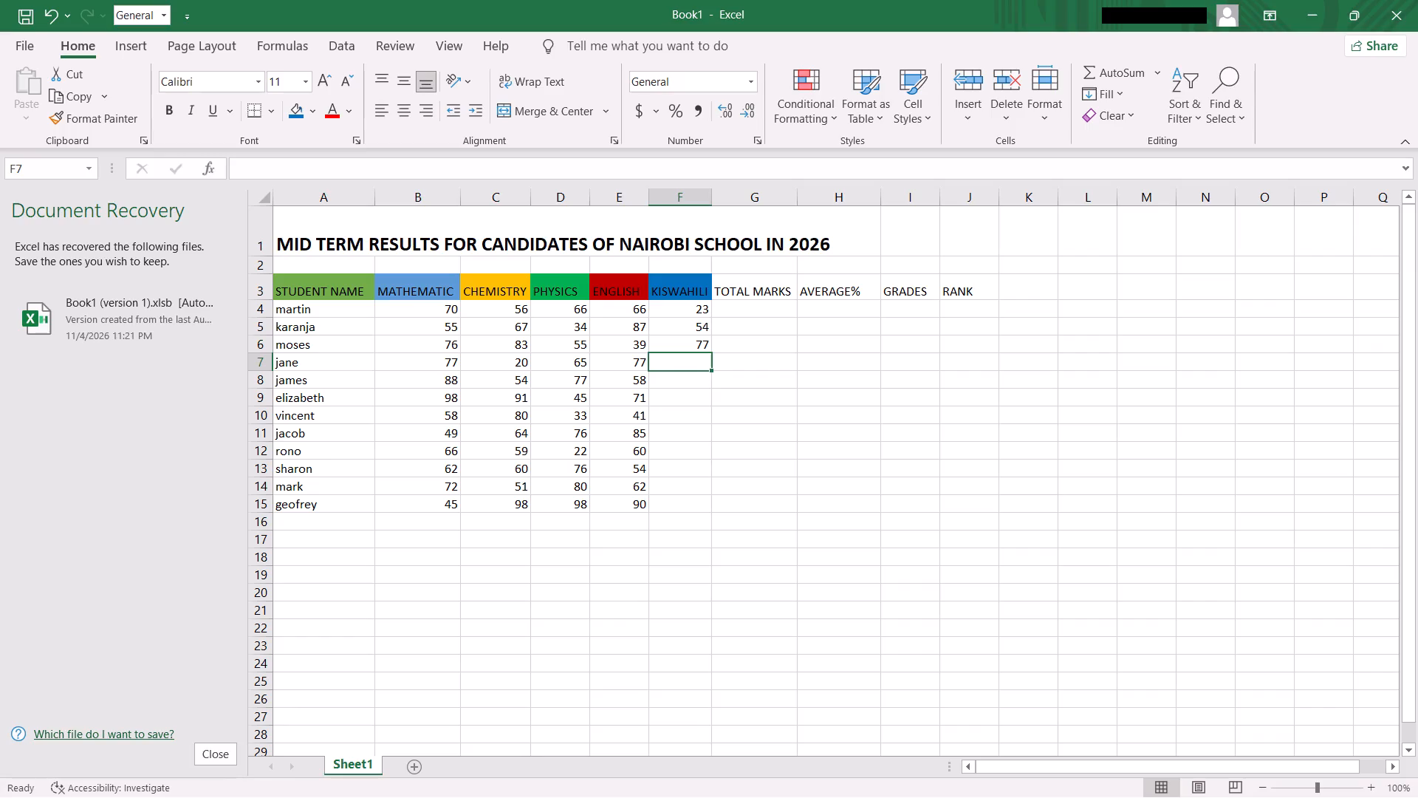
Enter the KISWAHILI marks 54, 76, 34, 76 and 37 in cells F7 to F11, for jane through jacob.
type("54")
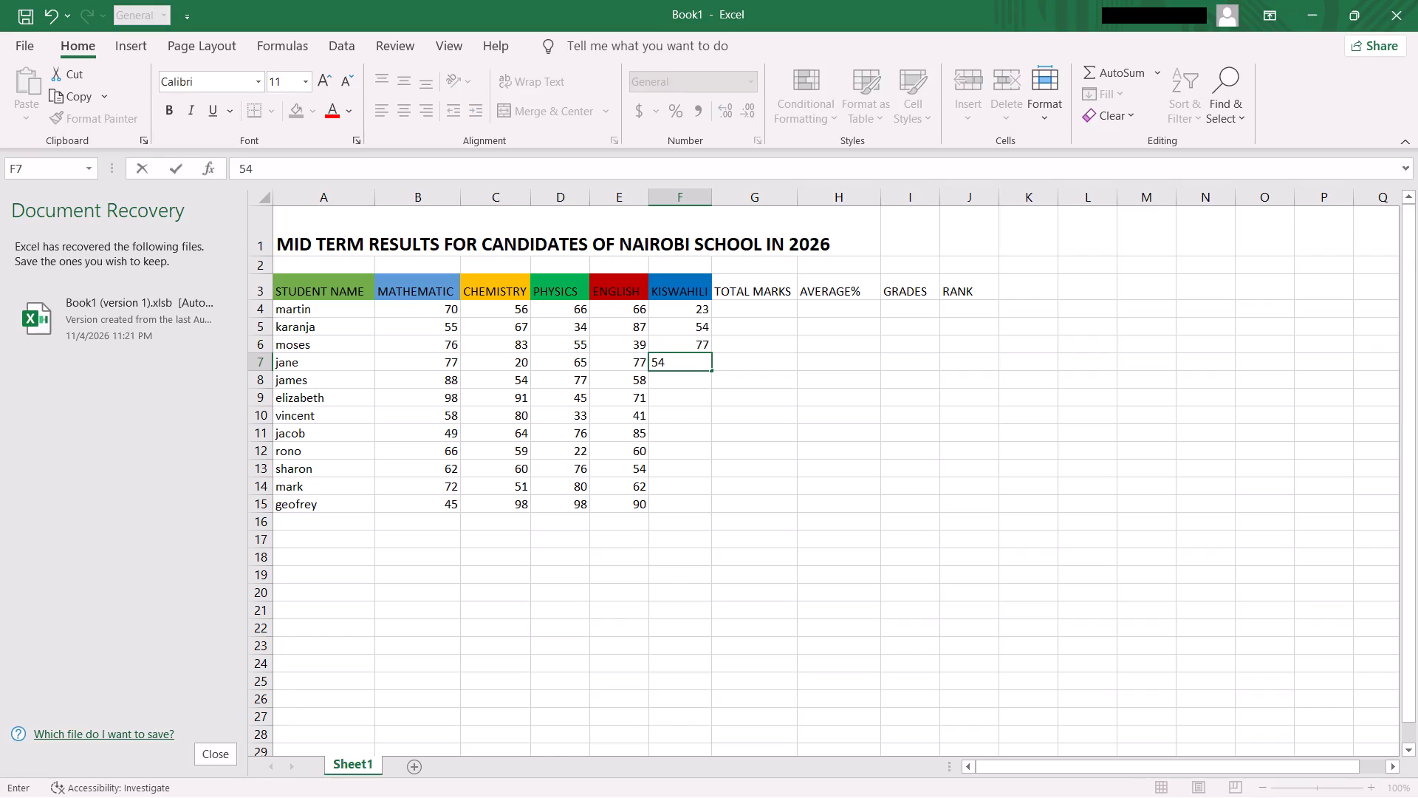
key("Return")
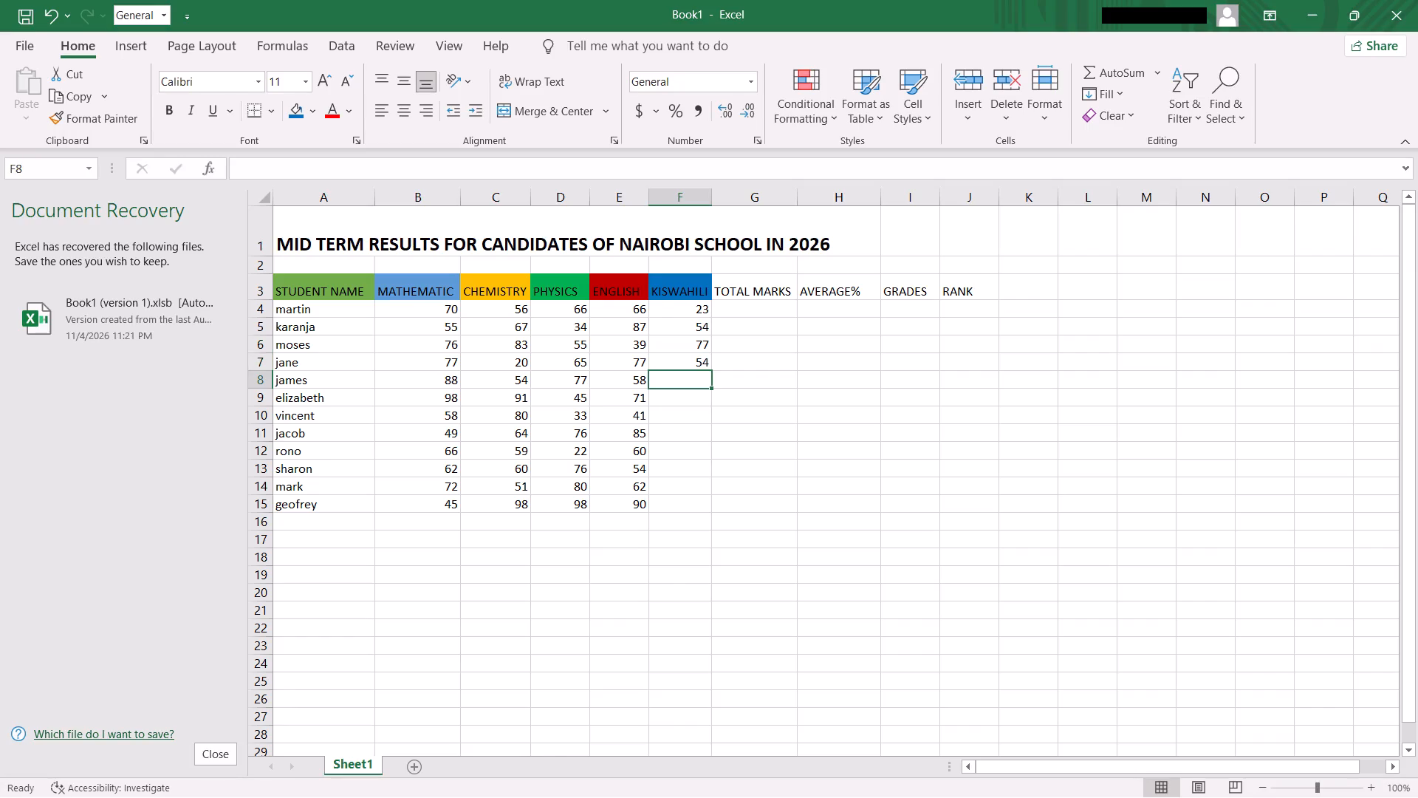
type("76")
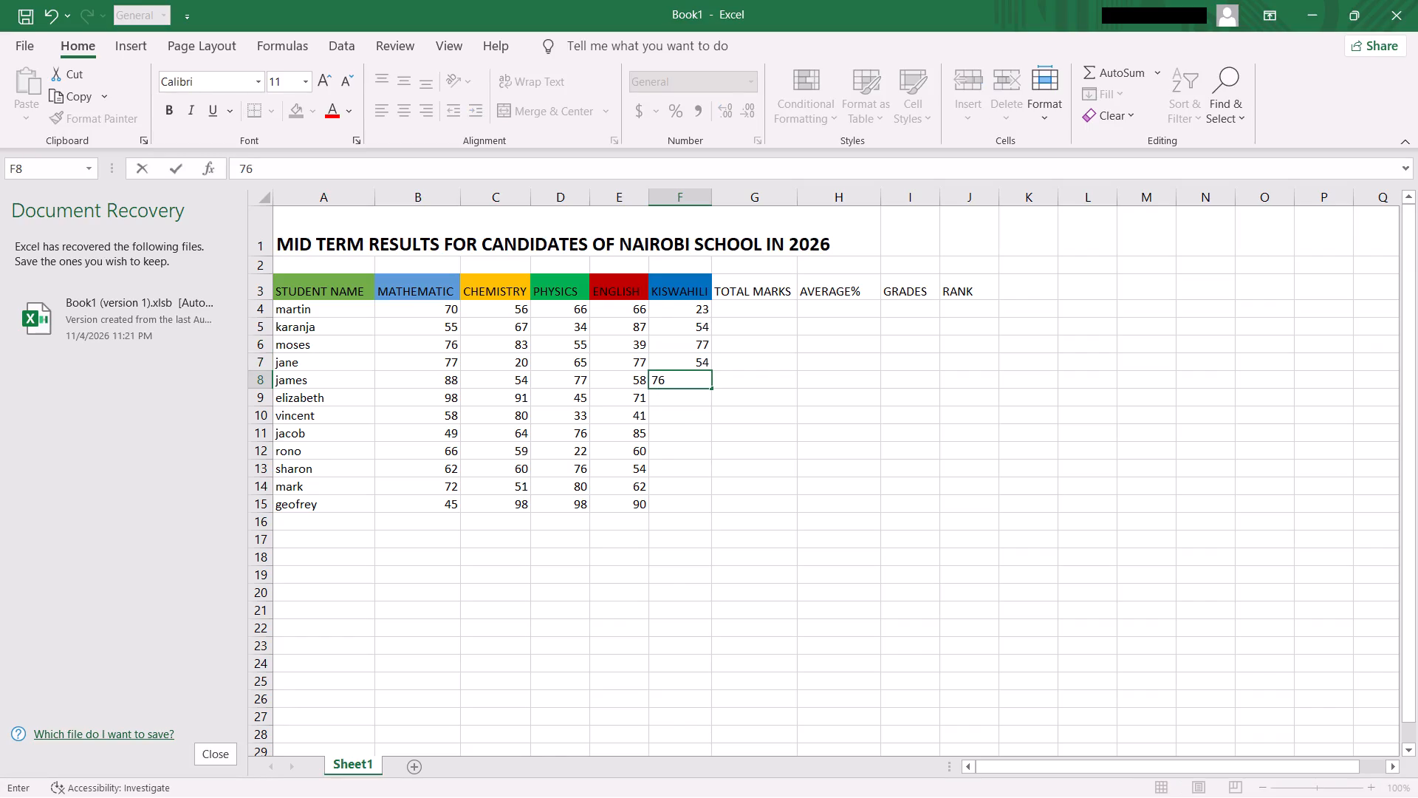
key("Return")
type("34")
key("Return")
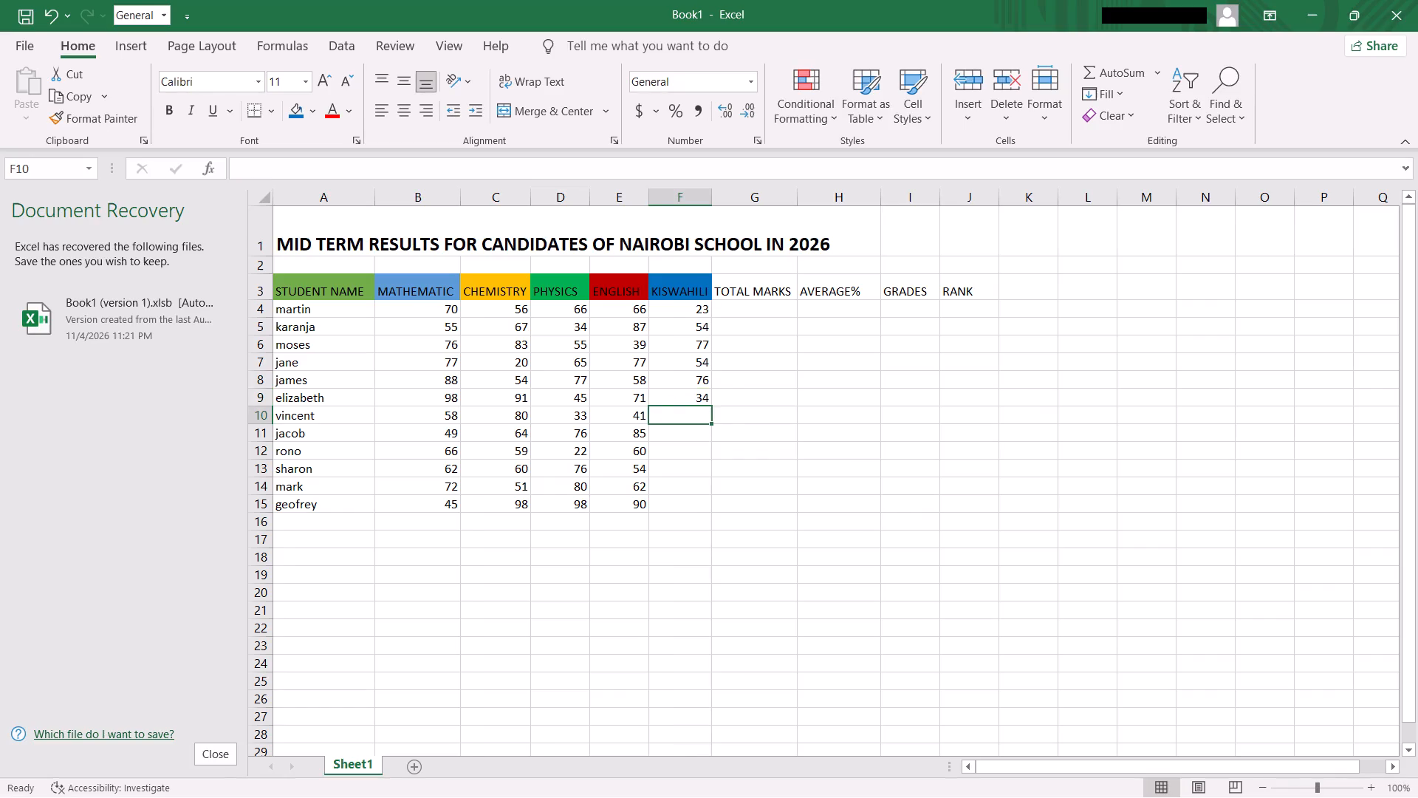
type("76")
key("Return")
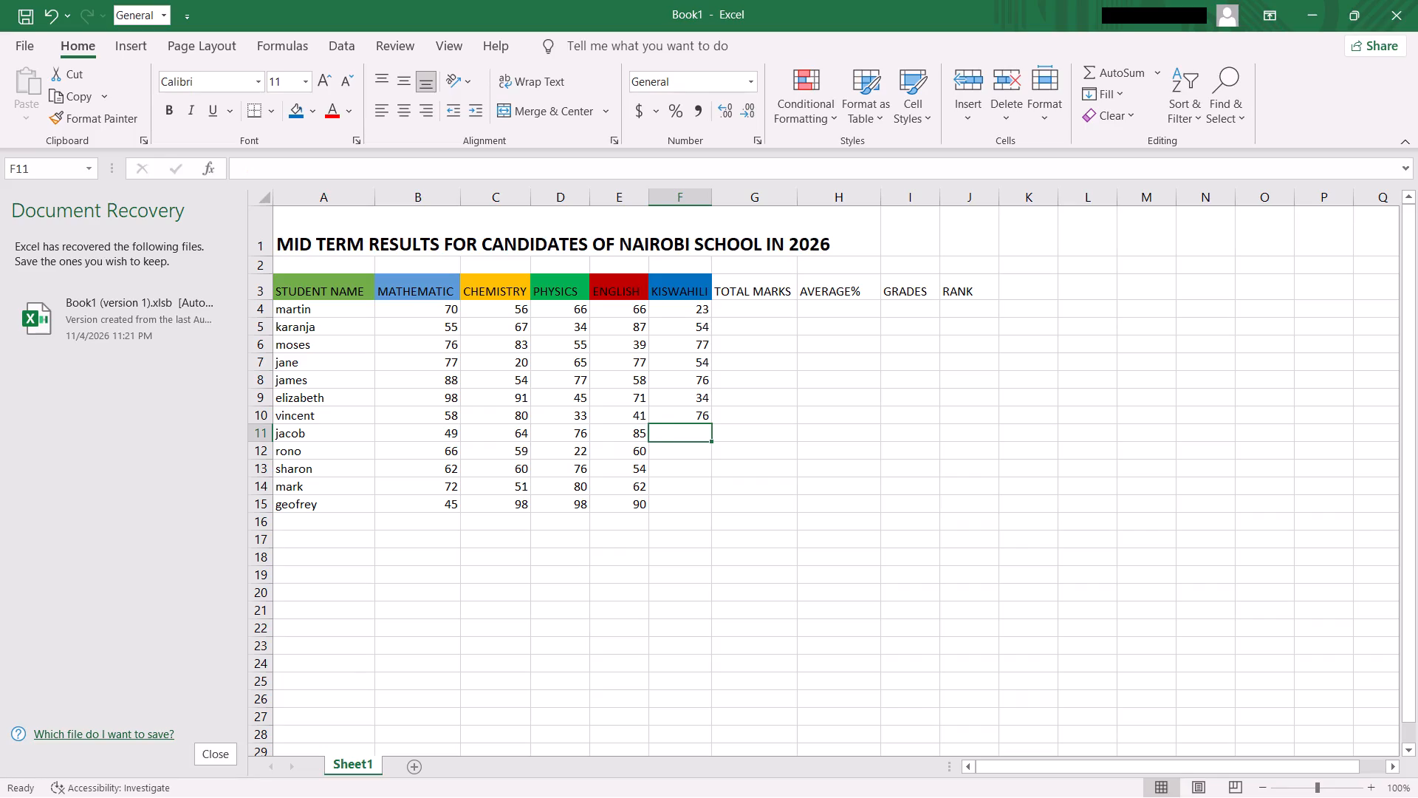
key("3")
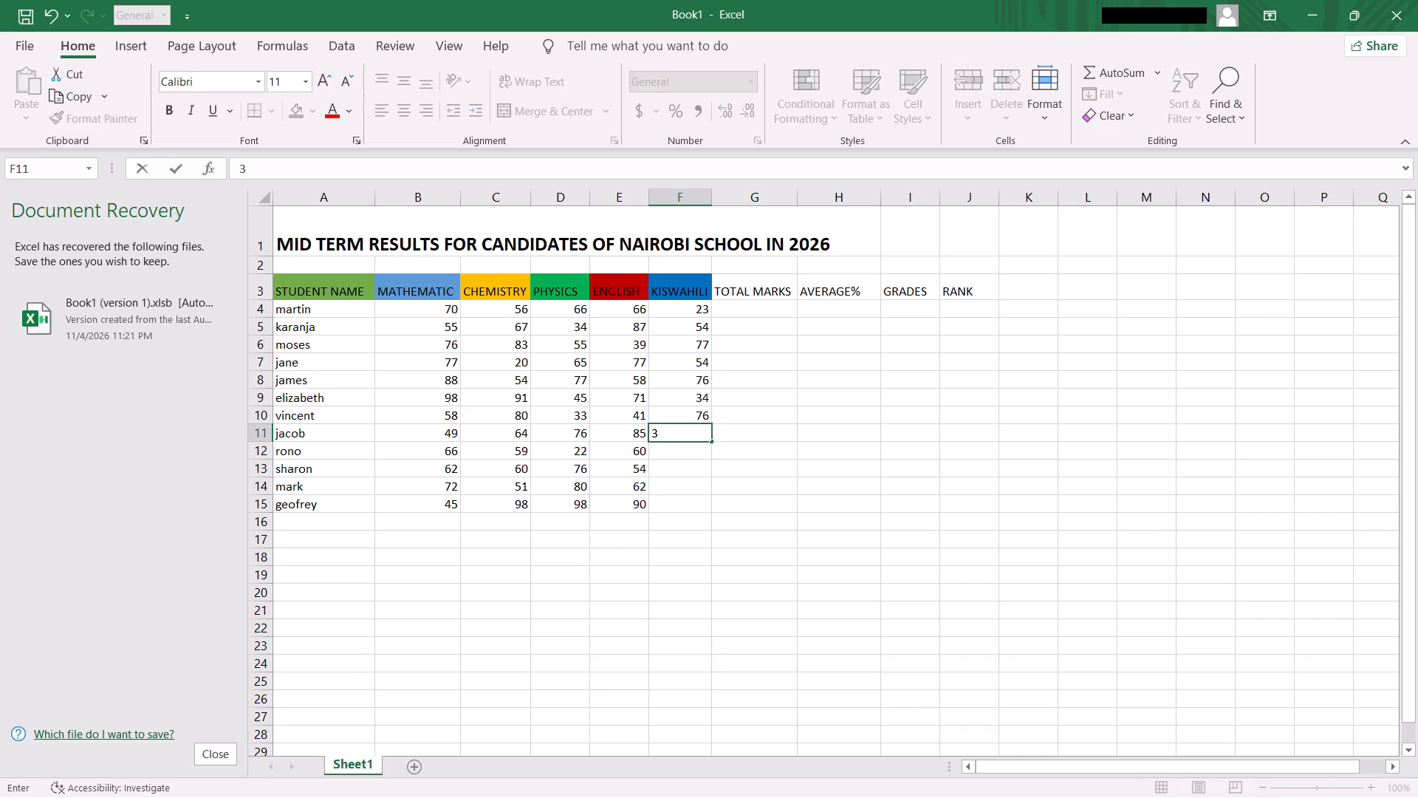
key("7")
key("Return")
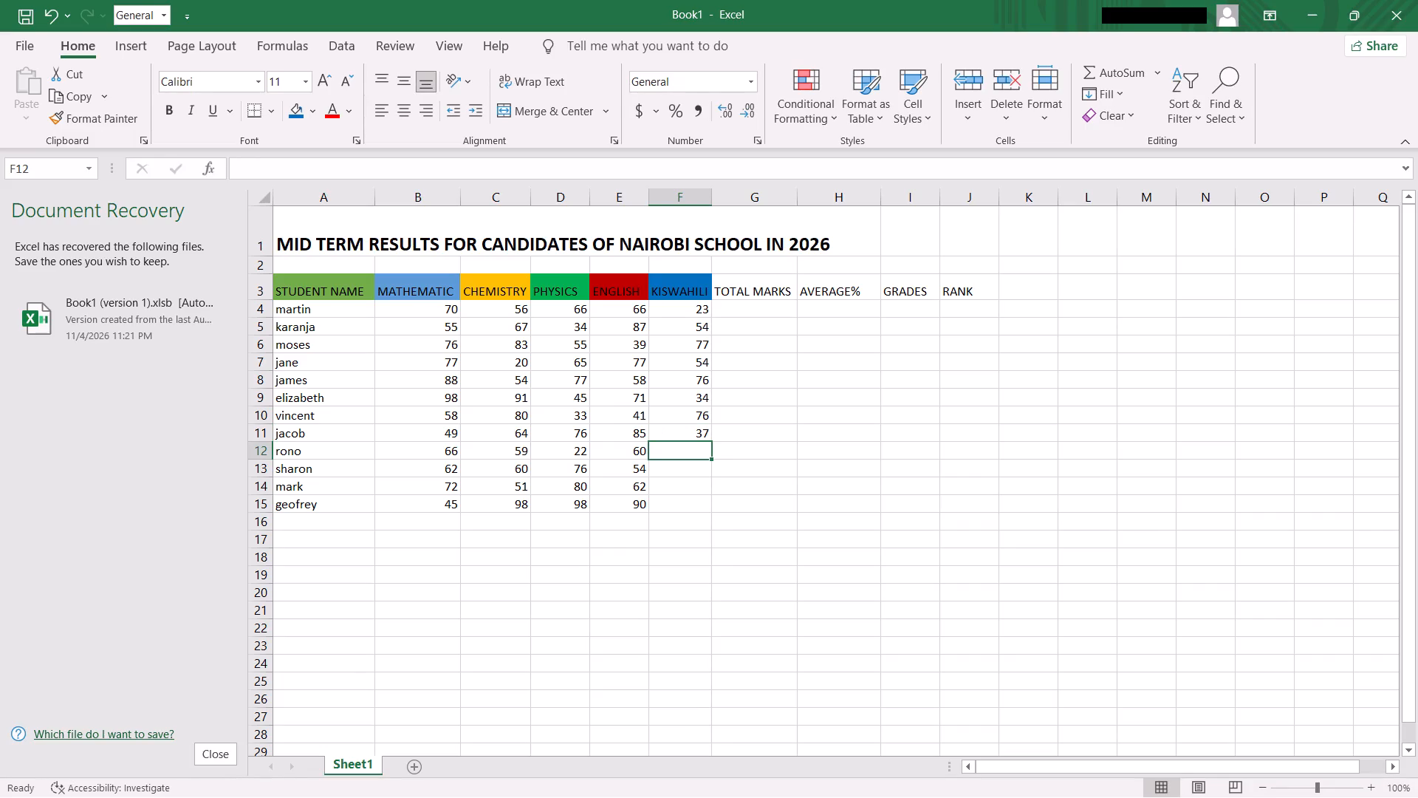
Enter the KISWAHILI marks 56, 87, 65 and 85 in cells F12 to F15, for rono through geofrey.
type("56")
key("Return")
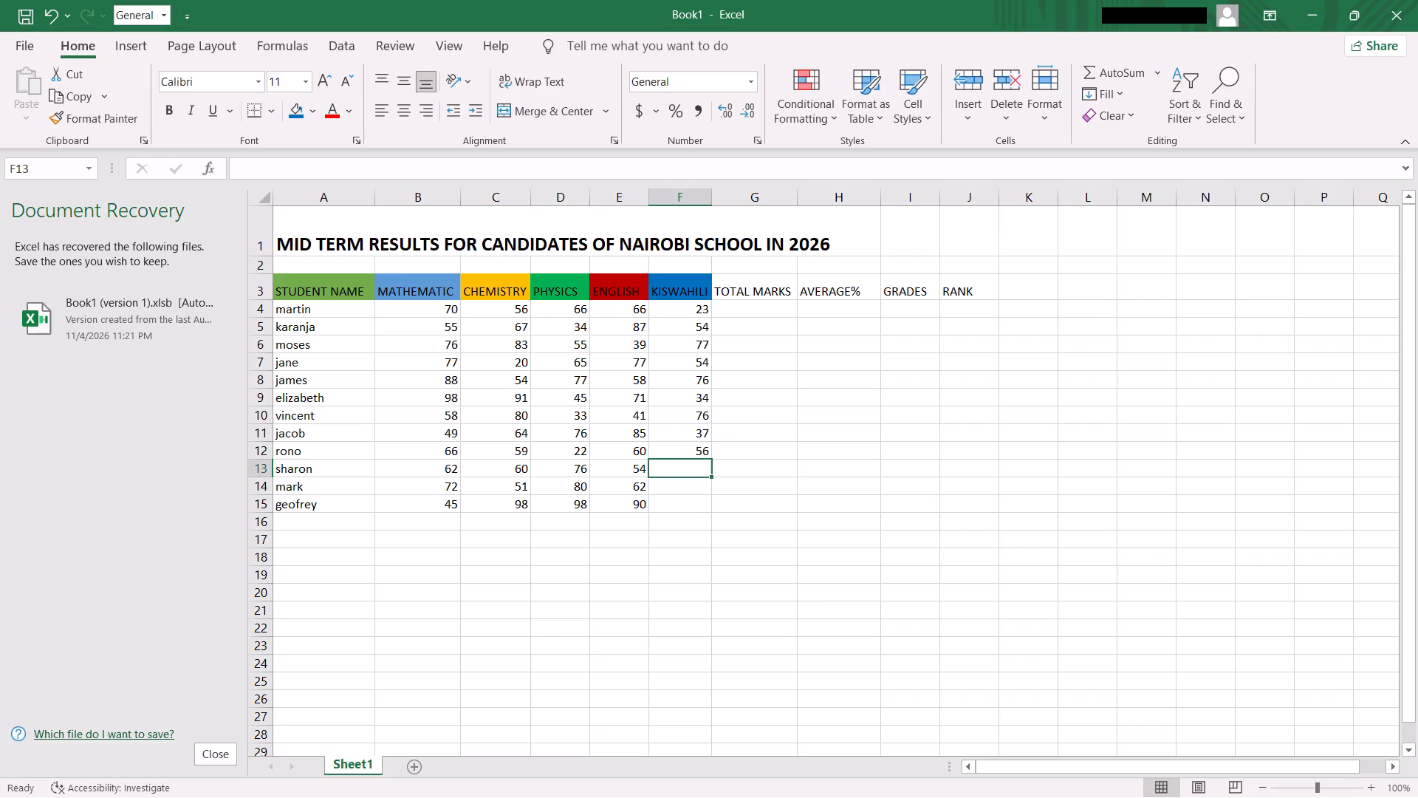
type("87")
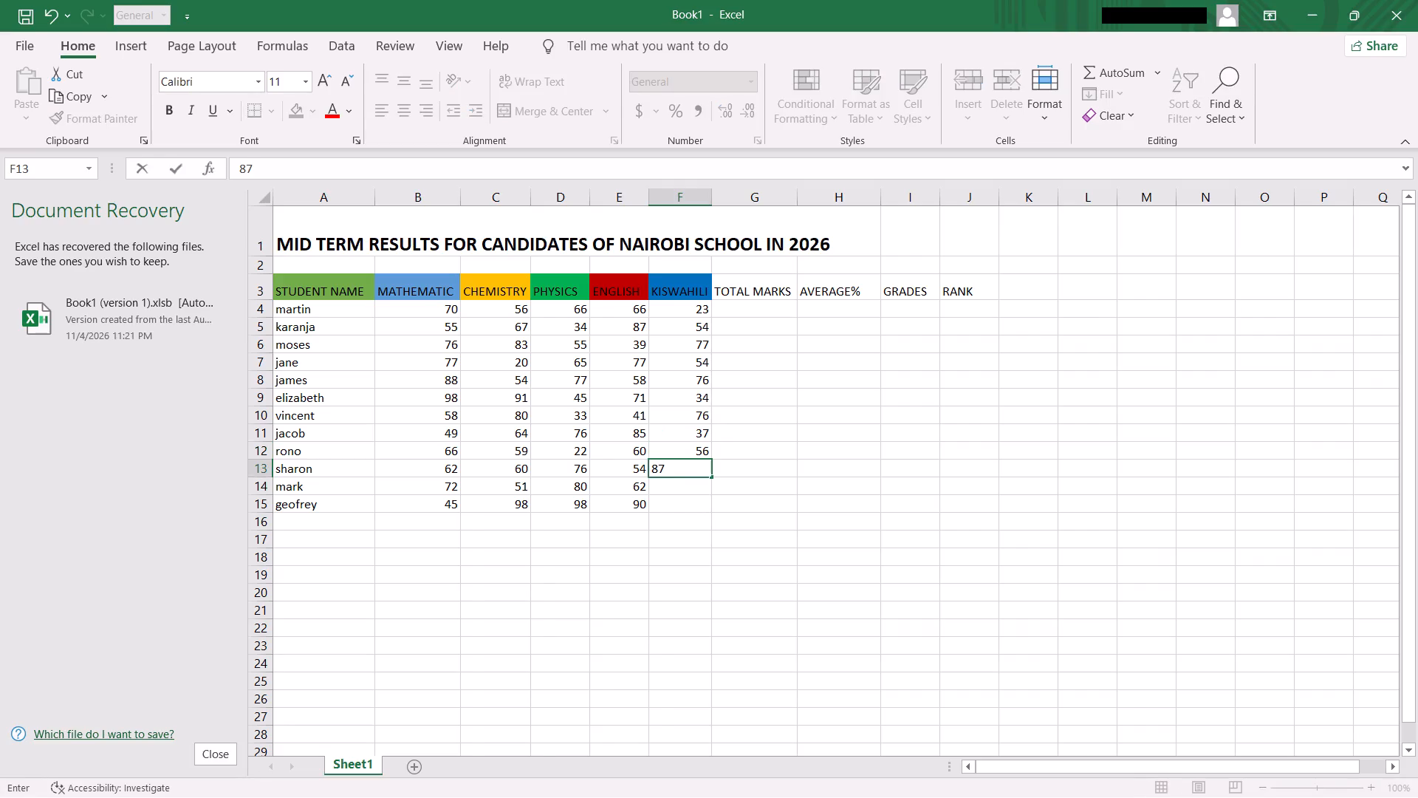
key("Return")
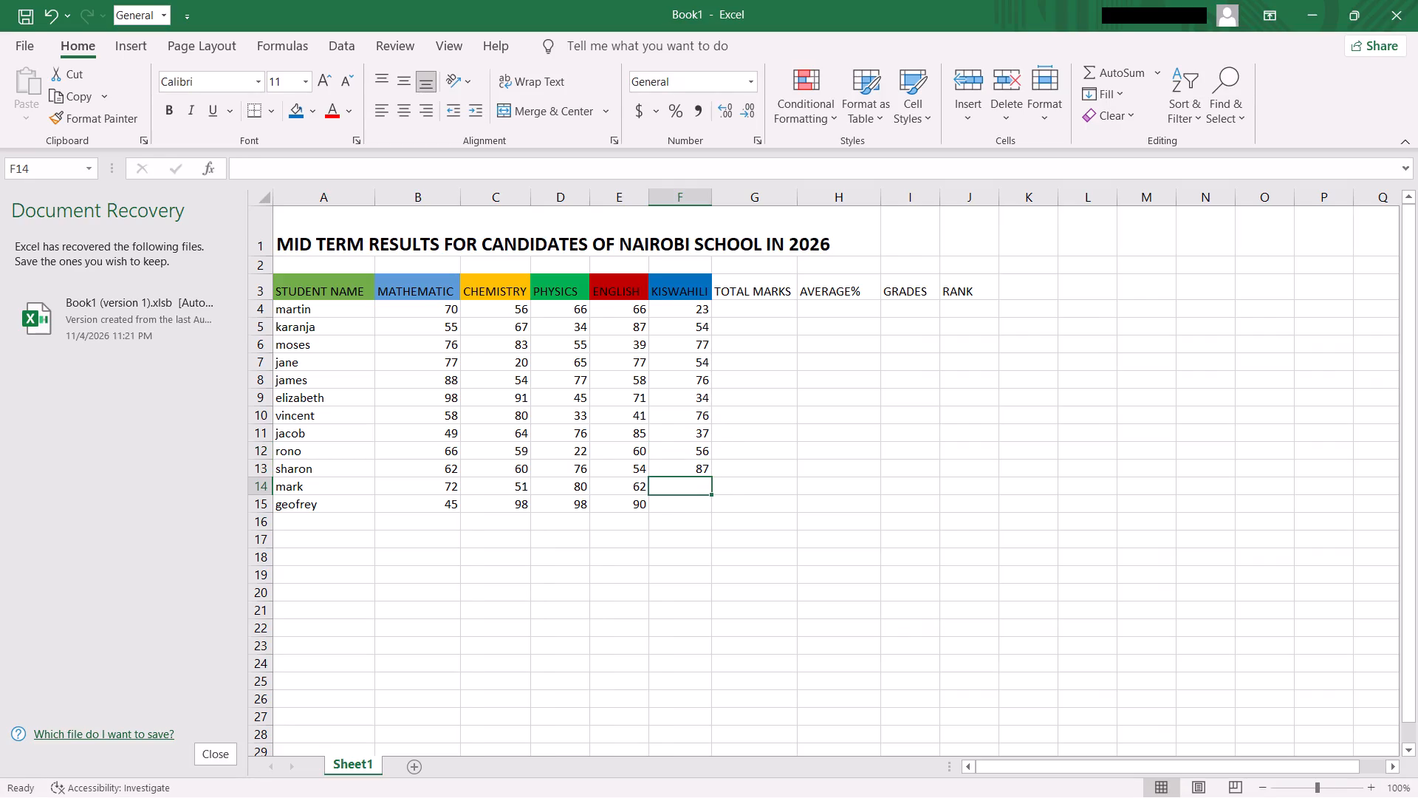
type("65")
key("Return")
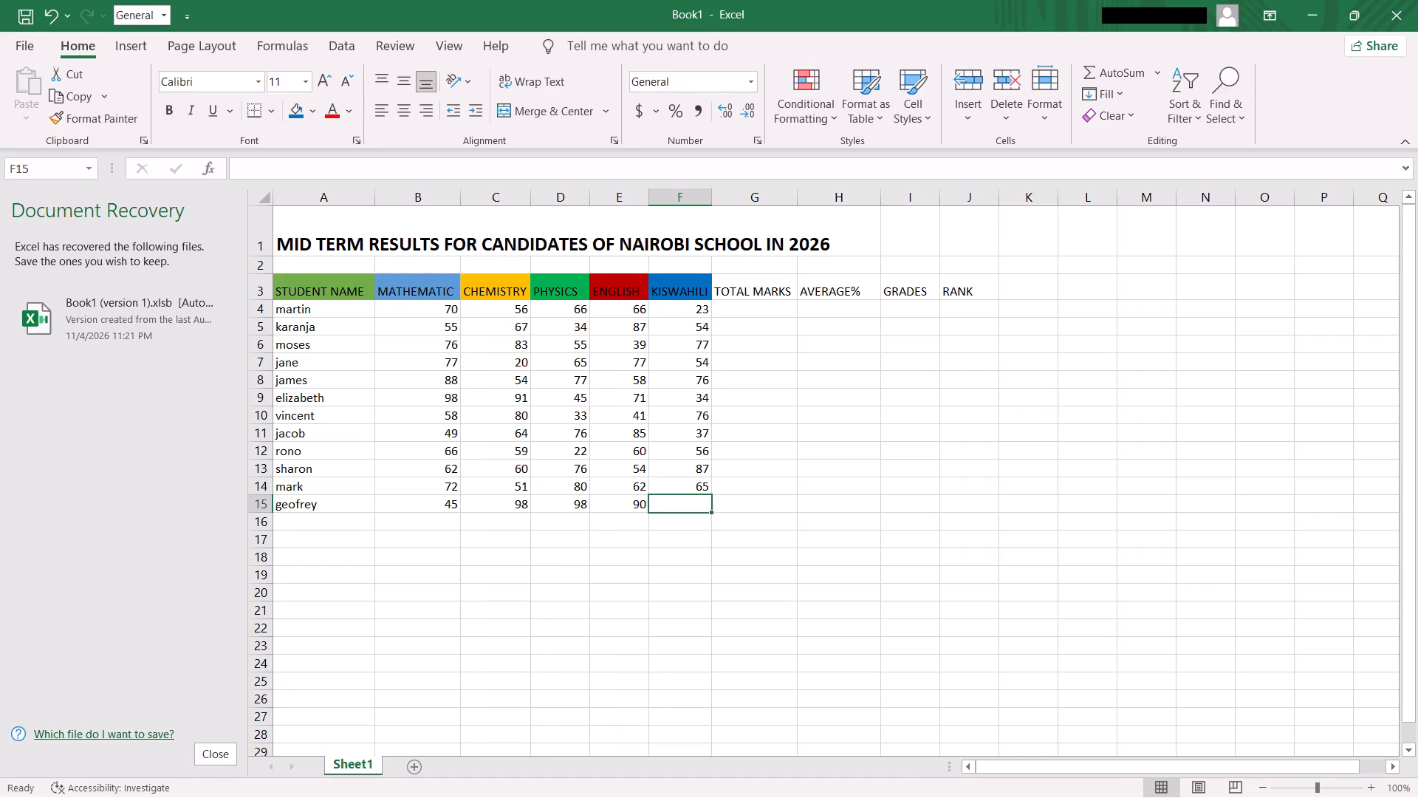
type("85")
key("Return")
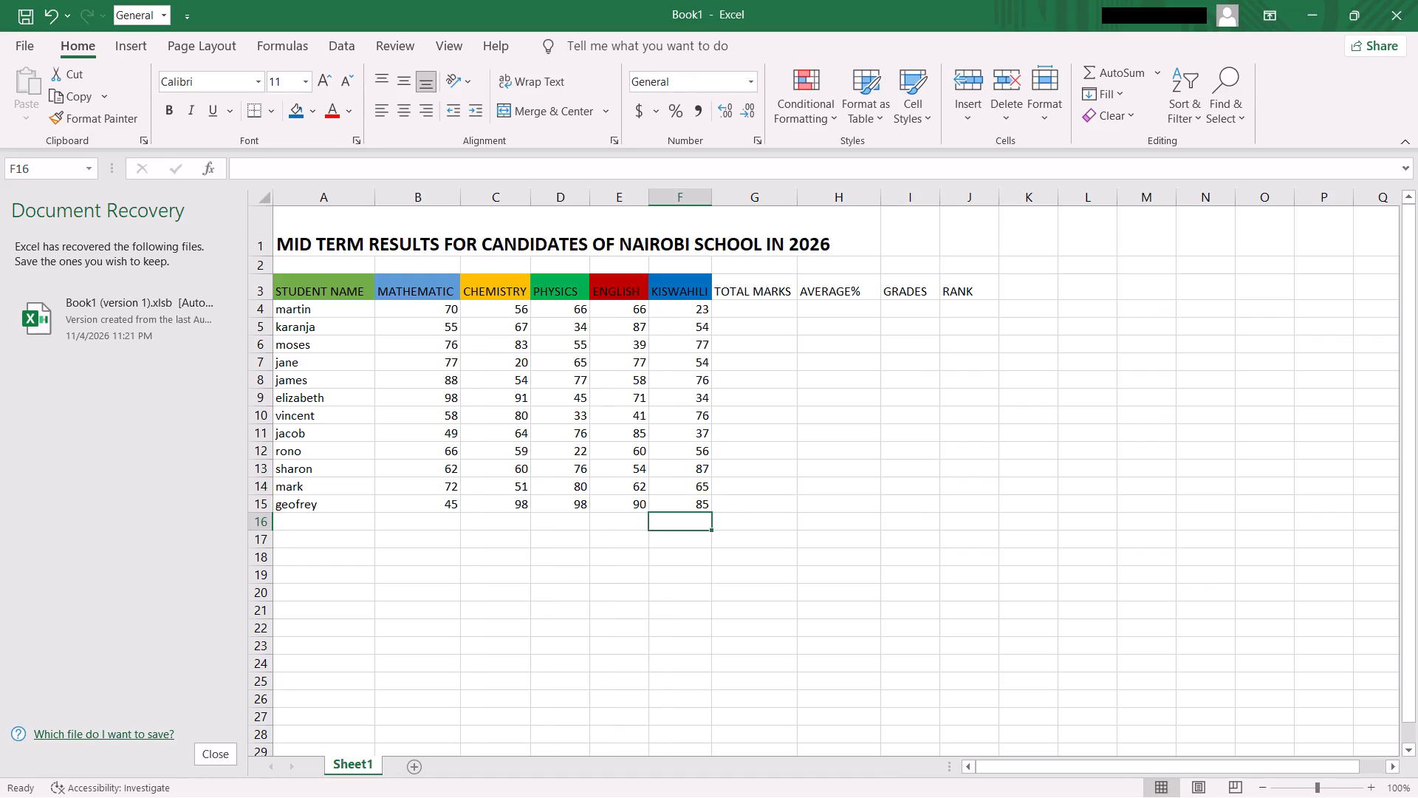
Enter the formula =sum(B4:F4) in cell G4 to total martin's marks across the five subjects.
left_click(741, 304)
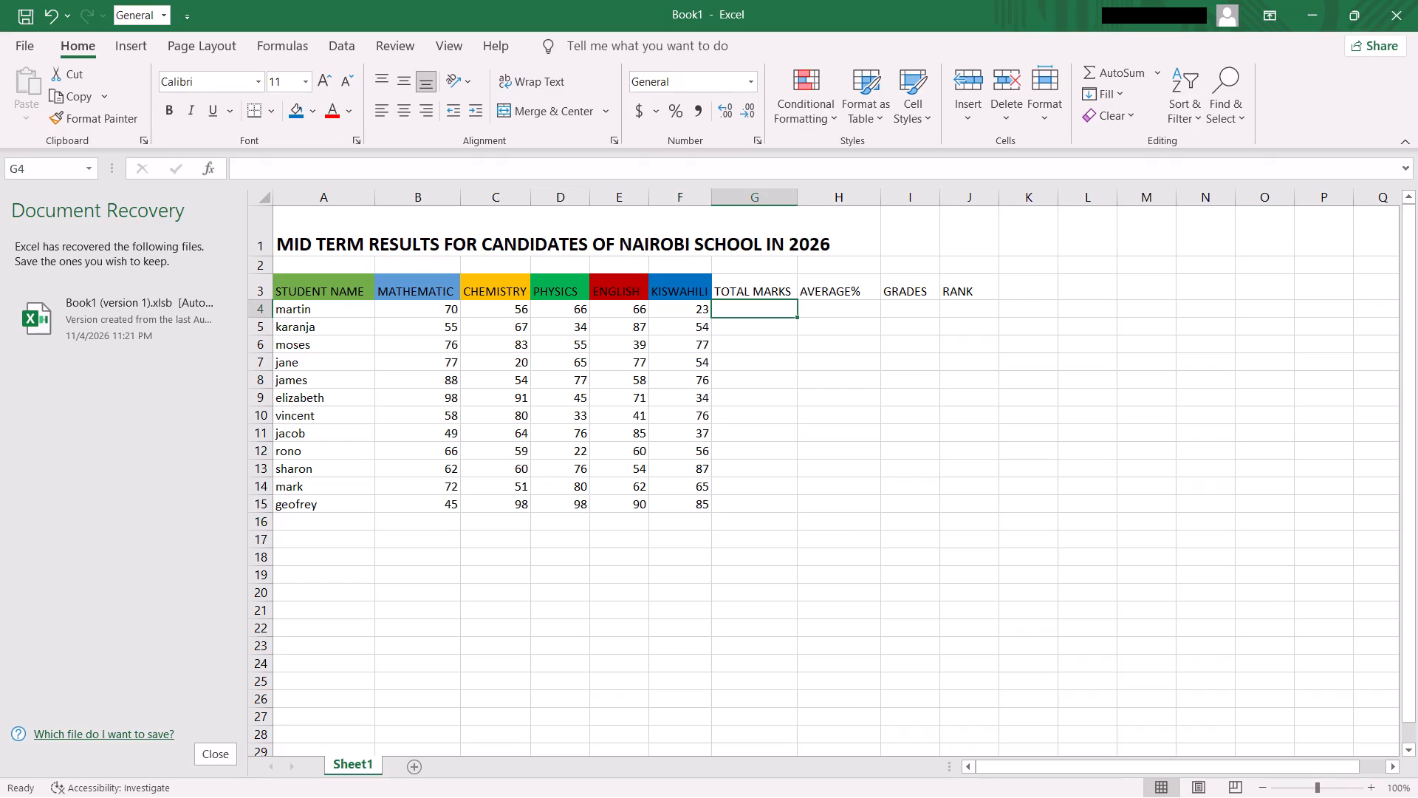
key("equal")
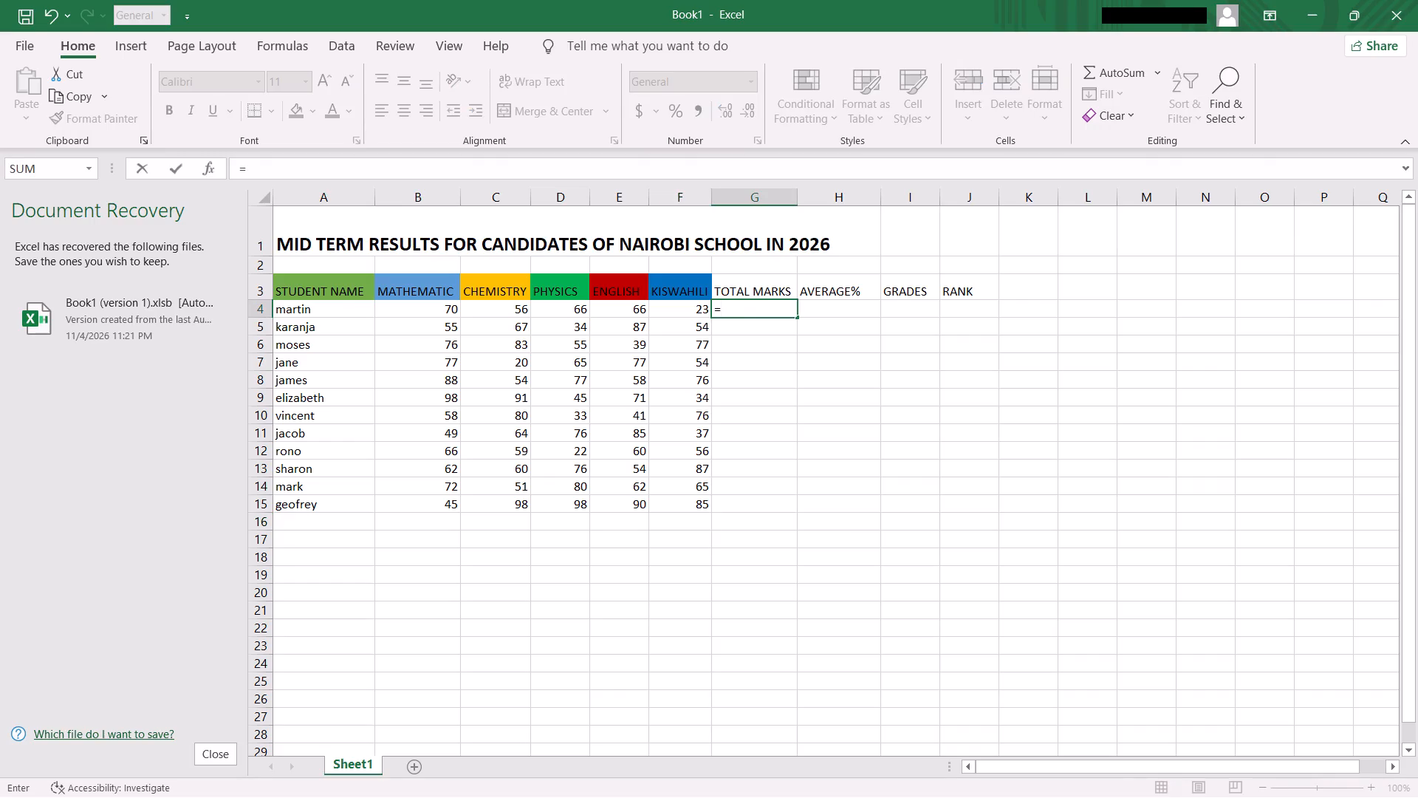
type("sum")
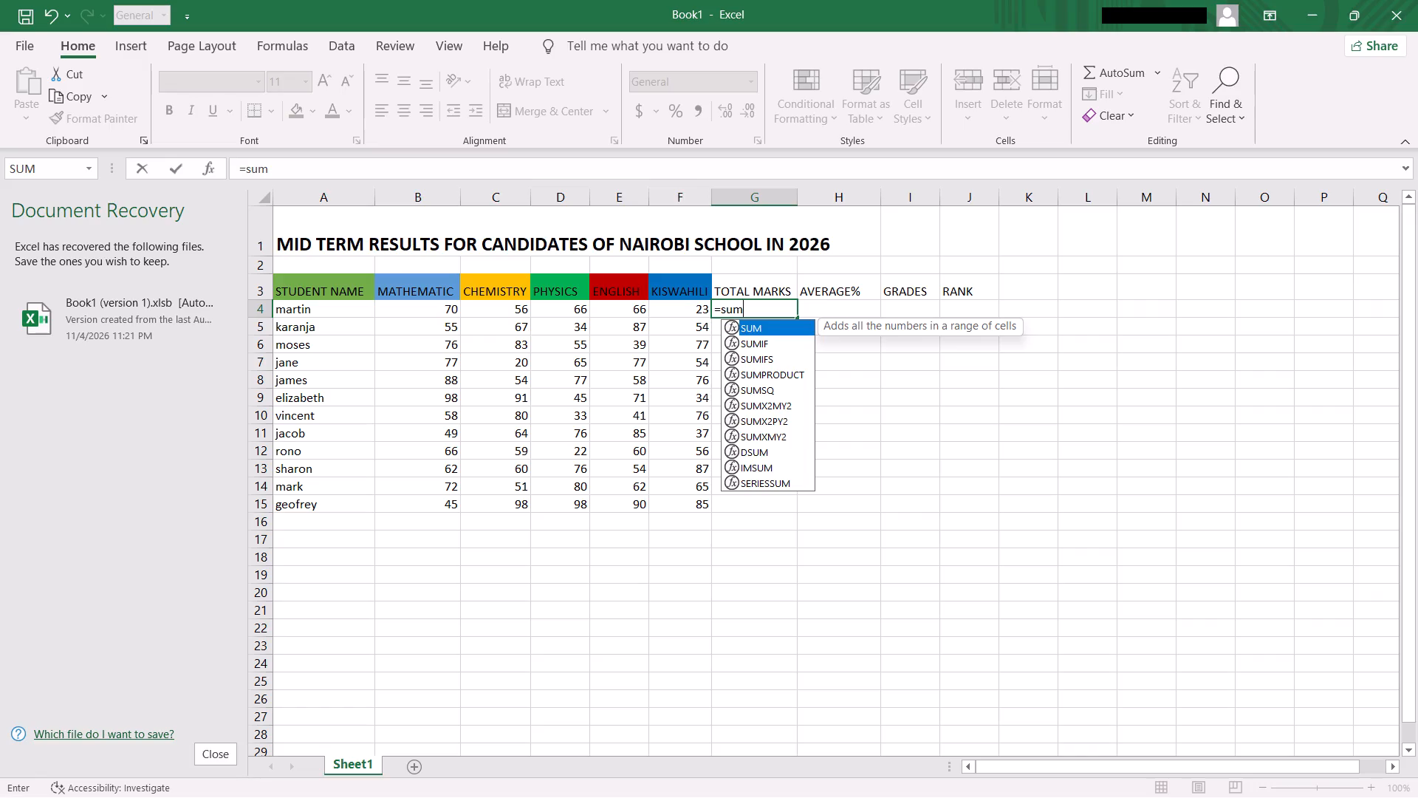
key("shift+parenleft")
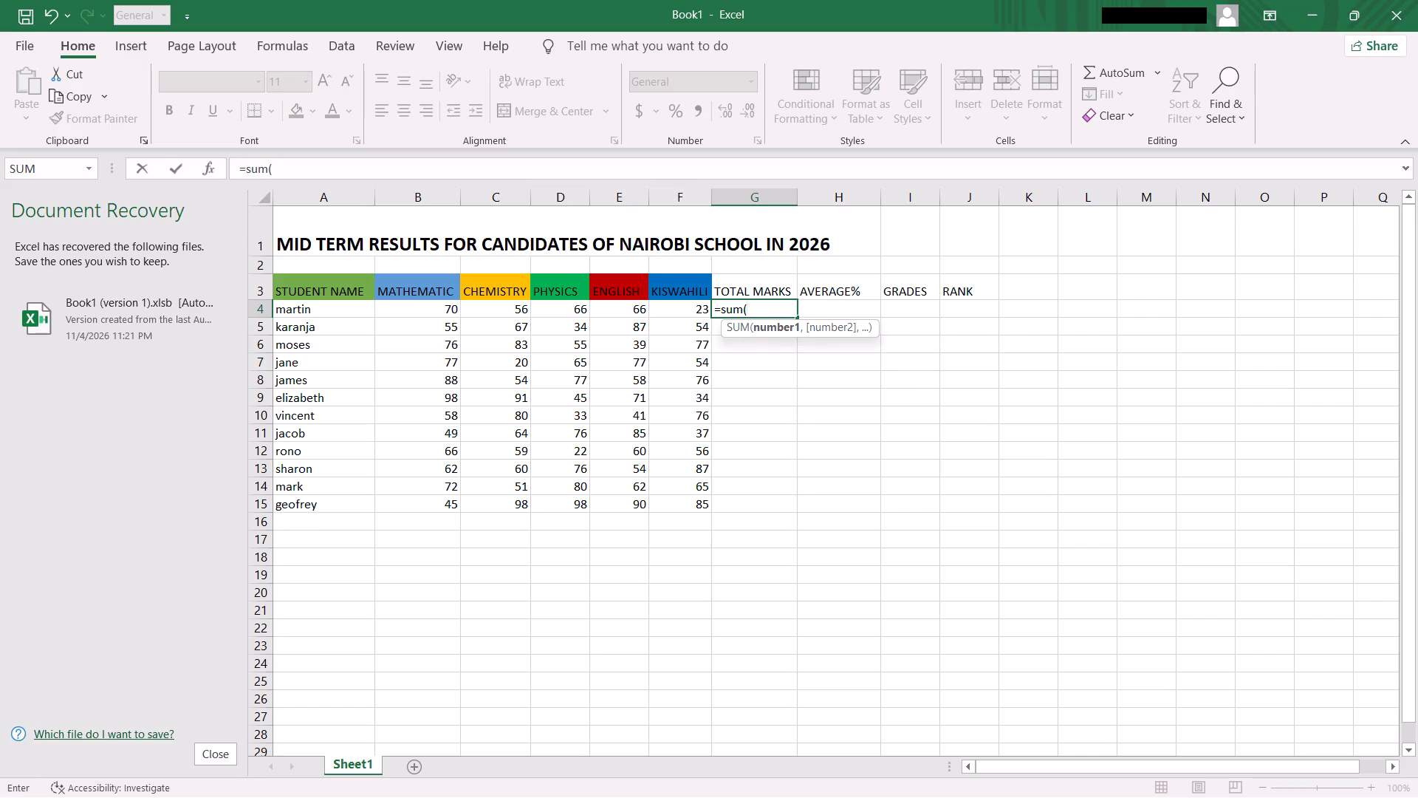
left_click(434, 310)
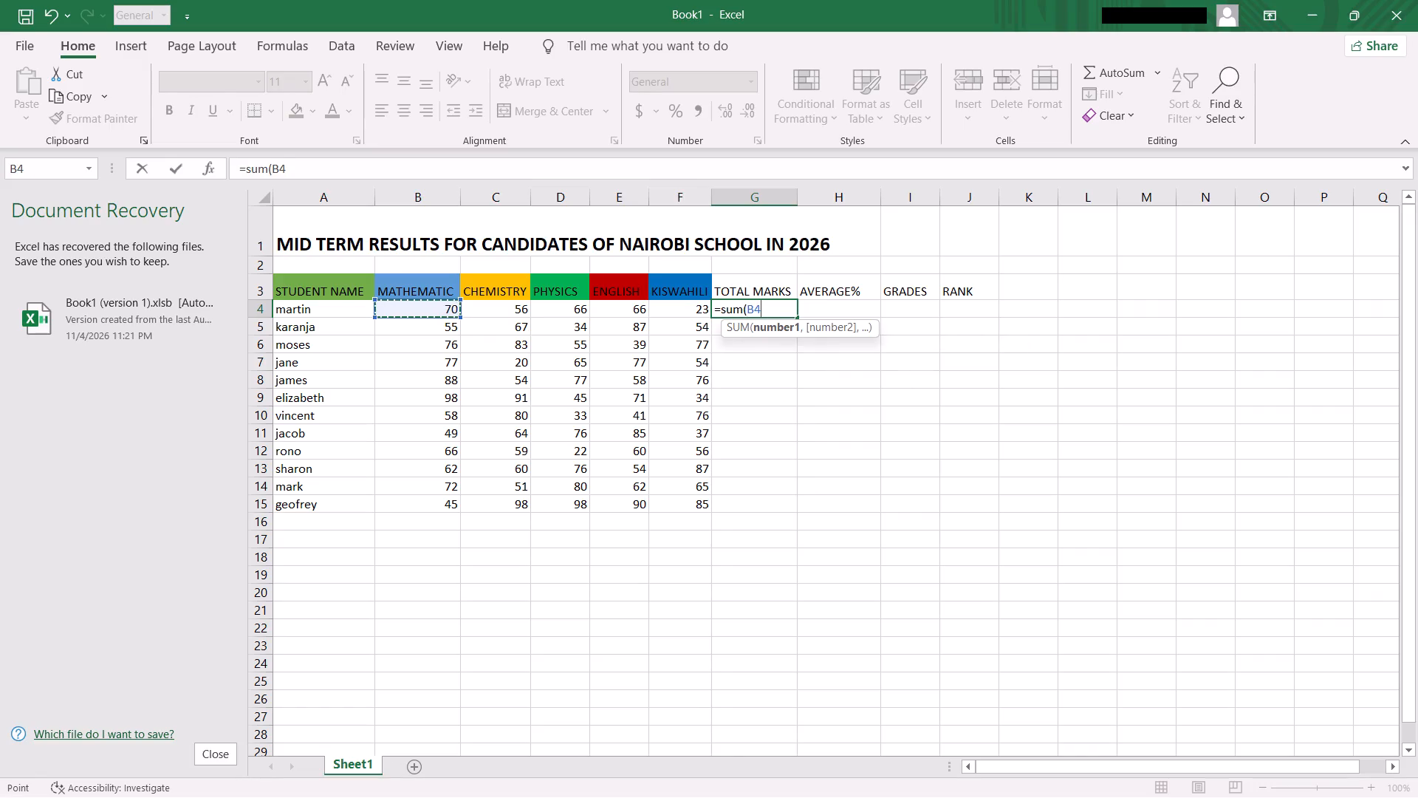
left_click_drag(460, 316, 580, 305)
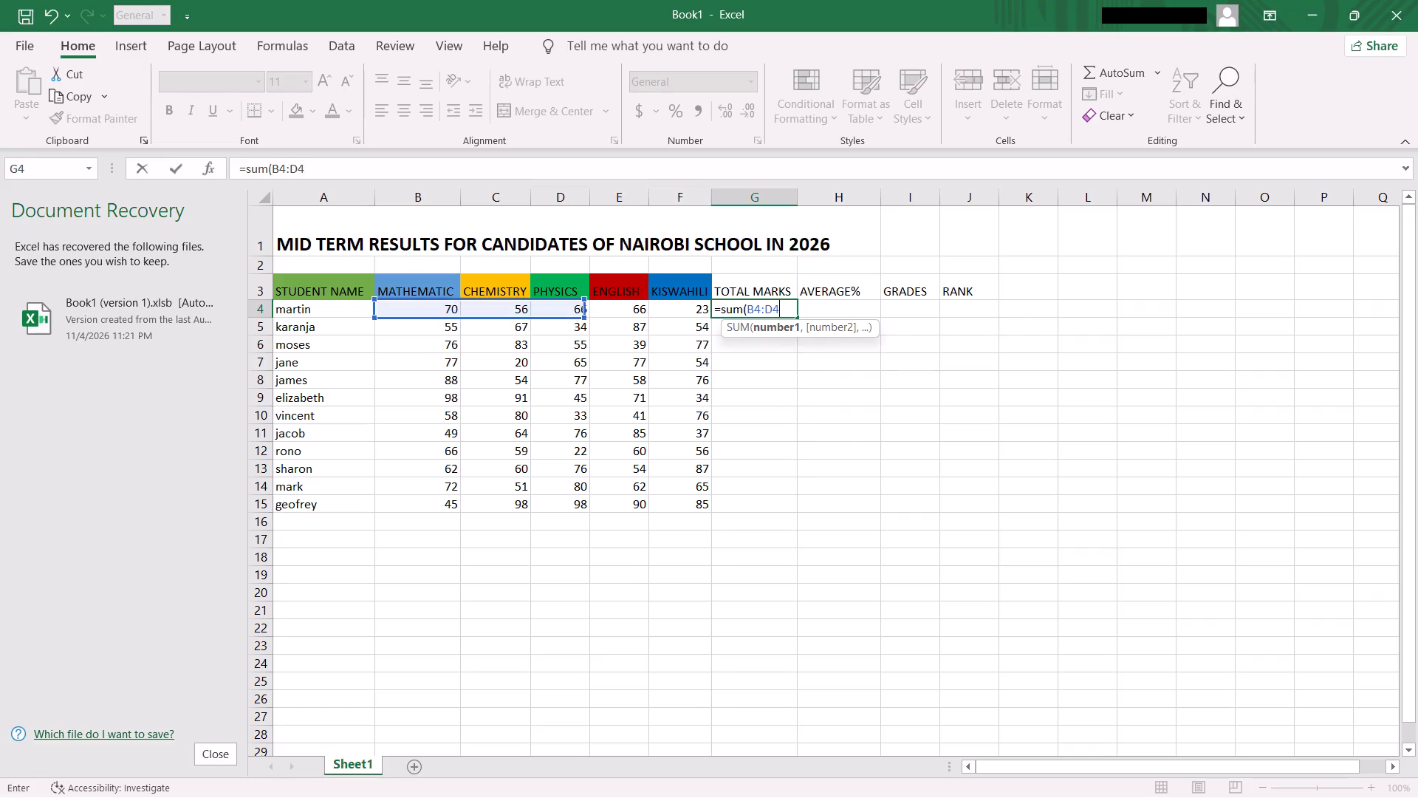
left_click_drag(580, 305, 692, 310)
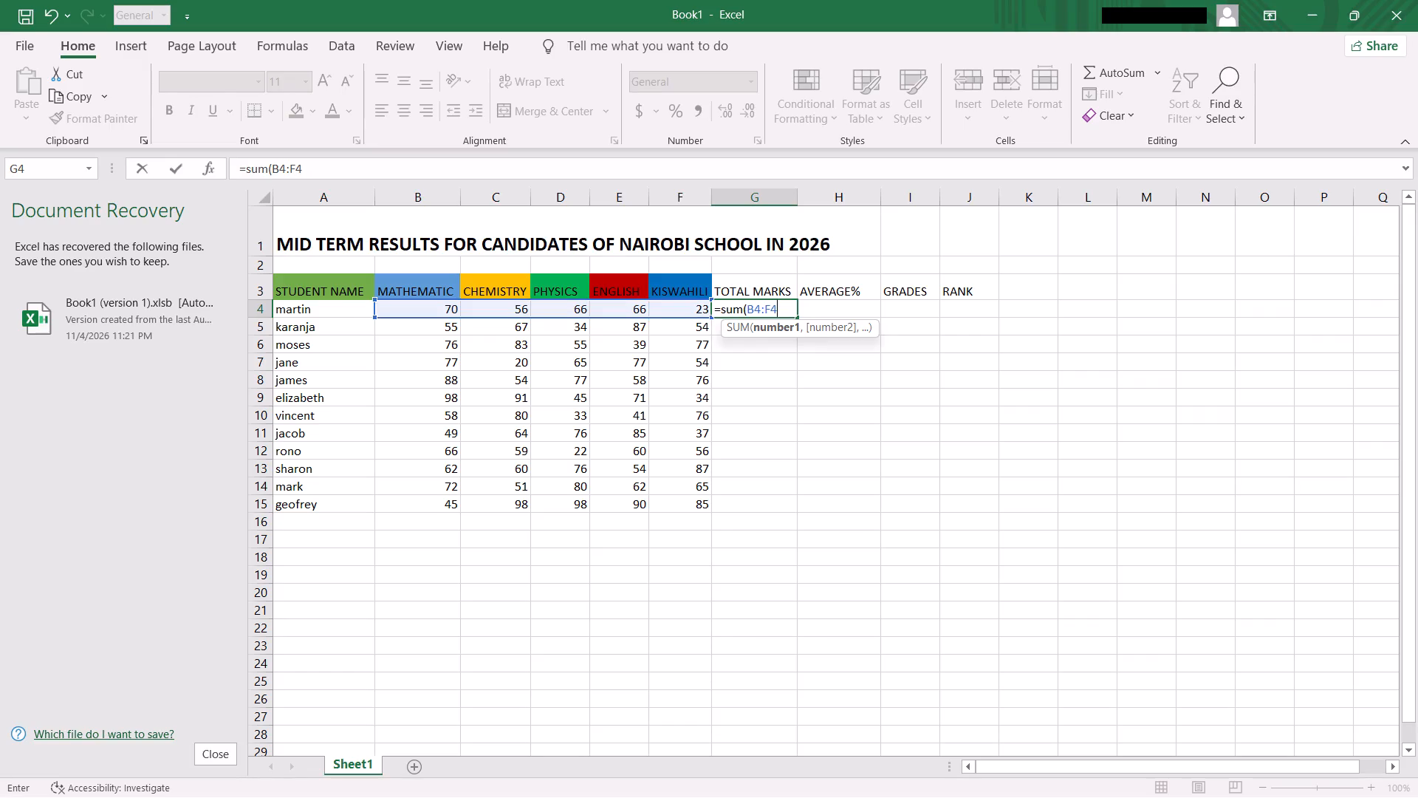
key("shift+parenright")
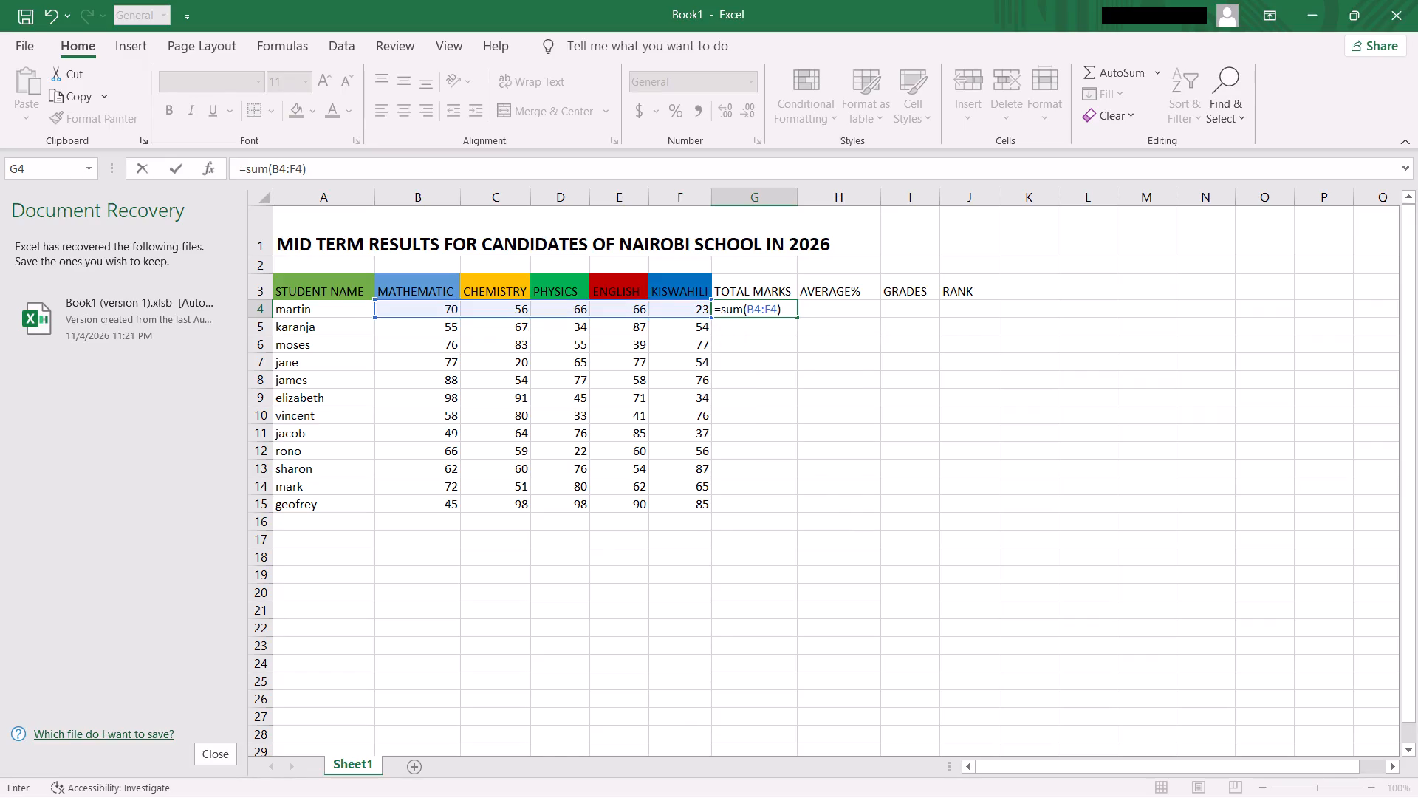
key("Return")
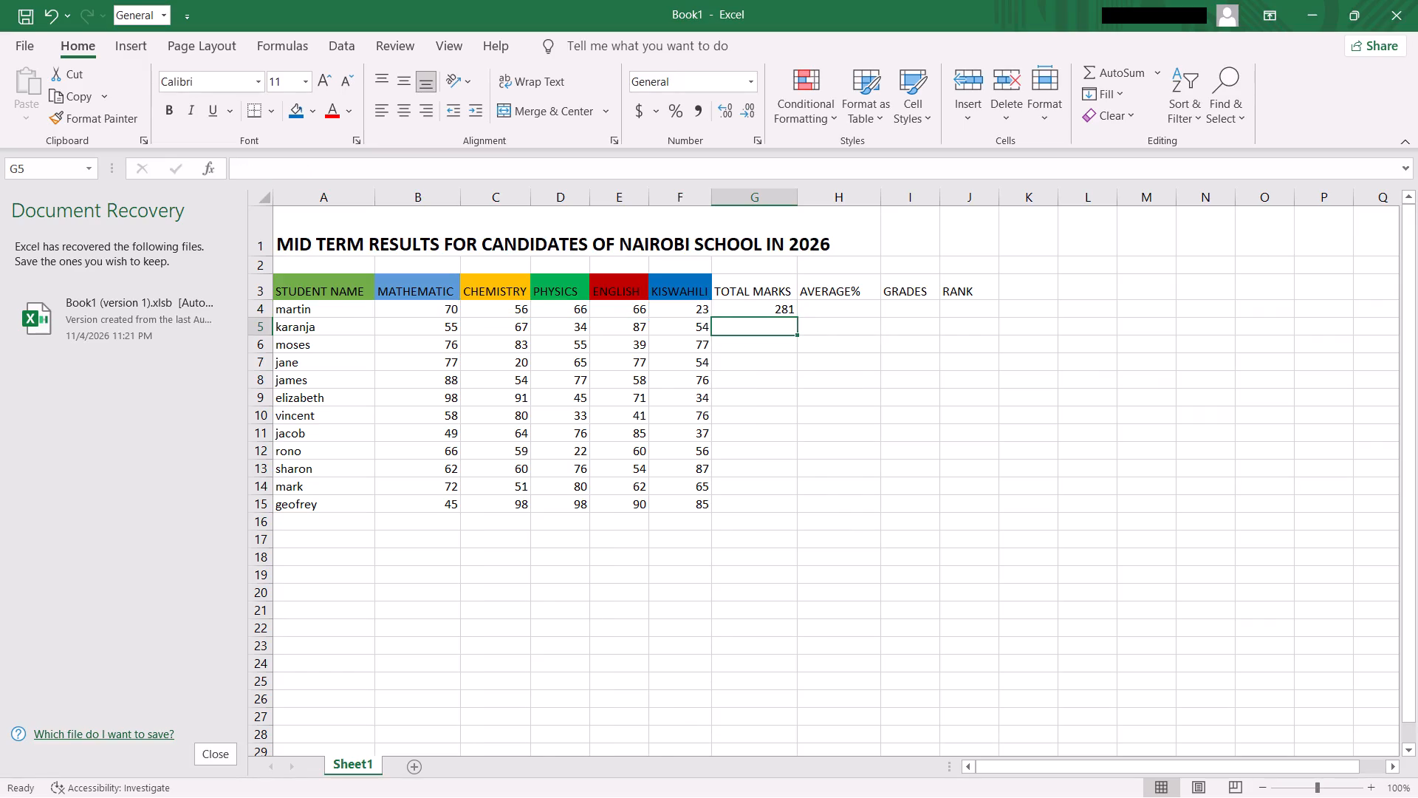
Fill the TOTAL MARKS formula from cell G4 down to G15 for all the remaining students.
left_click(765, 307)
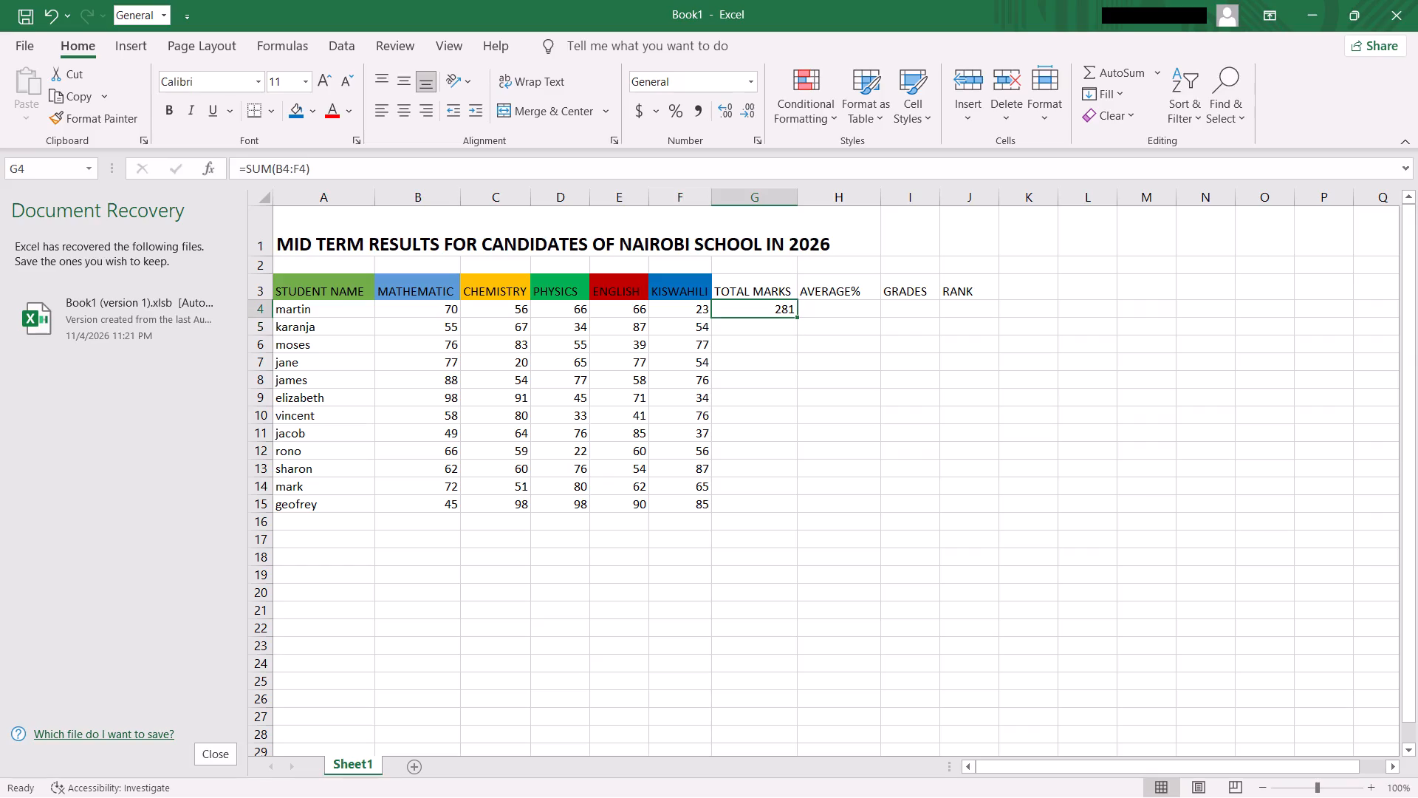
left_click_drag(797, 312, 795, 322)
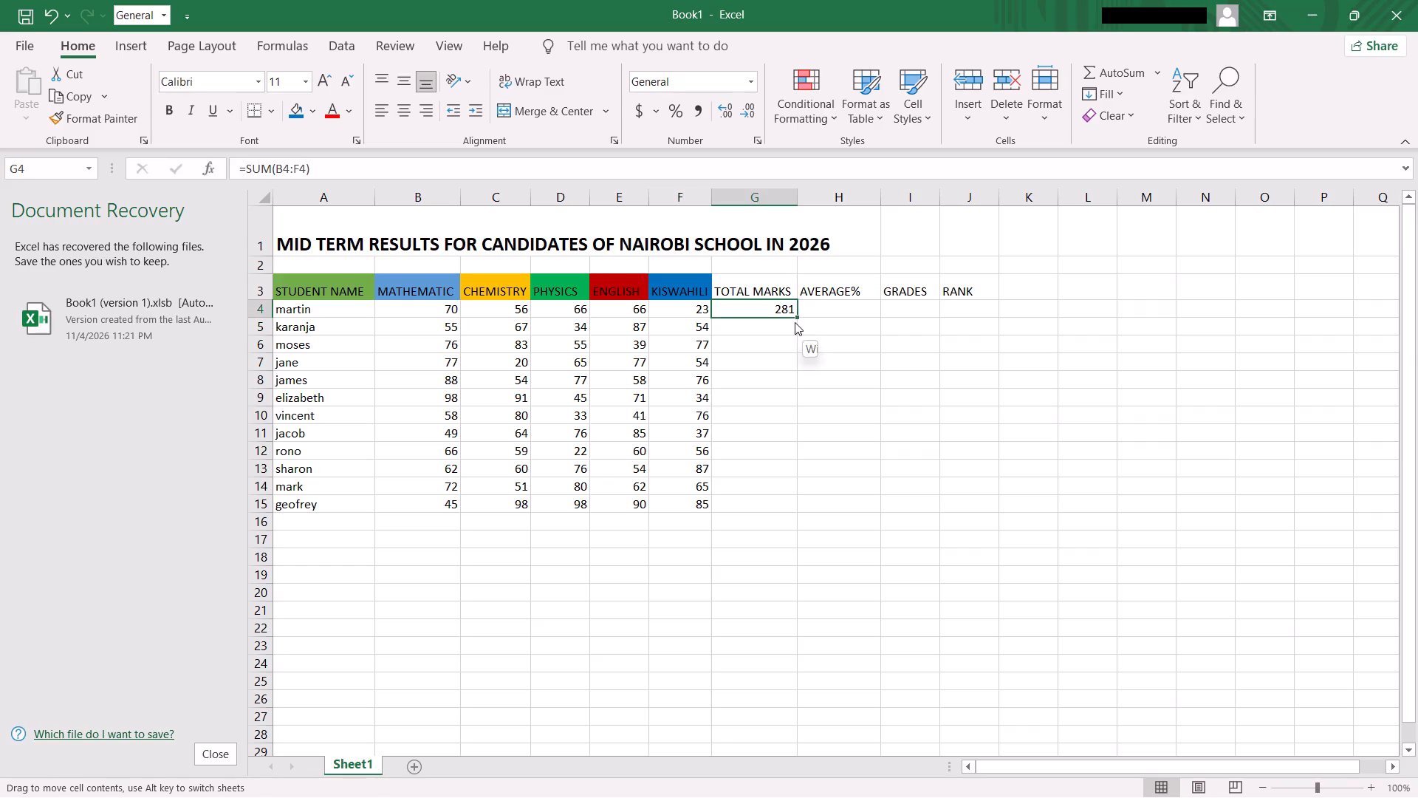
left_click_drag(795, 322, 786, 307)
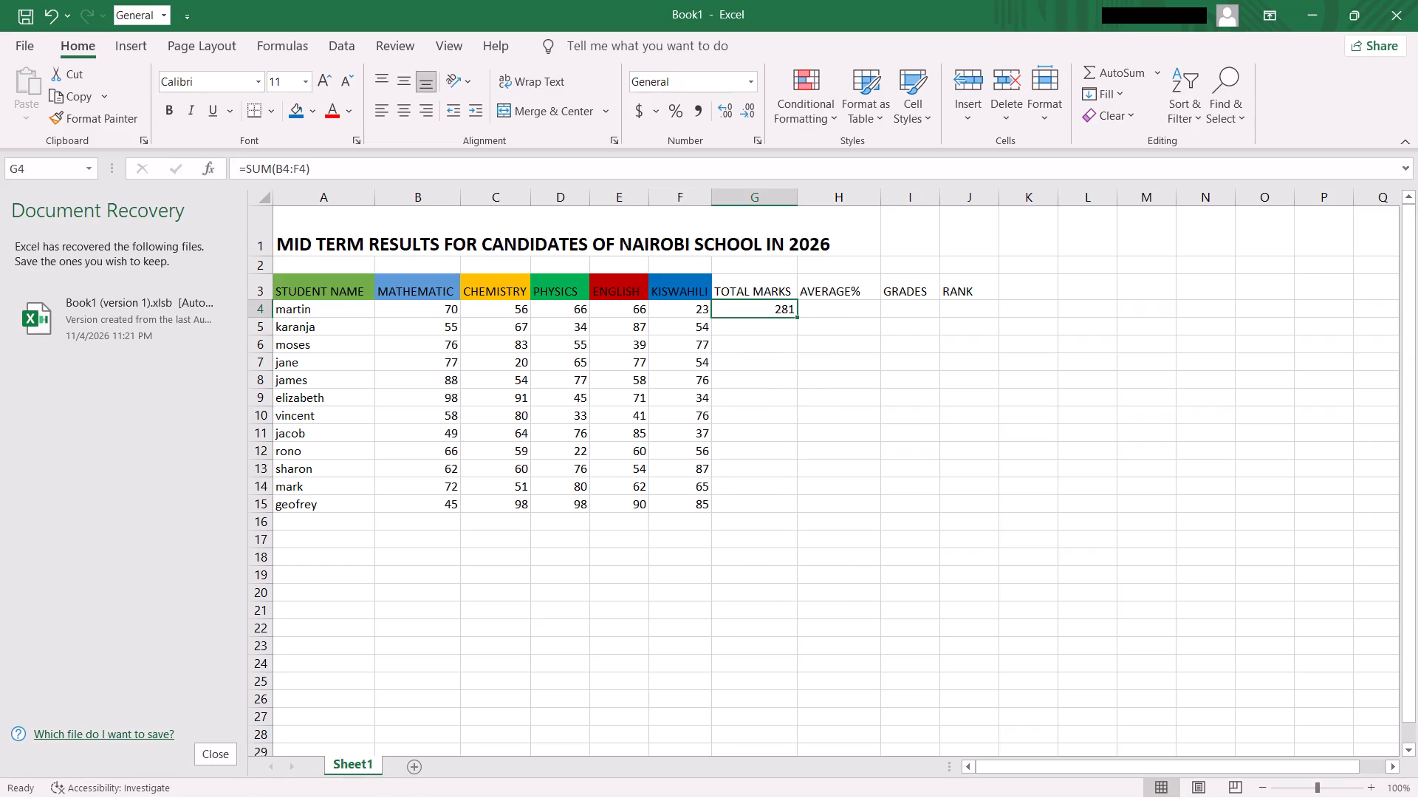
left_click_drag(797, 315, 798, 471)
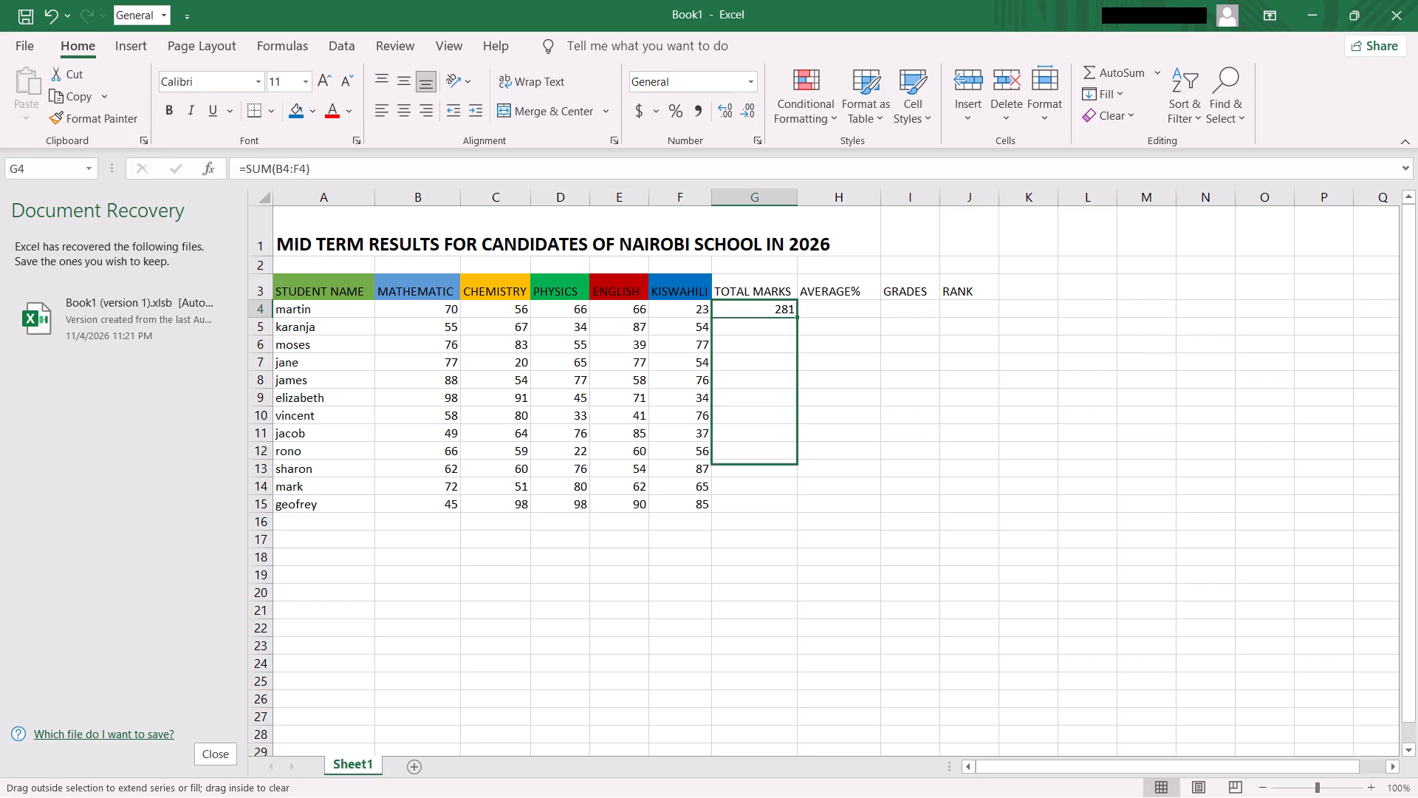
left_click_drag(798, 471, 798, 505)
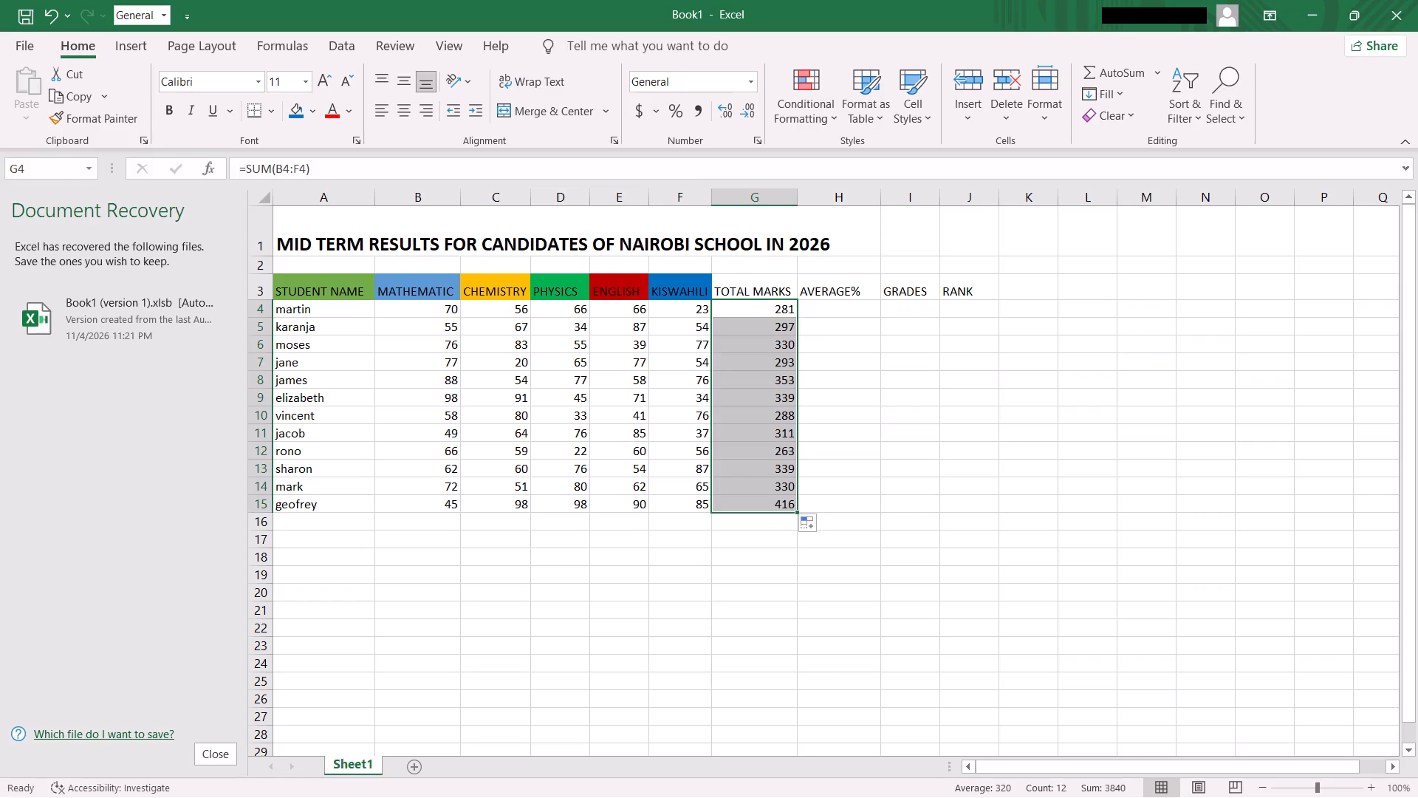
Enter the formula =average(B4:F4) in cell H4 to compute martin's average across the five subjects.
left_click(837, 312)
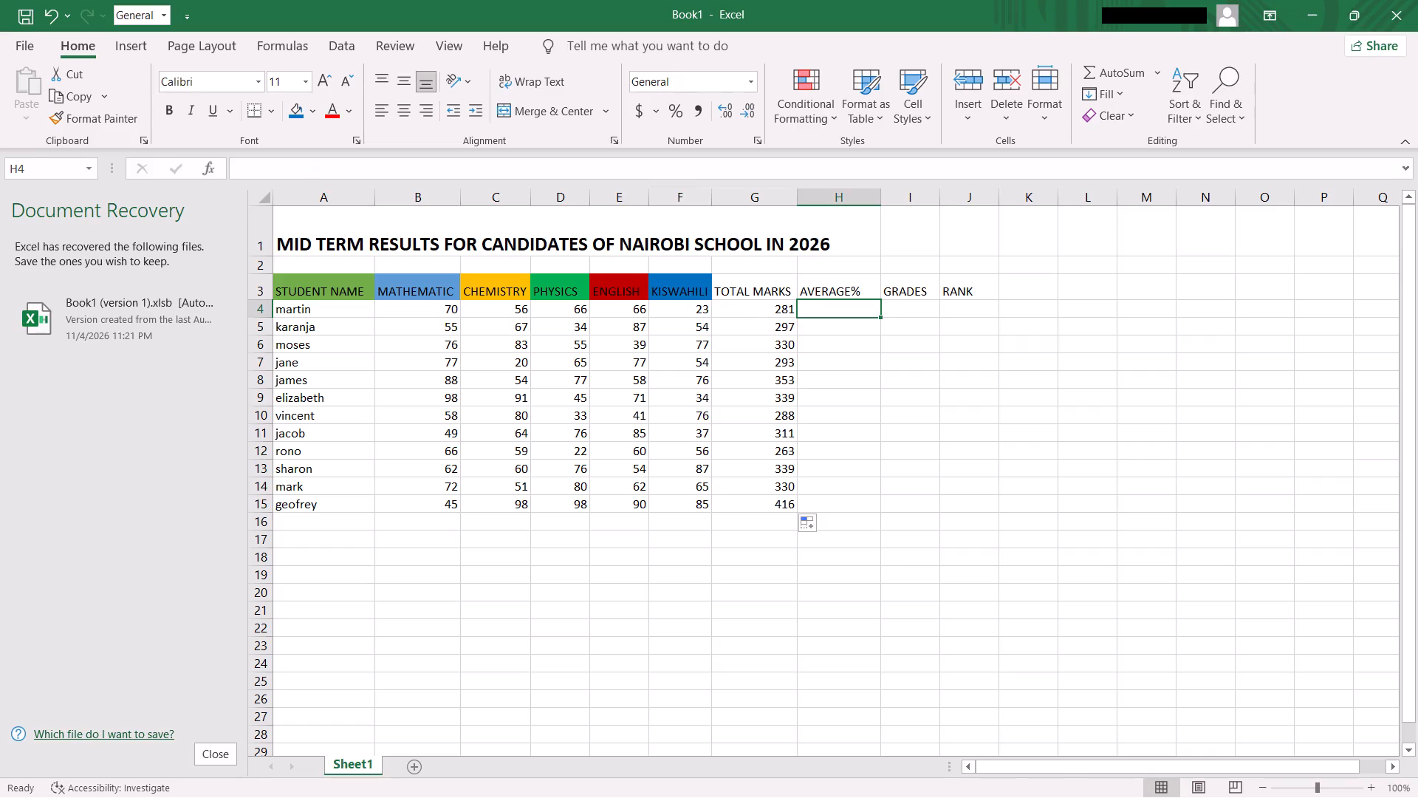
key("equal")
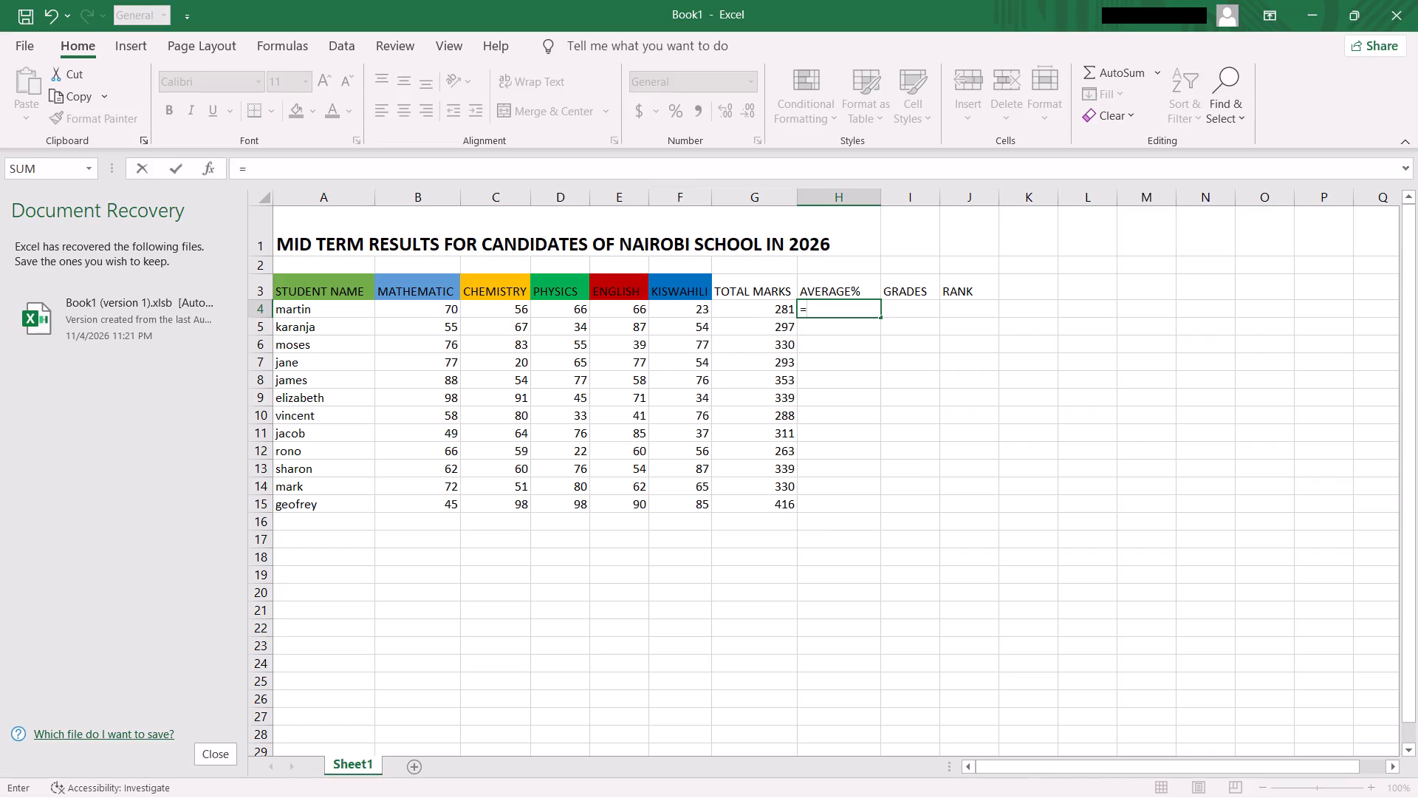
type("ave")
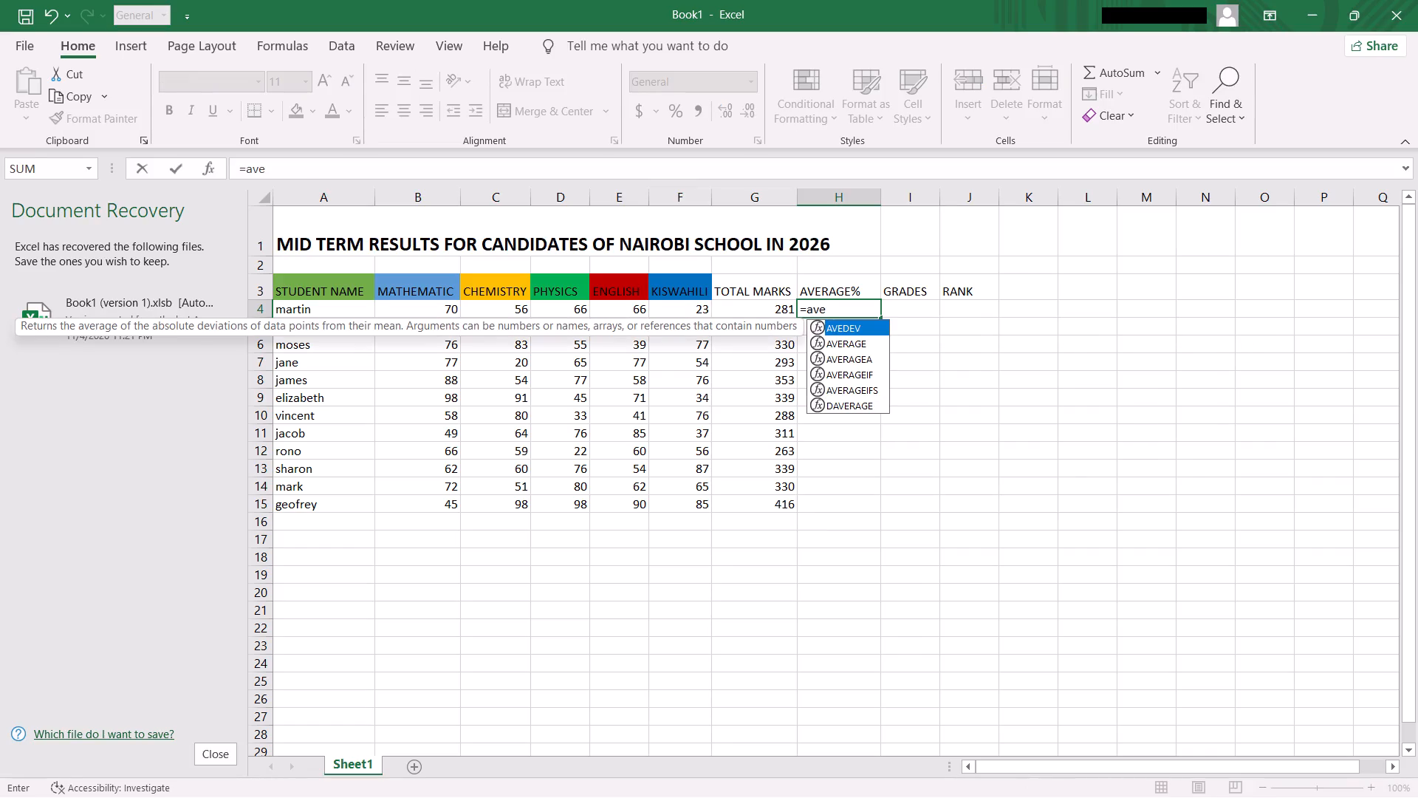
type("rage")
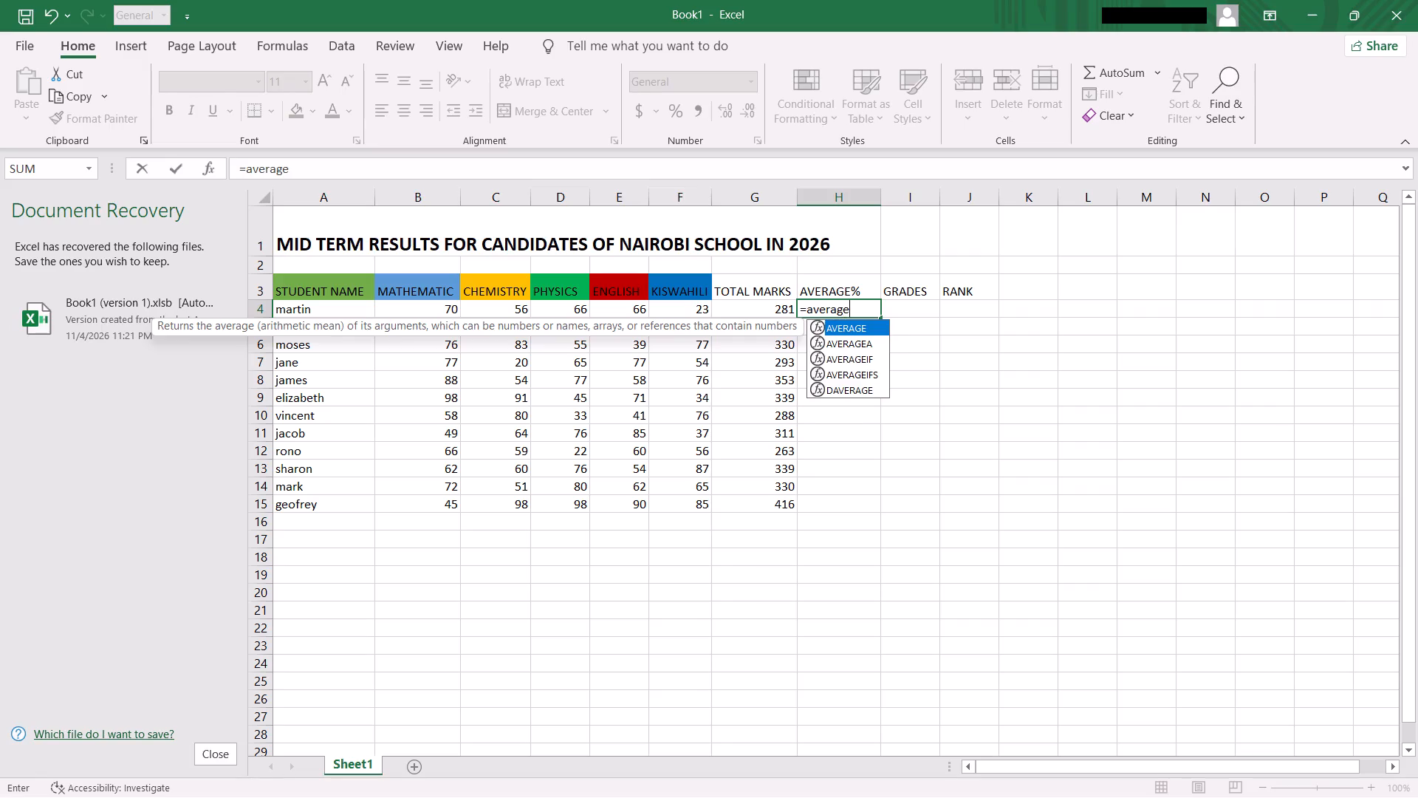
key("shift+parenleft")
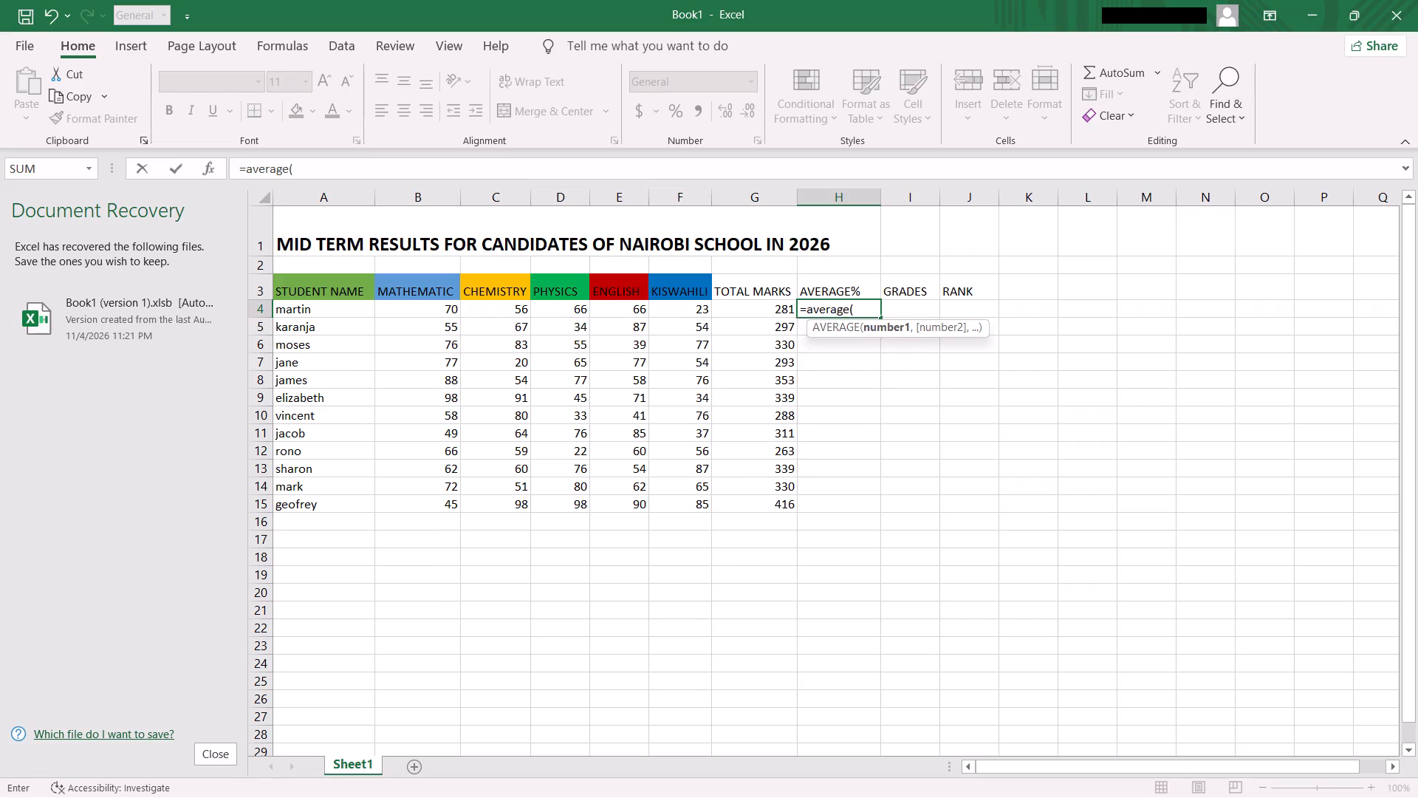
left_click(447, 314)
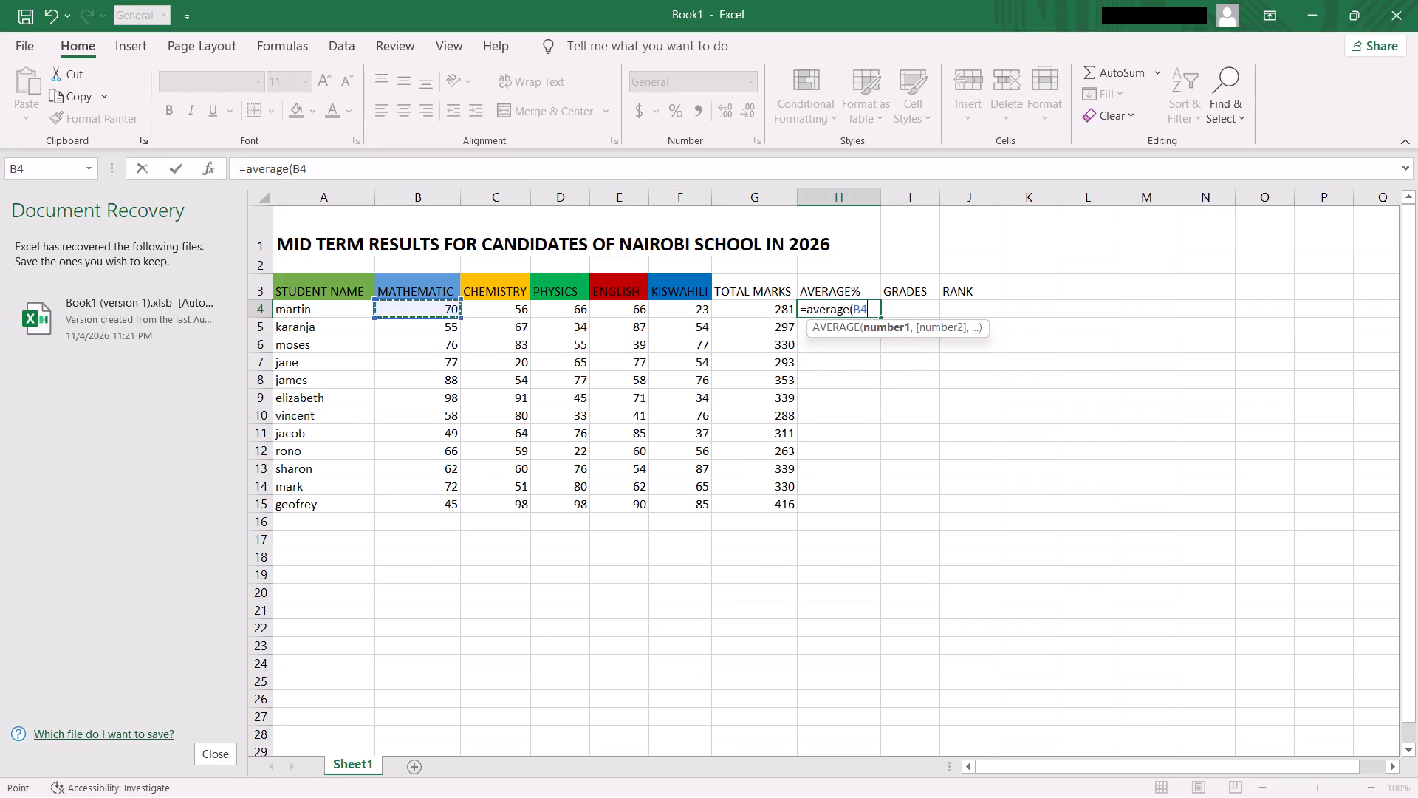
left_click_drag(459, 313, 510, 314)
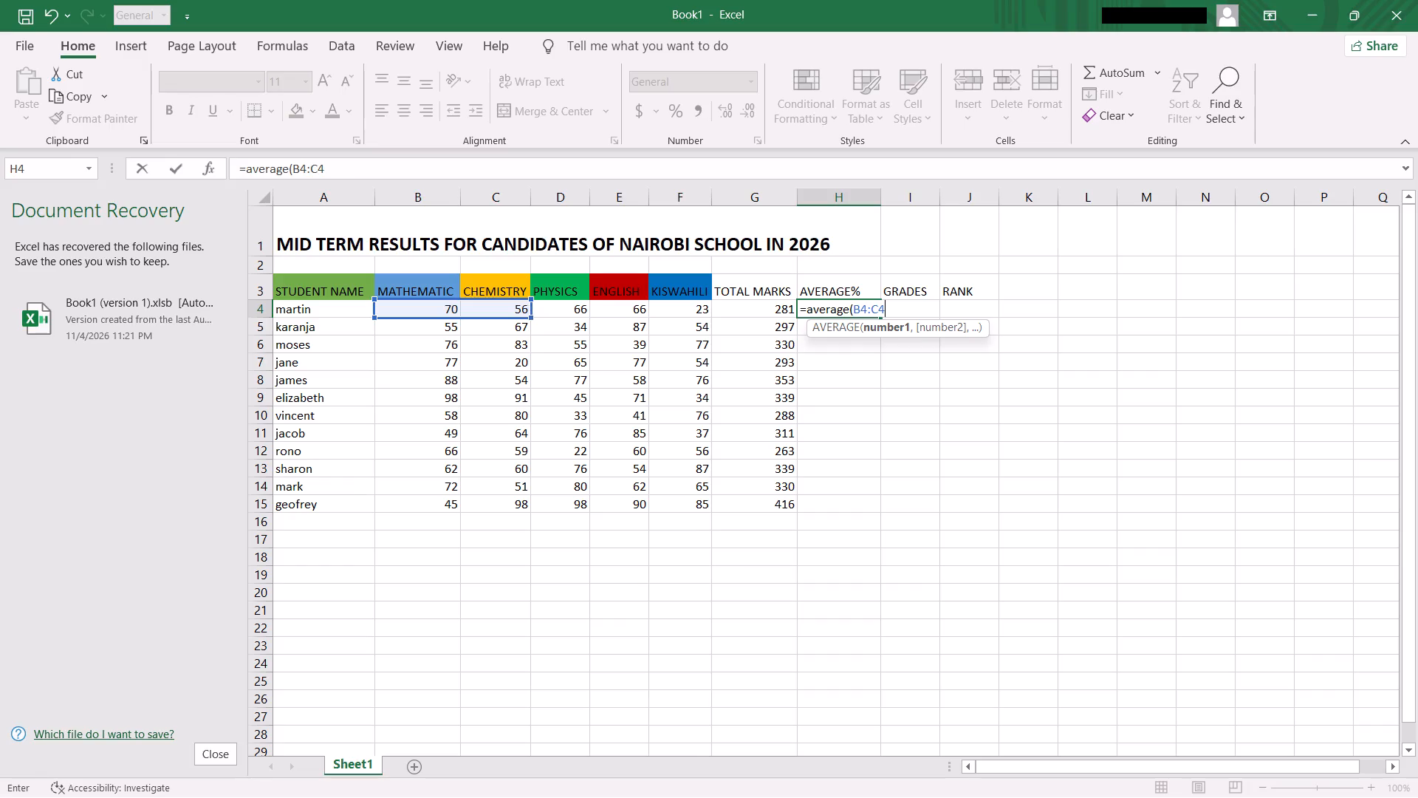
left_click_drag(510, 314, 716, 318)
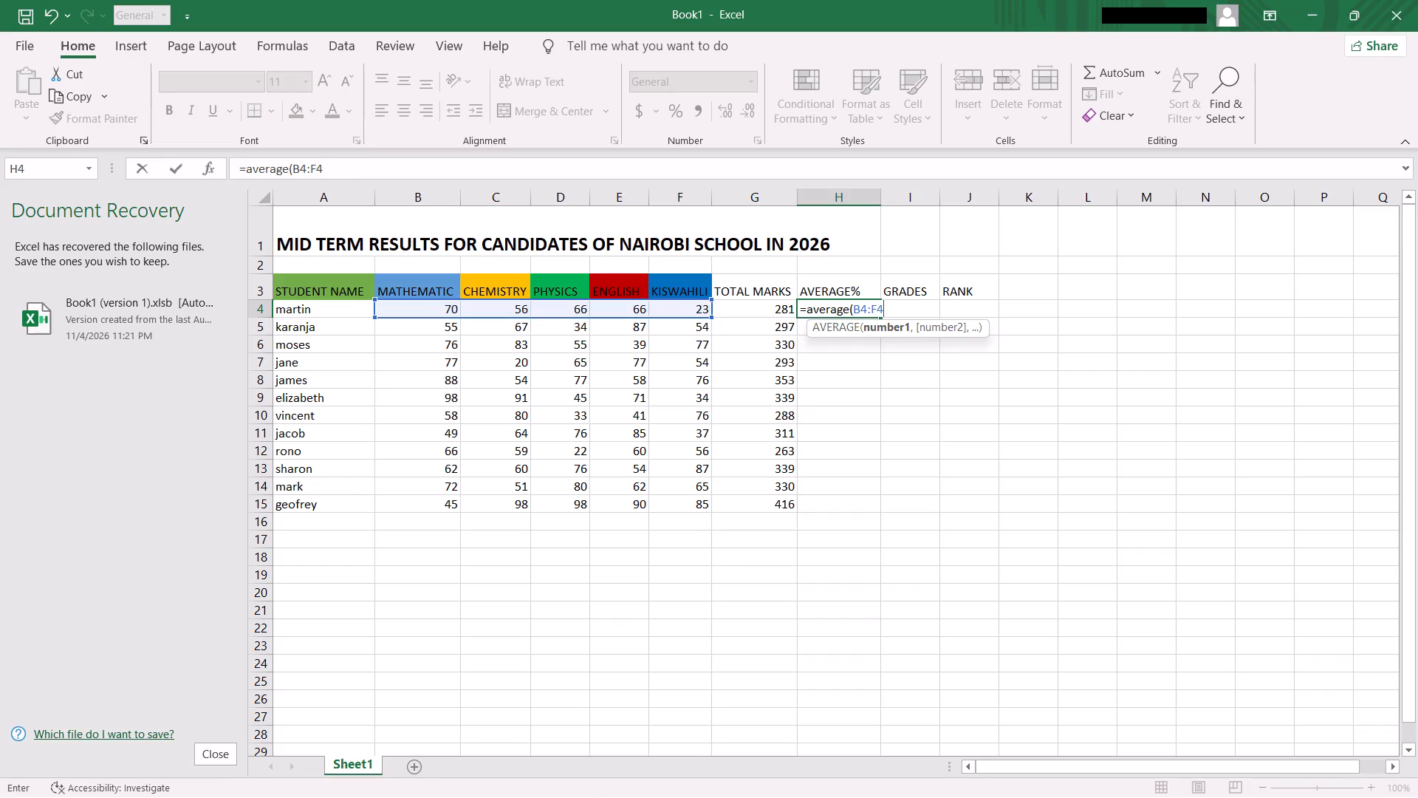
key("shift+parenright")
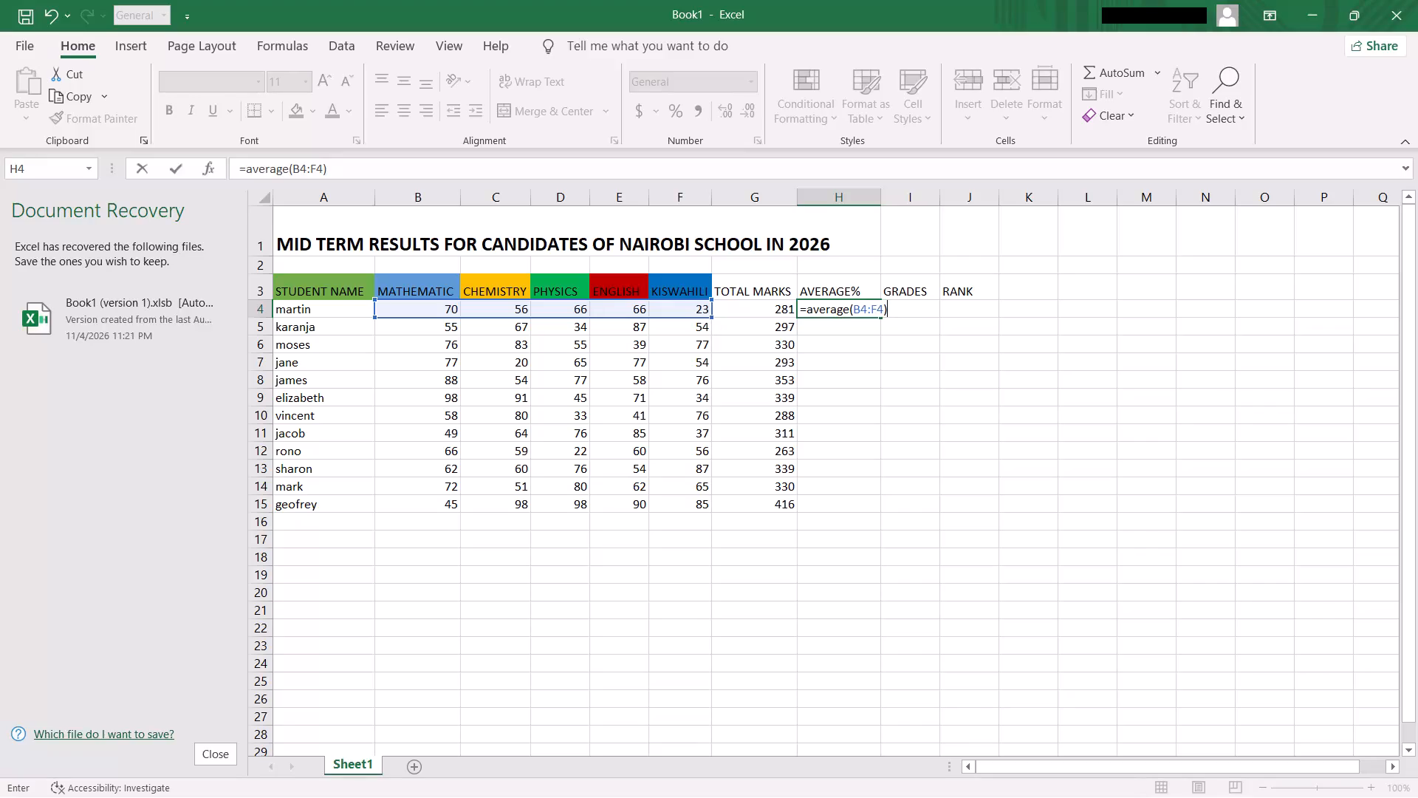
key("Return")
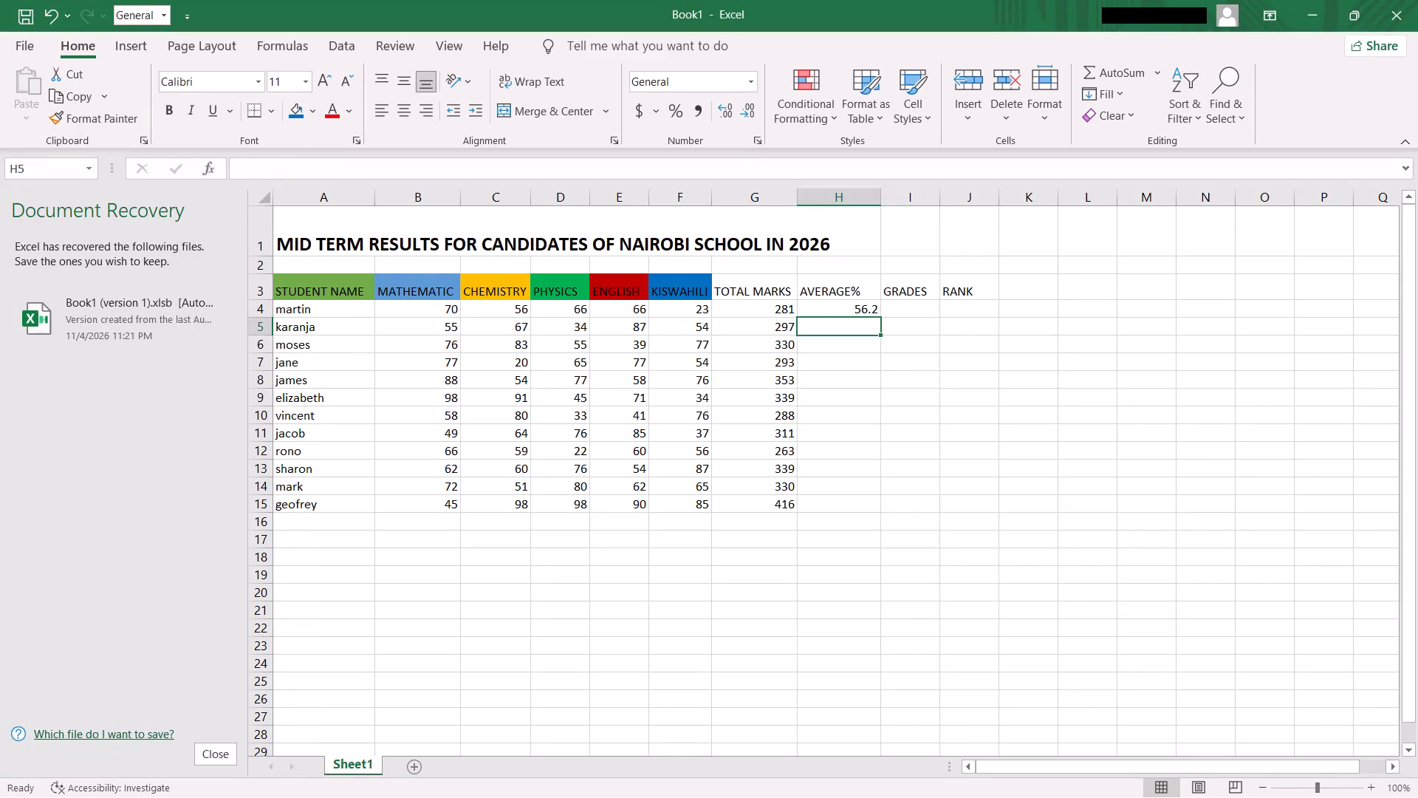
Fill the AVERAGE% formula from cell H4 down to H15 for all the remaining students.
left_click(840, 308)
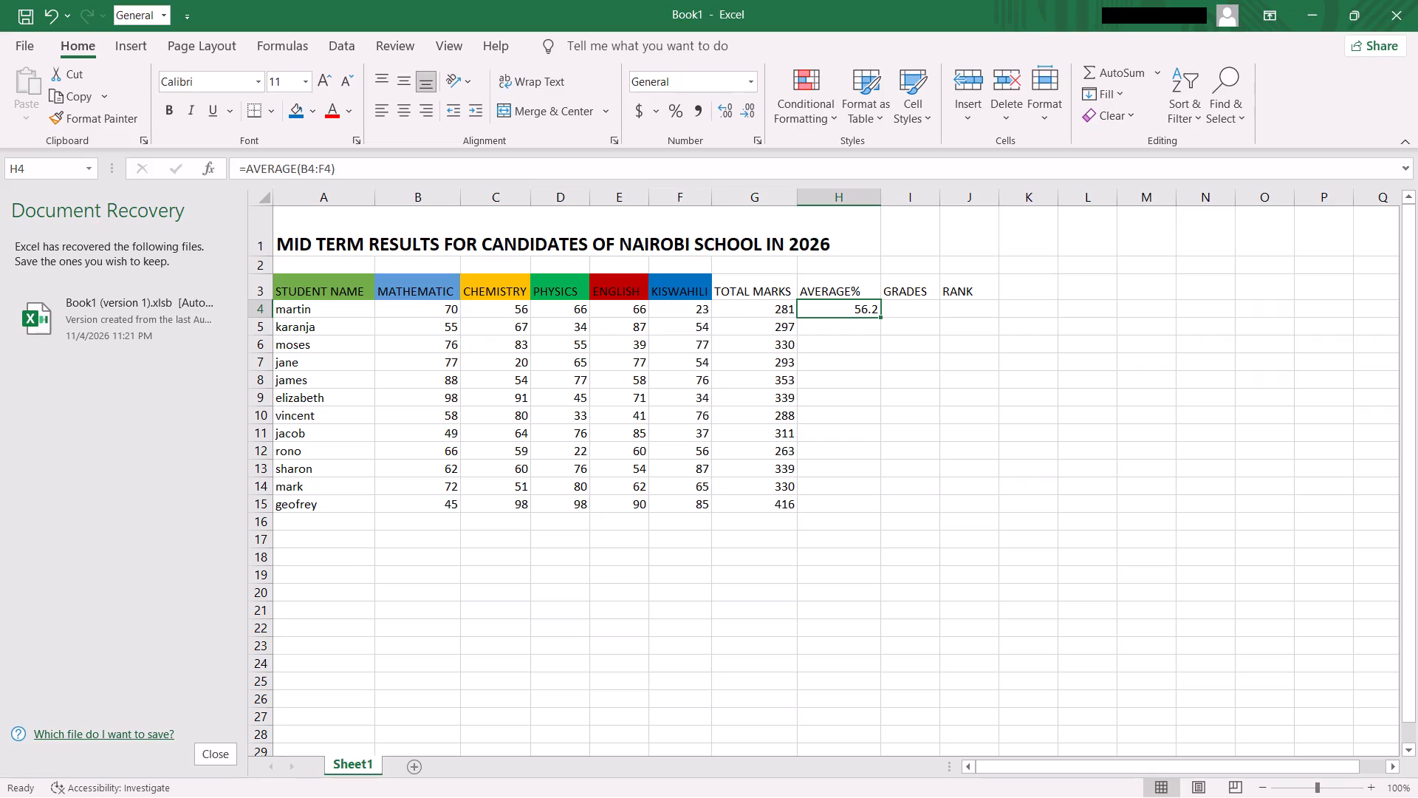
left_click_drag(879, 316, 874, 415)
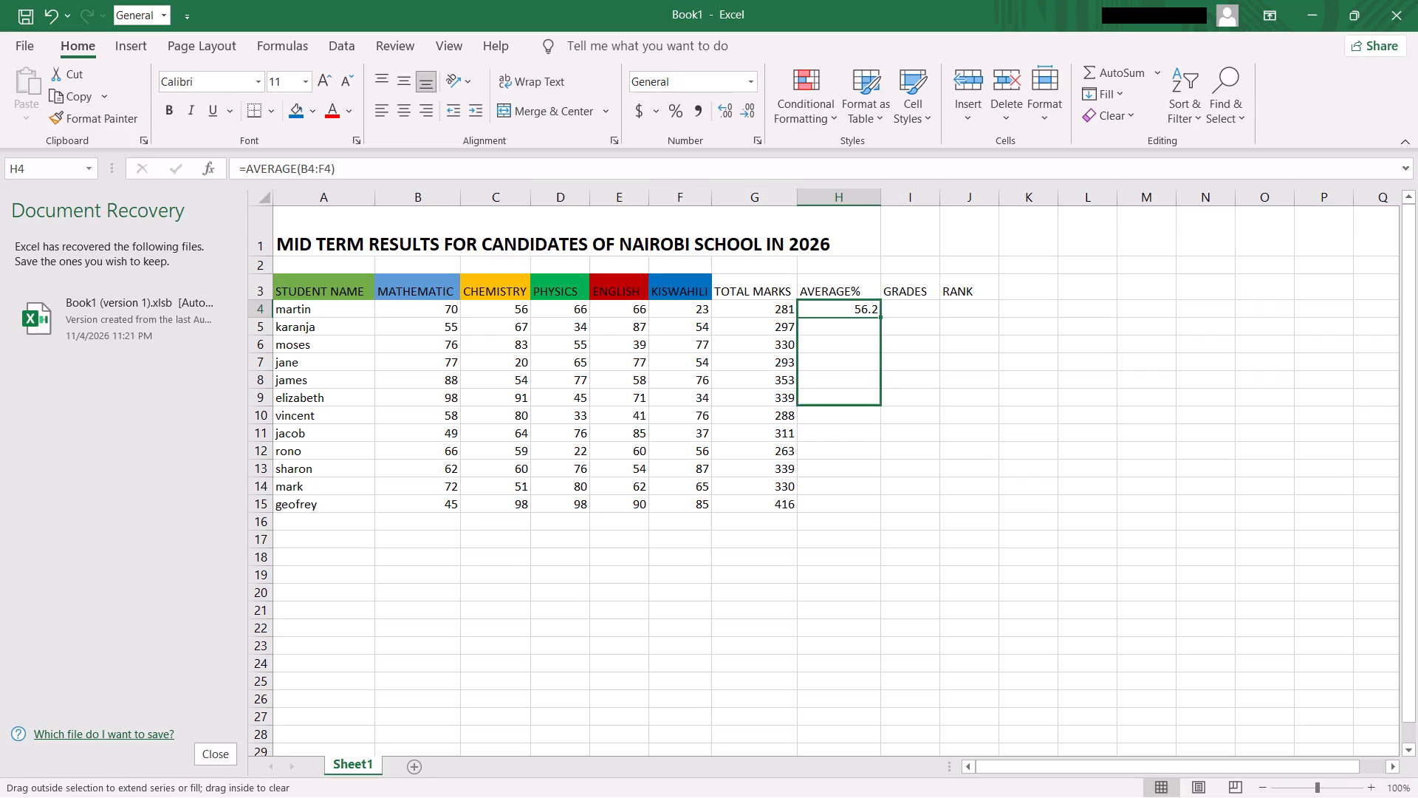
left_click_drag(874, 415, 872, 506)
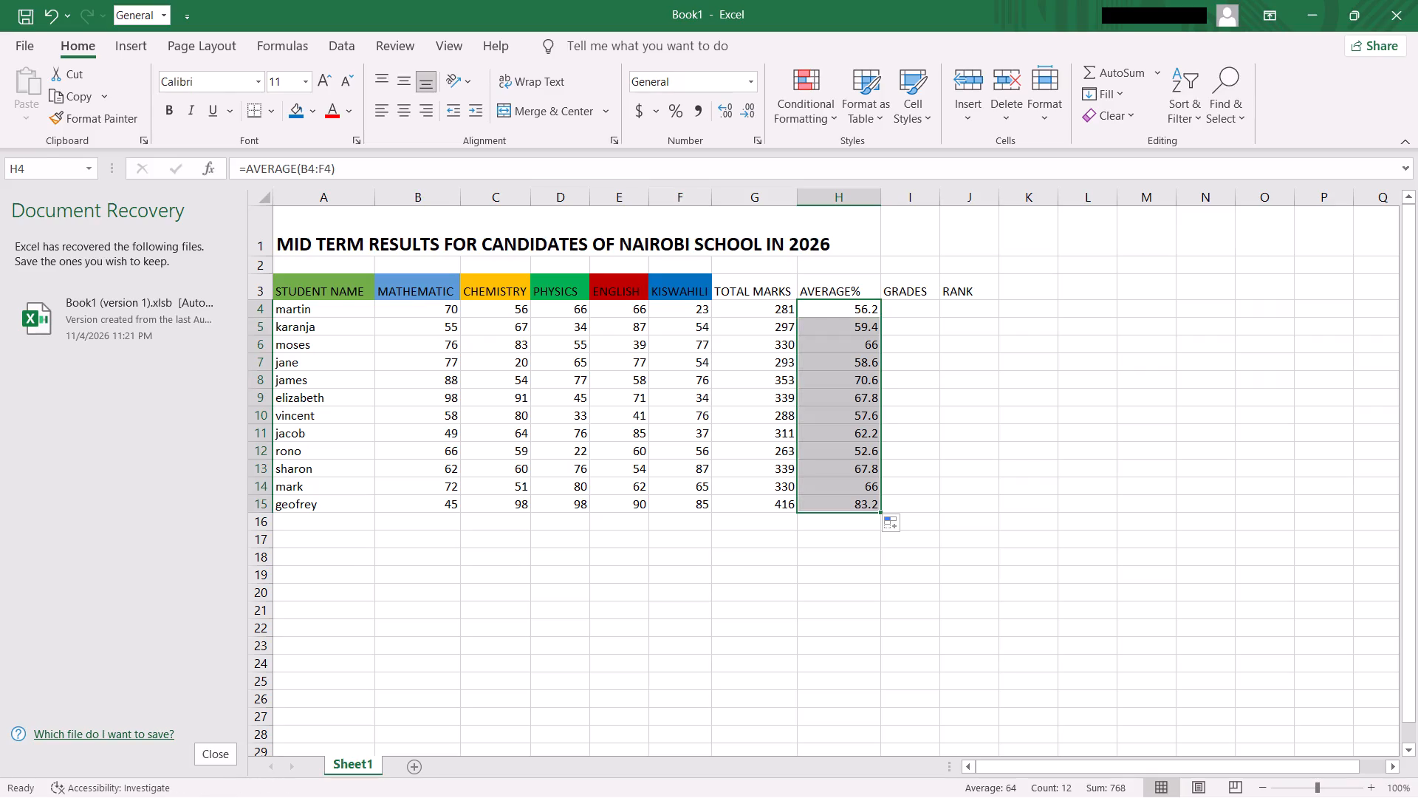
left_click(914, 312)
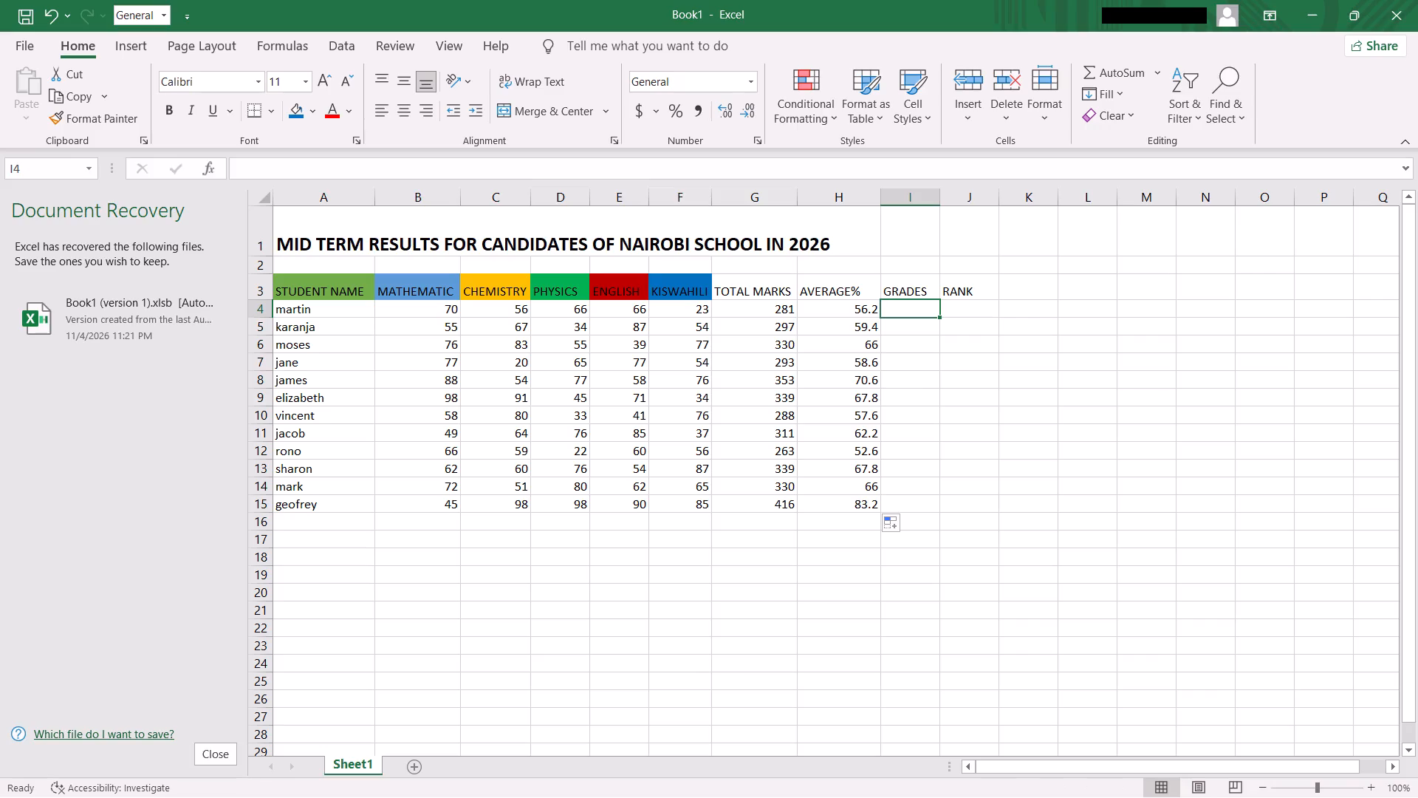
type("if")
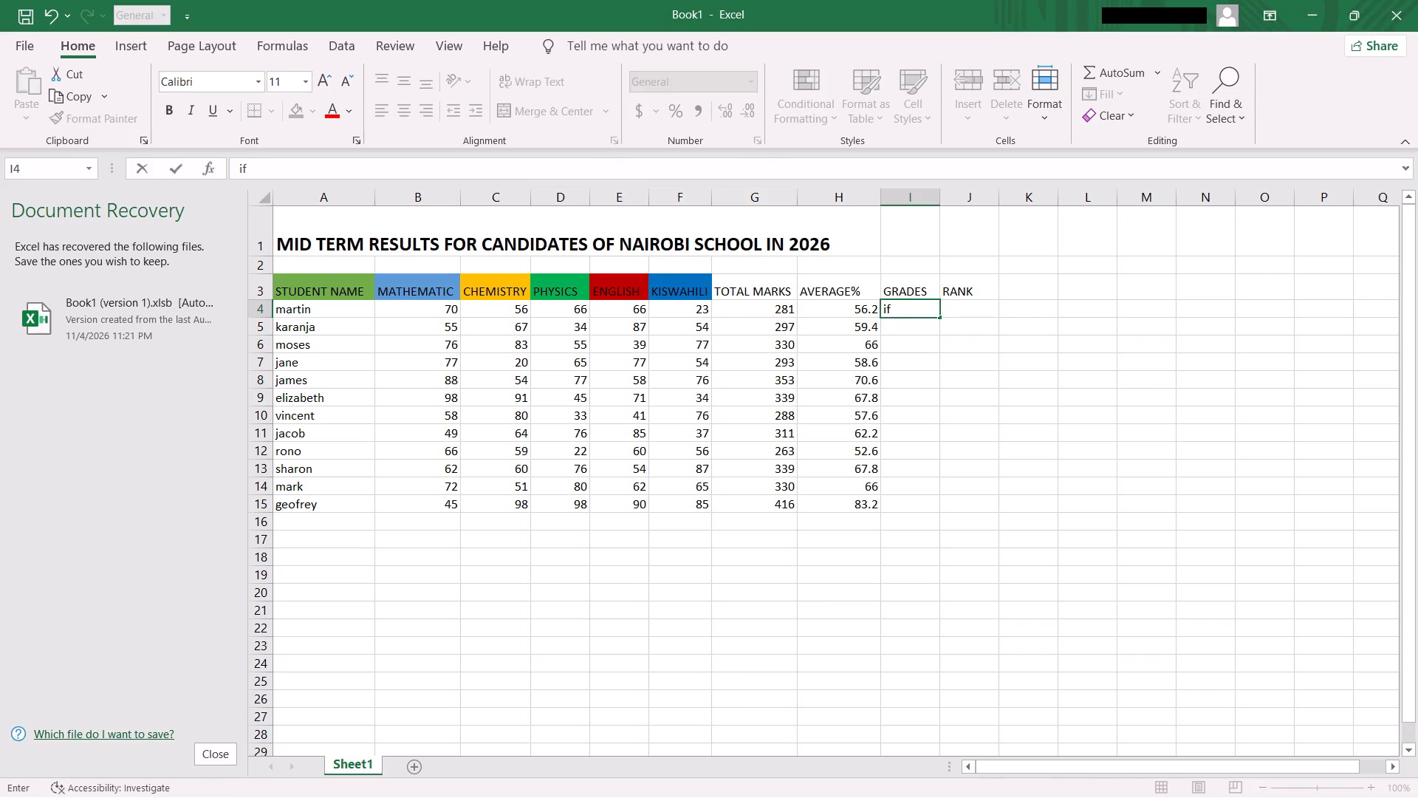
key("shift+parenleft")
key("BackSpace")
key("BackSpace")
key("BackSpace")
Begin martin's GRADES formula in cell I4 with =if(H4>70,"A", so that averages above 70 earn an A.
key("equal")
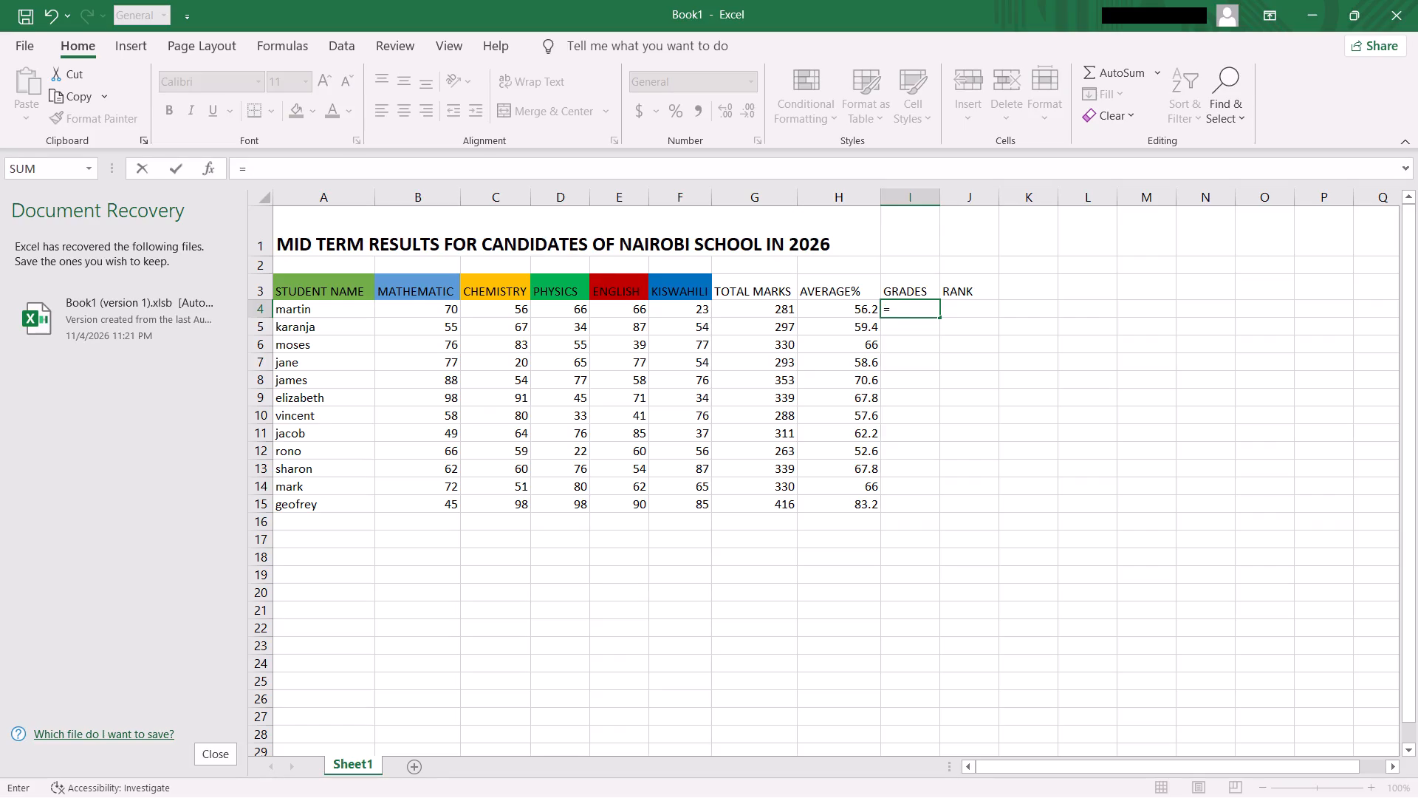
type("if")
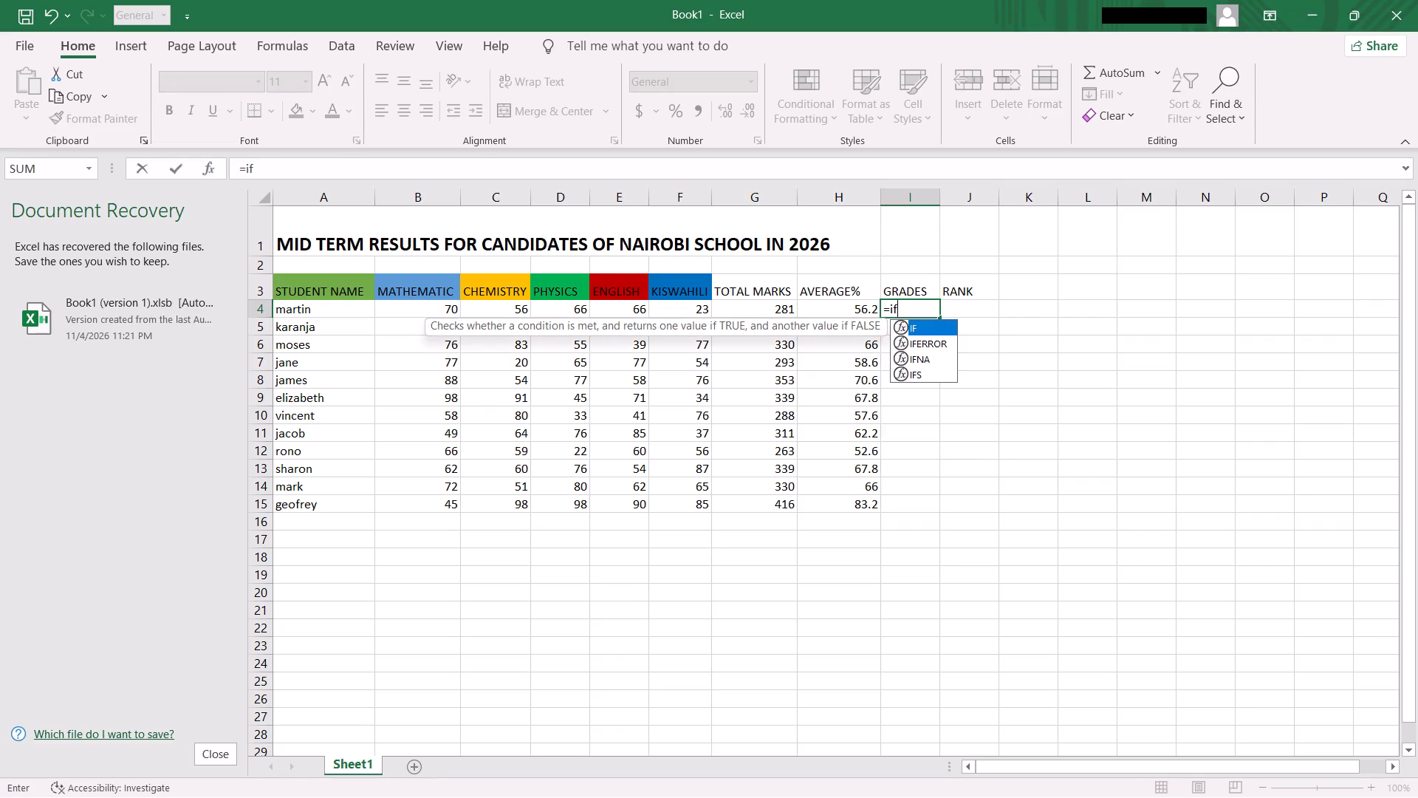
key("shift+parenleft")
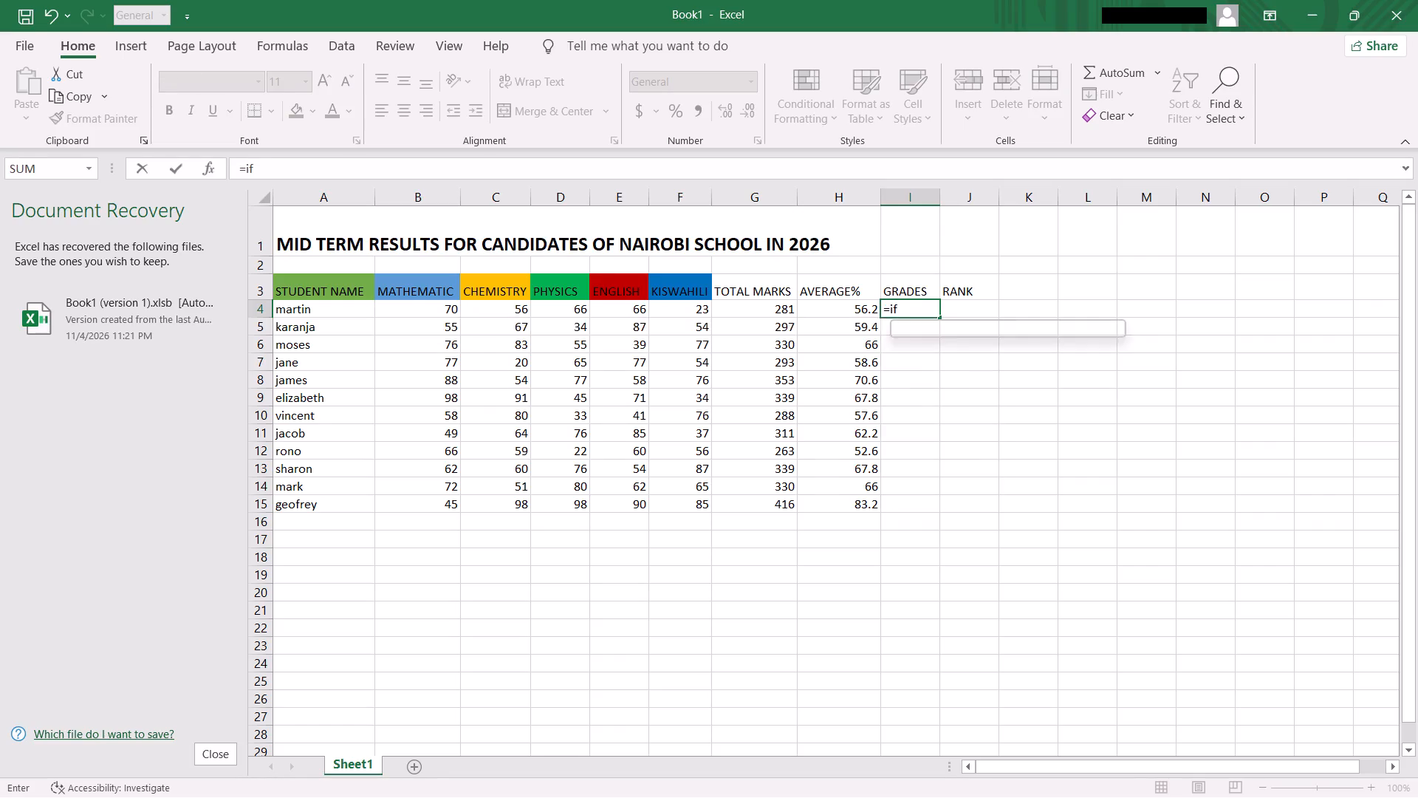
left_click(856, 308)
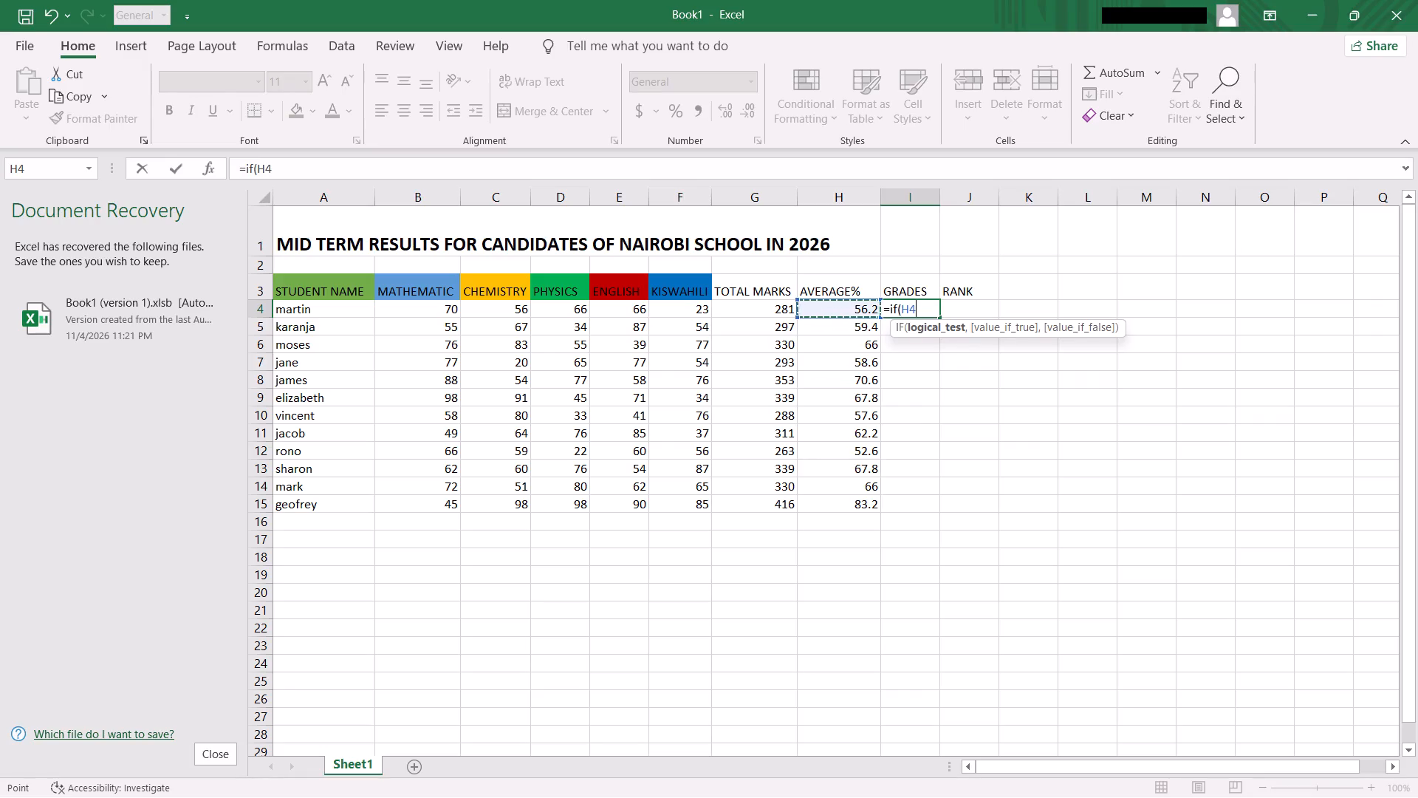
key("shift+greater")
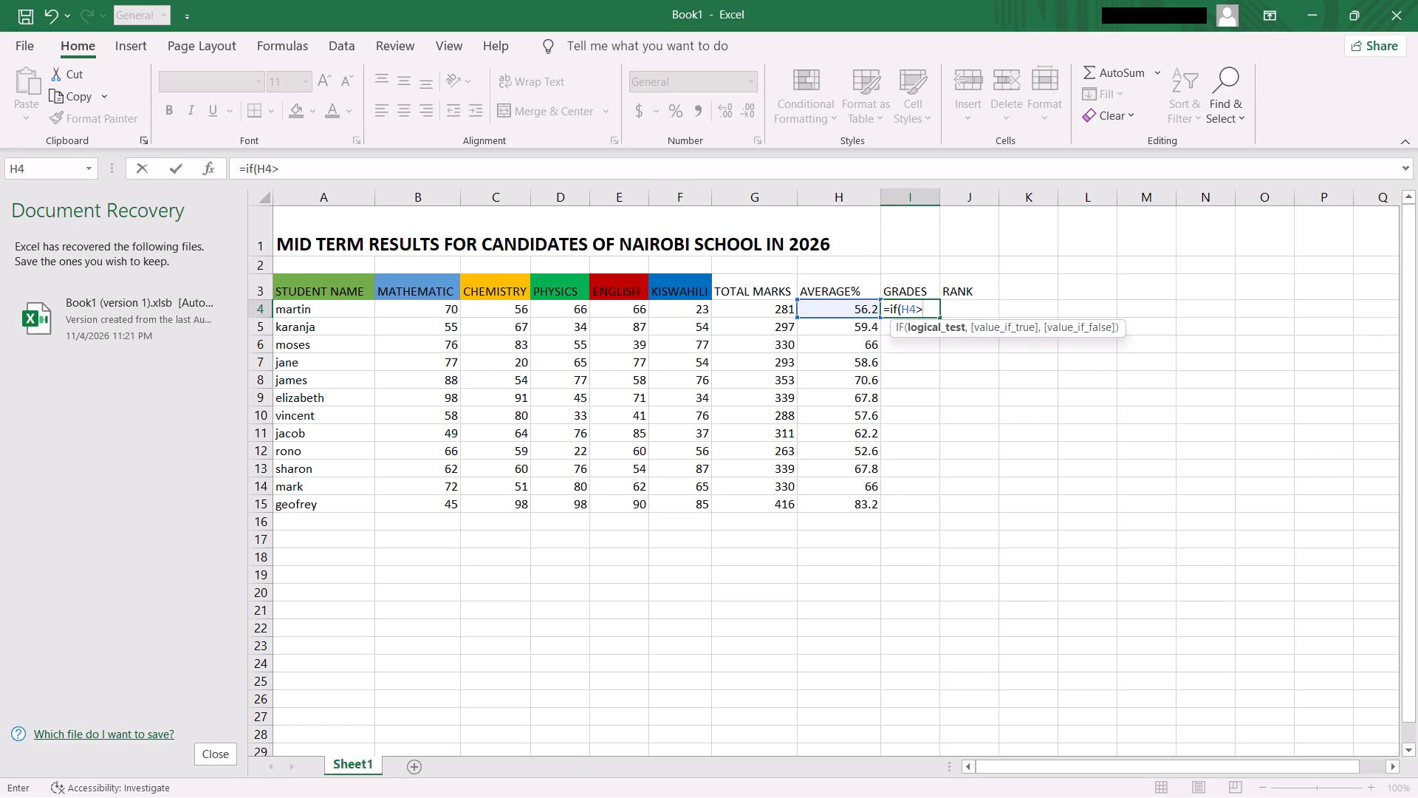
type("70")
key("comma")
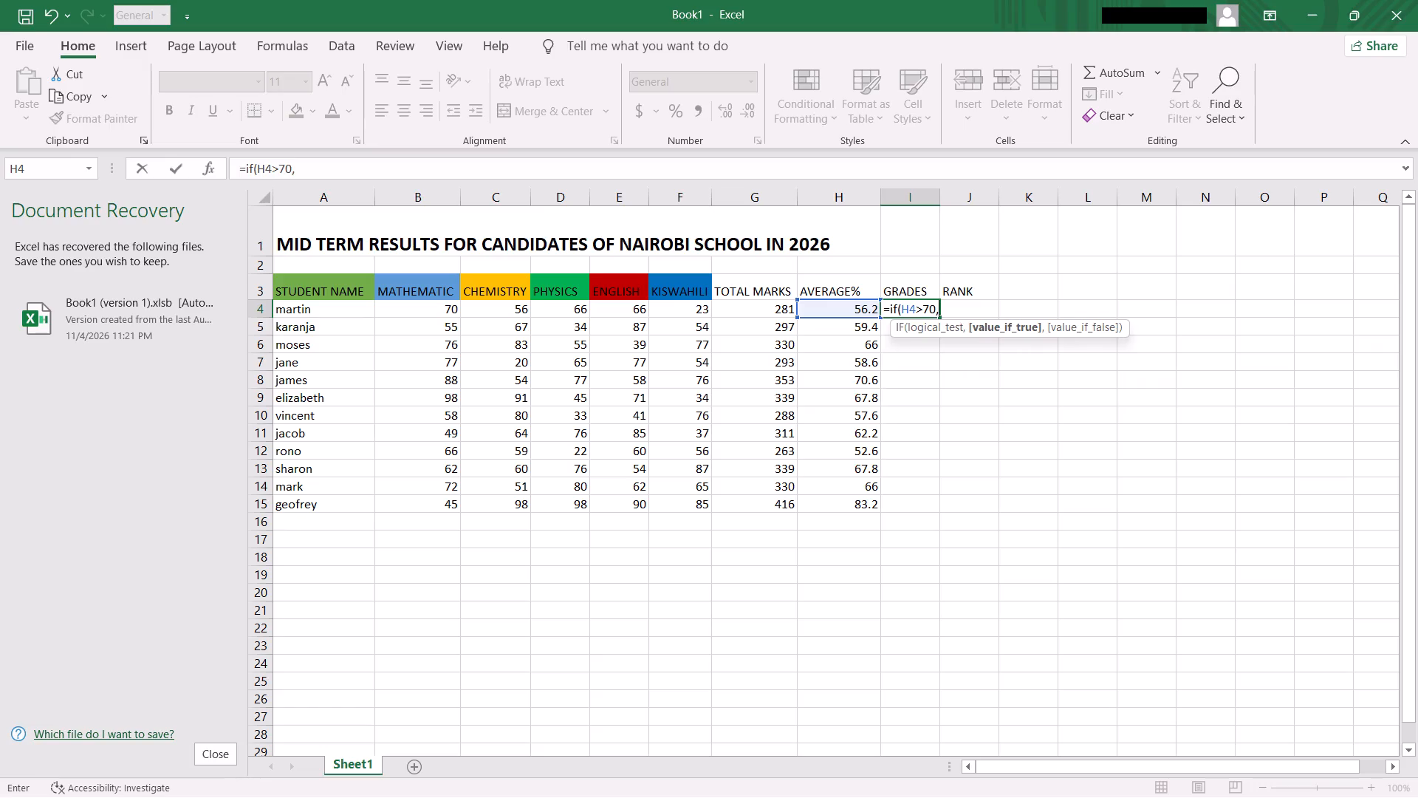
key("a")
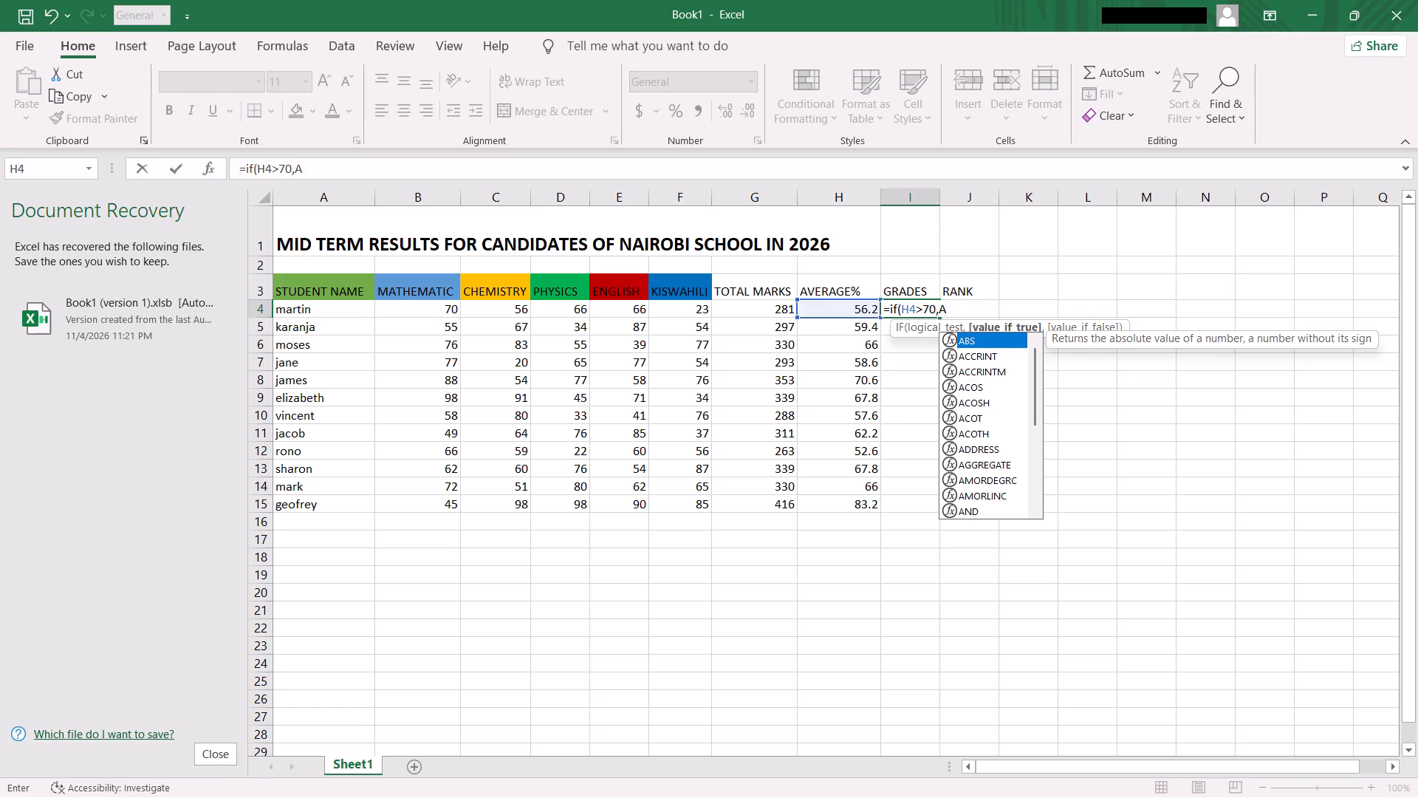
key("BackSpace")
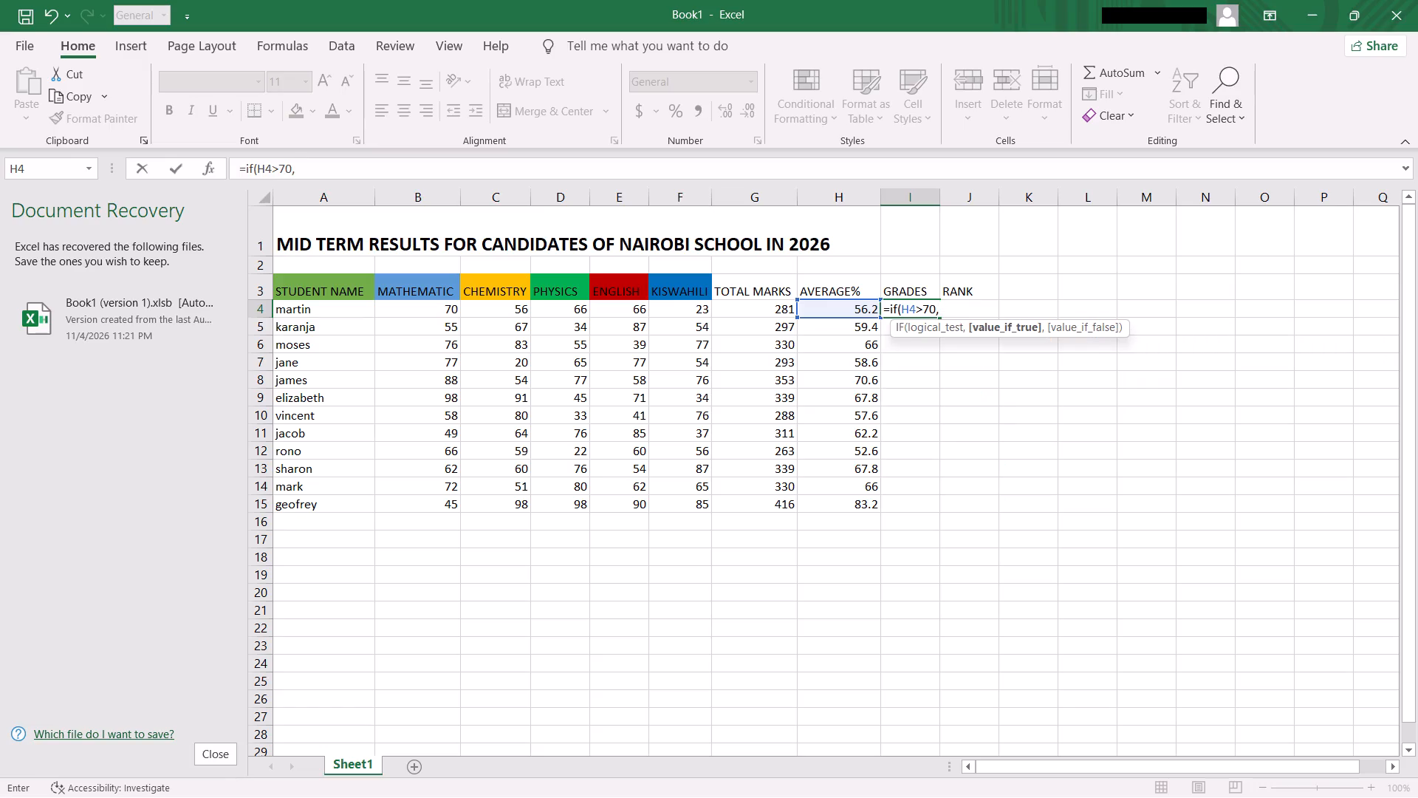
key("shift+bar")
key("BackSpace")
key("shift+quotedbl")
key("a")
key("shift+quotedbl")
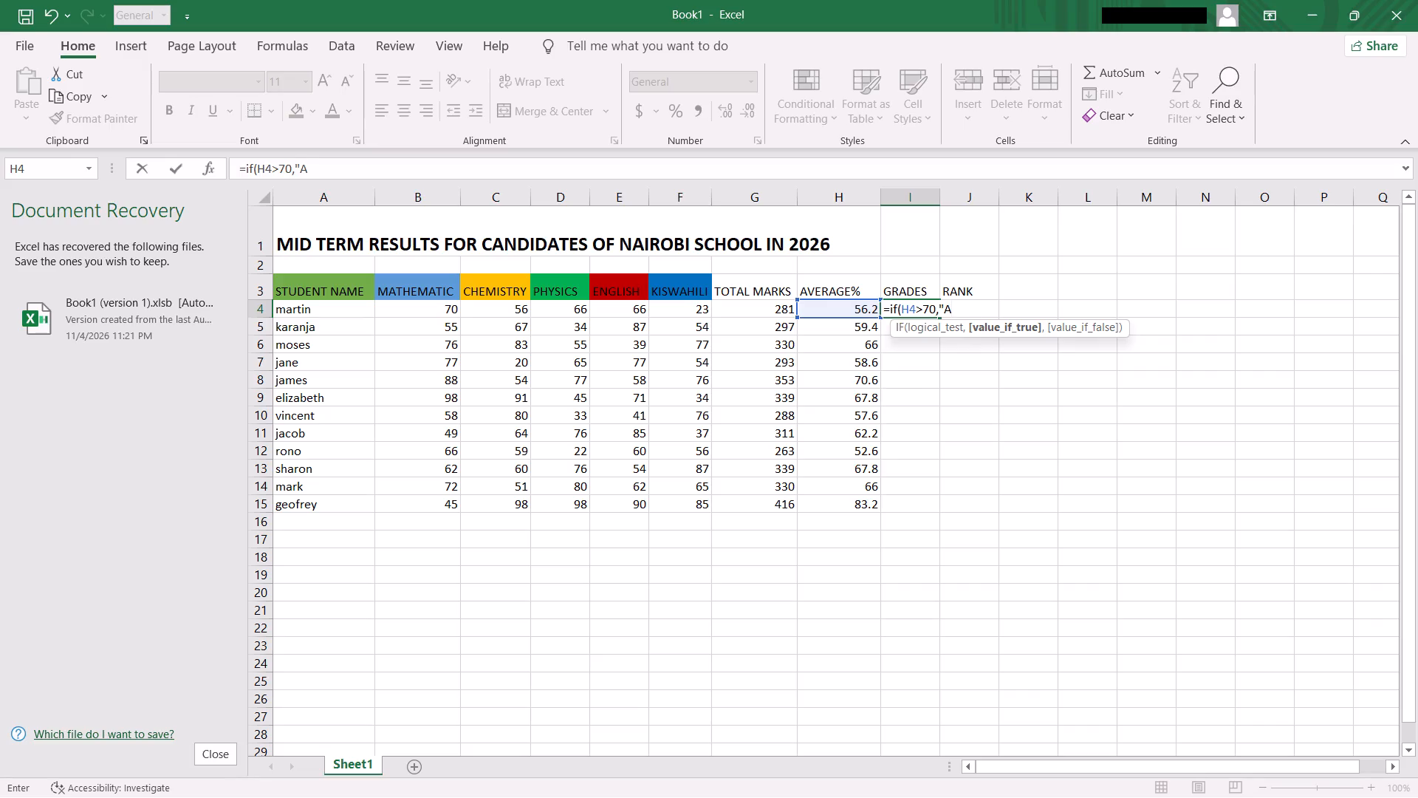
key("comma")
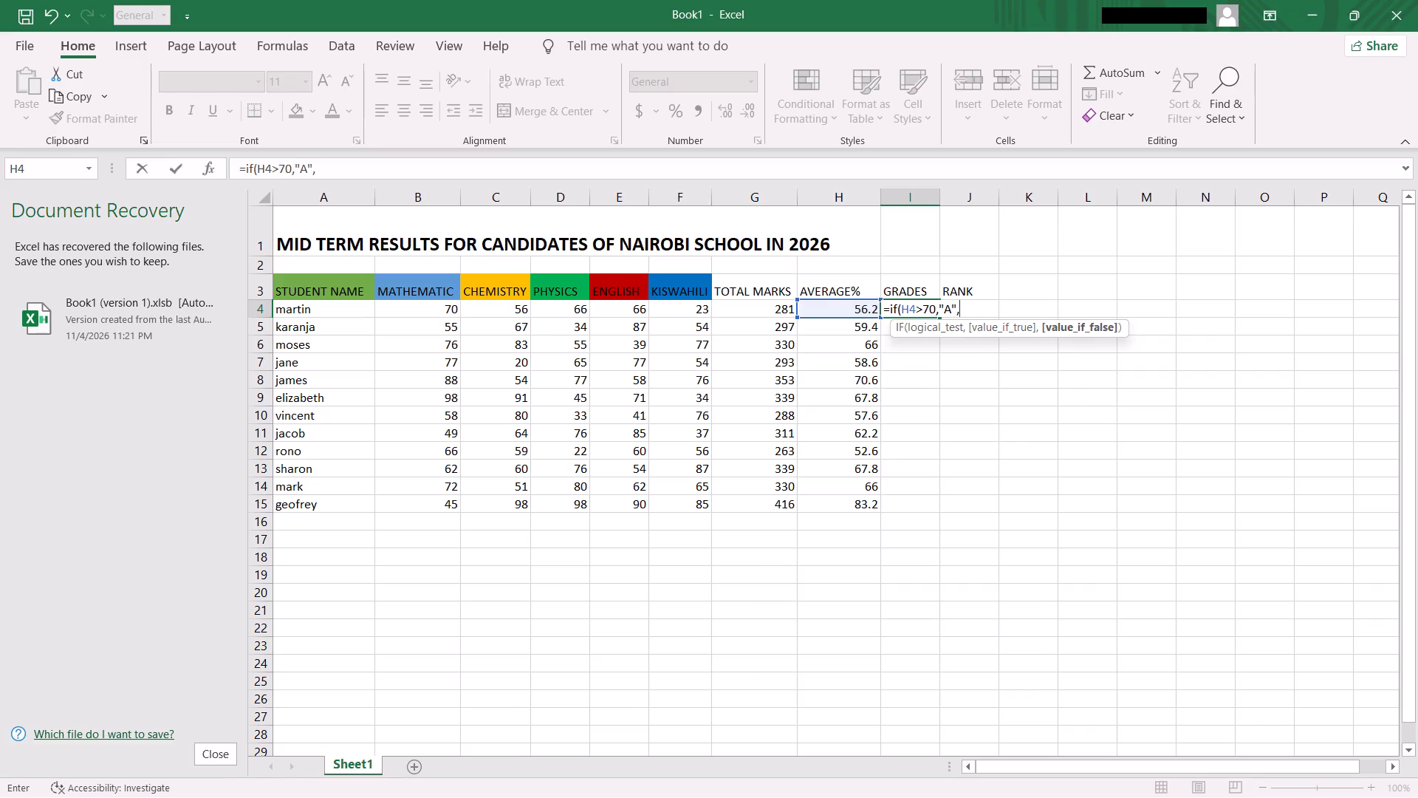
Extend martin's grade formula with IF(H4>60,"B", for averages above 60, and rewrite the opening lowercase if as IF.
type("IF")
key("shift+parenleft")
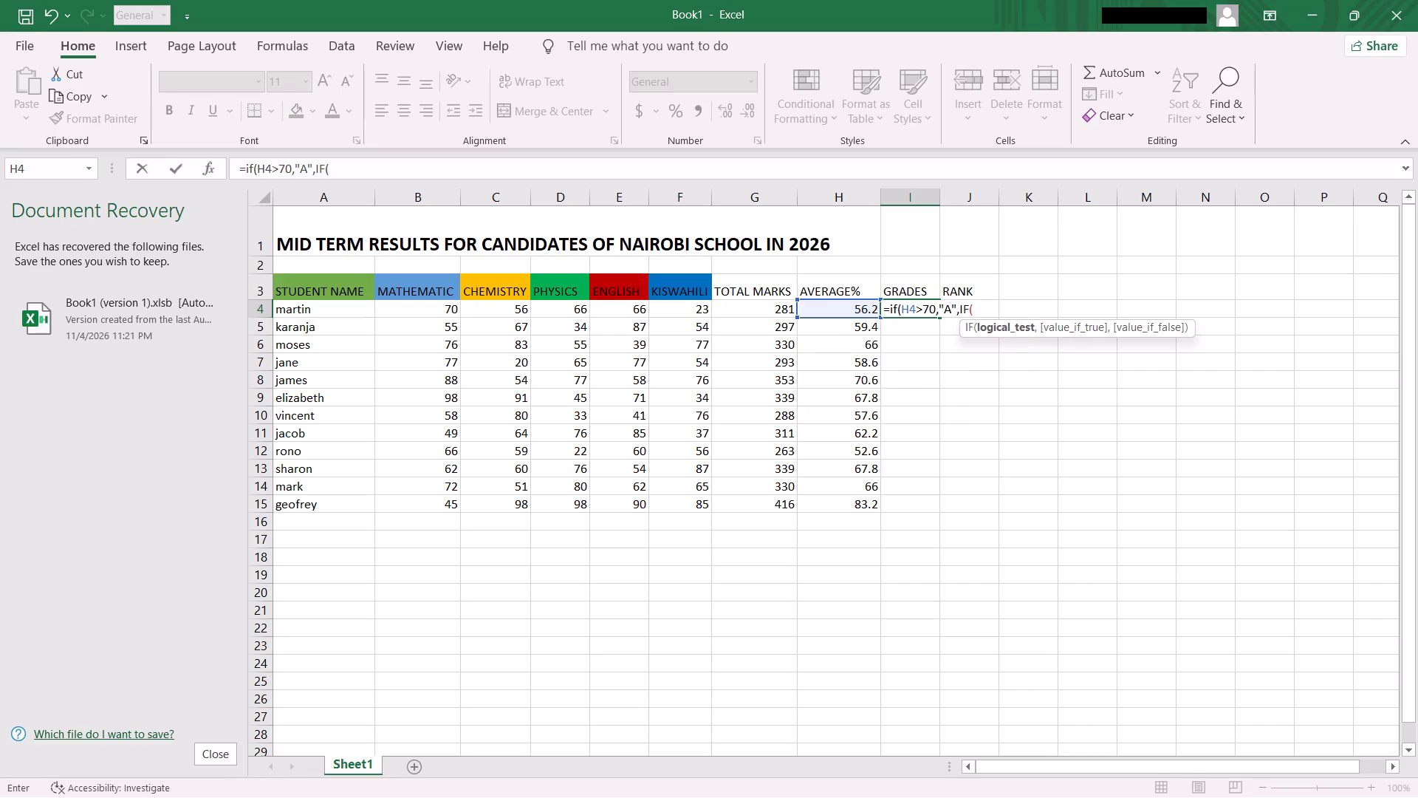
left_click(897, 310)
key("BackSpace")
key("BackSpace")
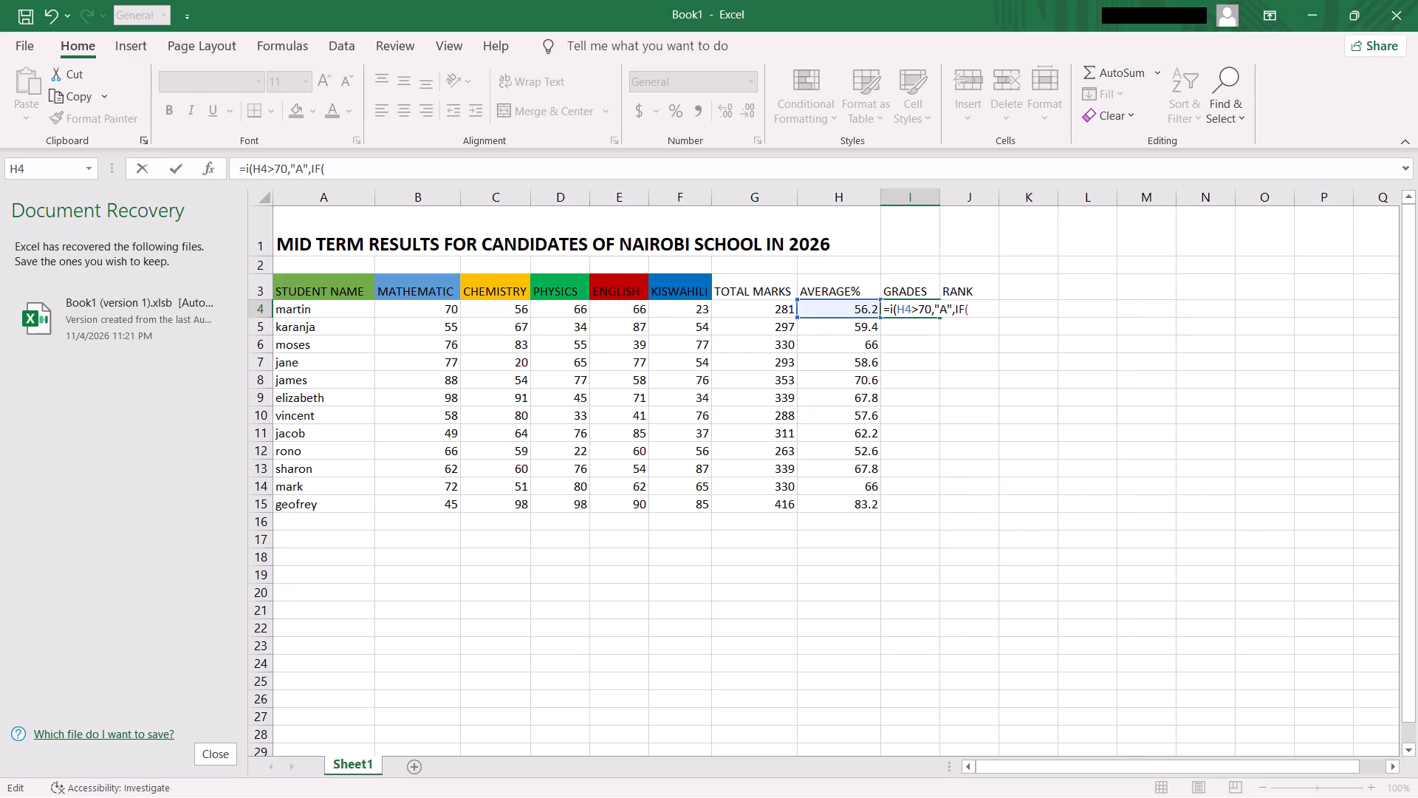
type("IF")
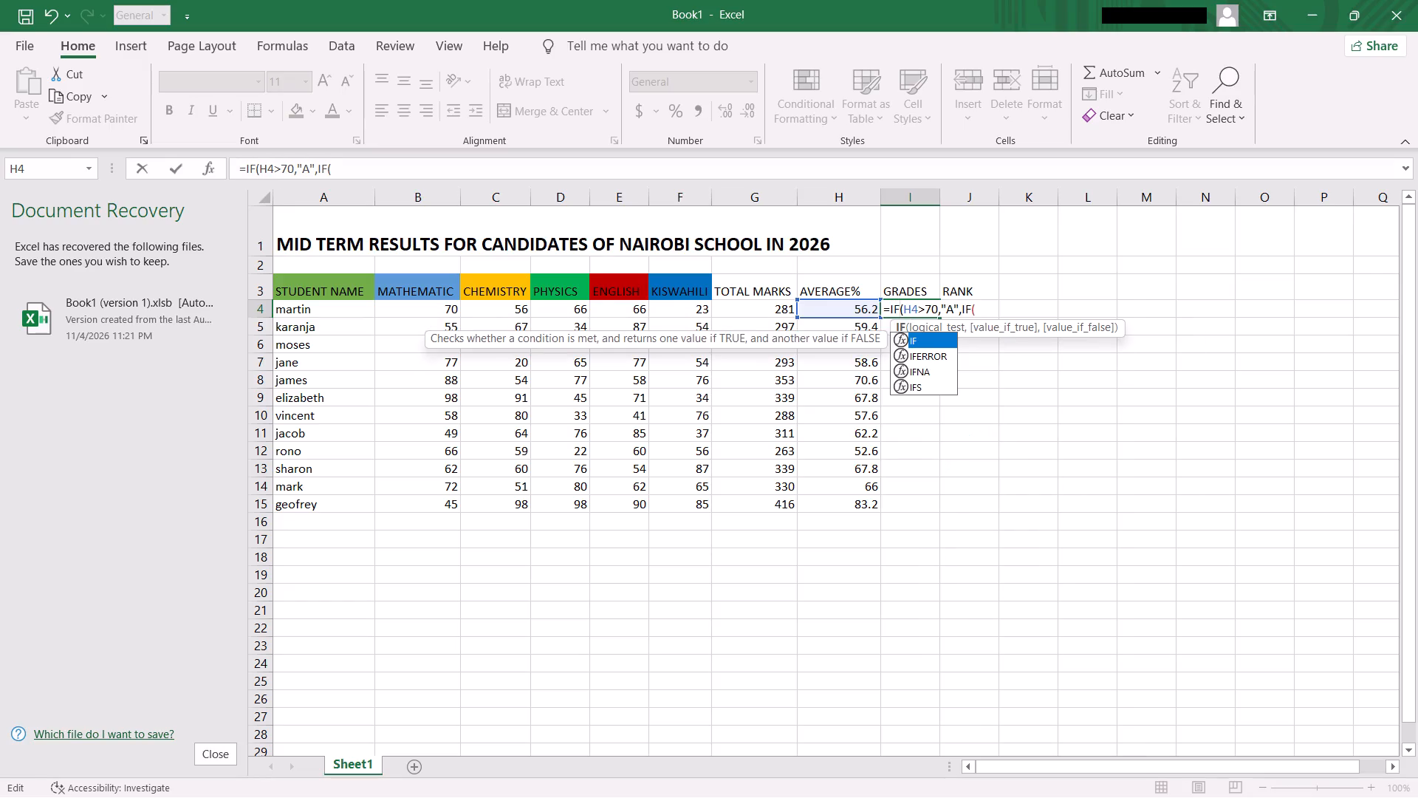
left_click(978, 313)
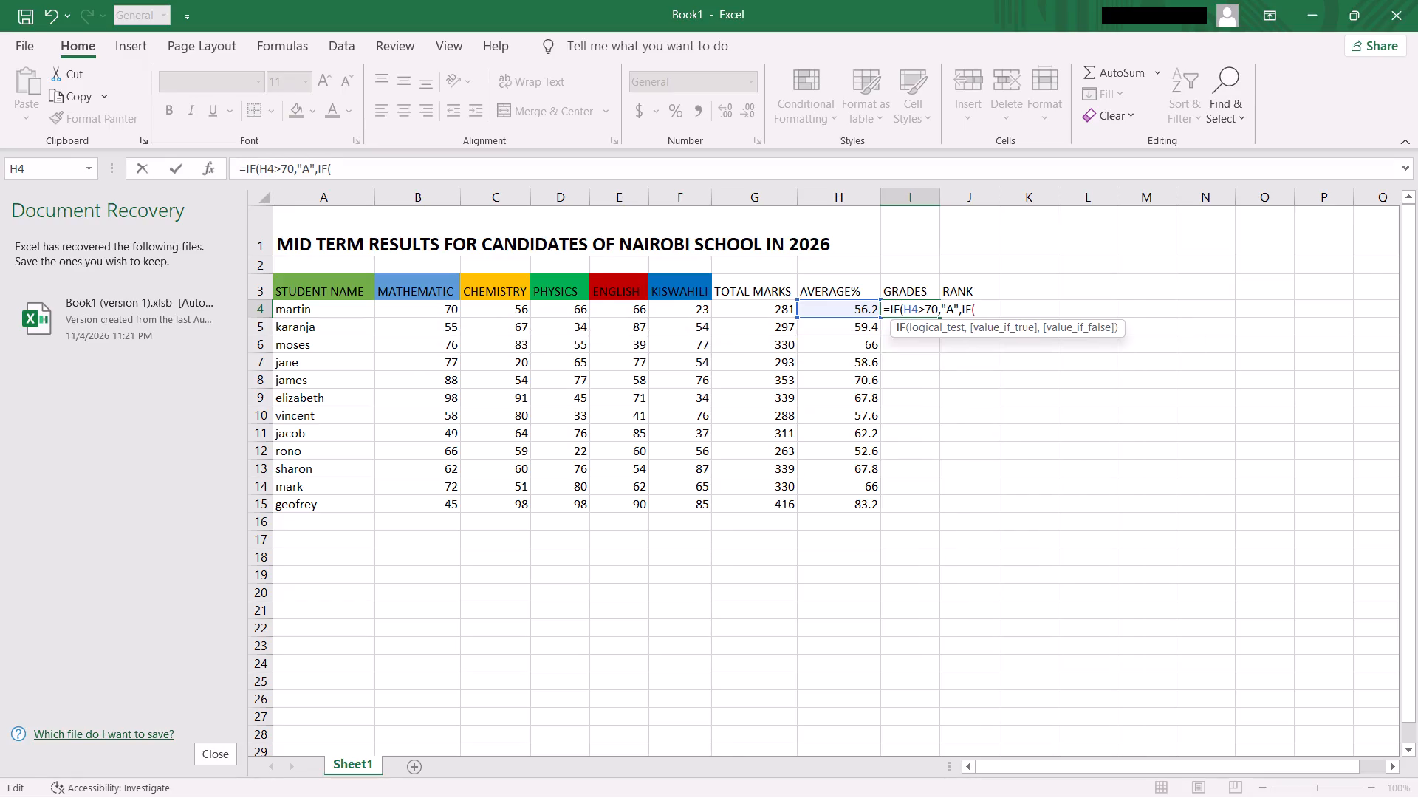
left_click(869, 313)
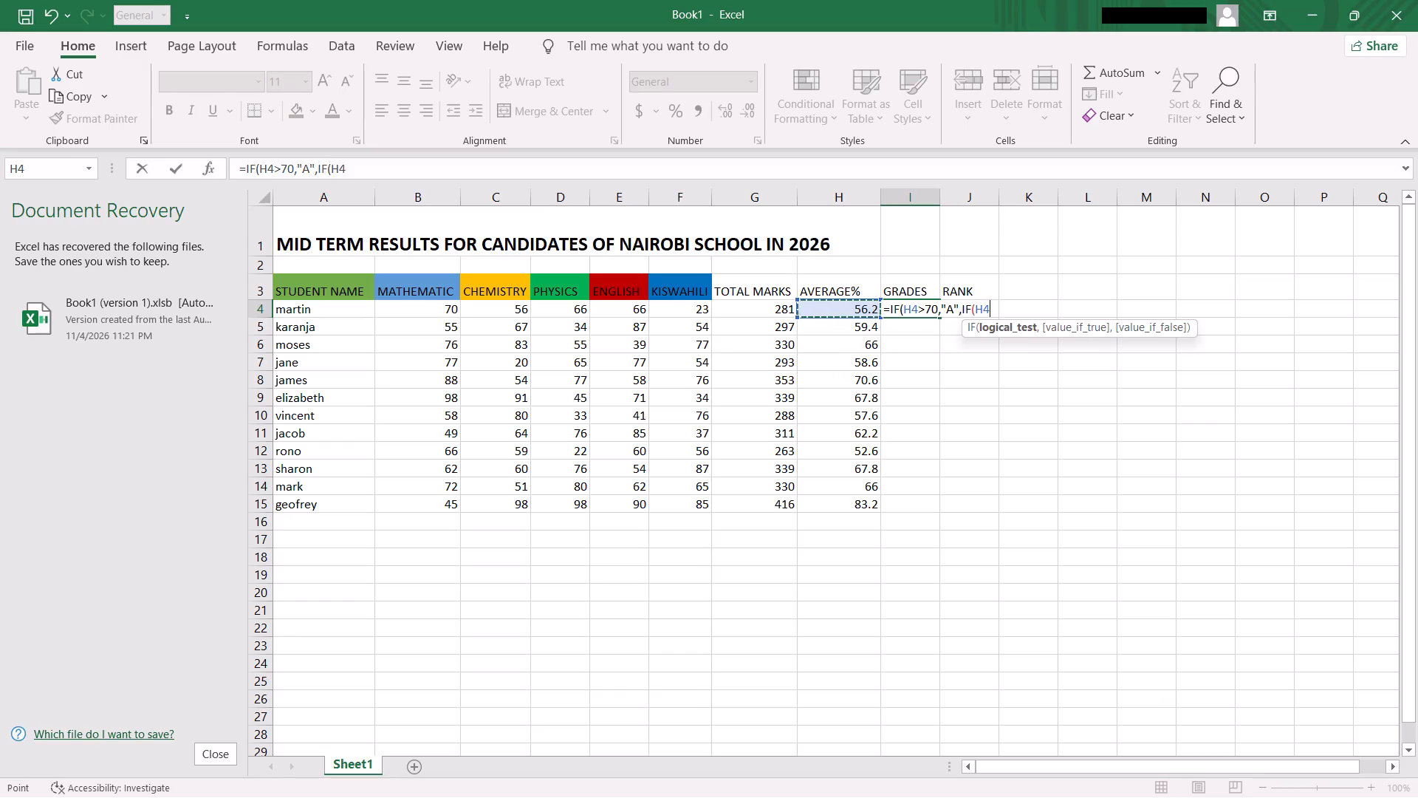
key("shift+greater")
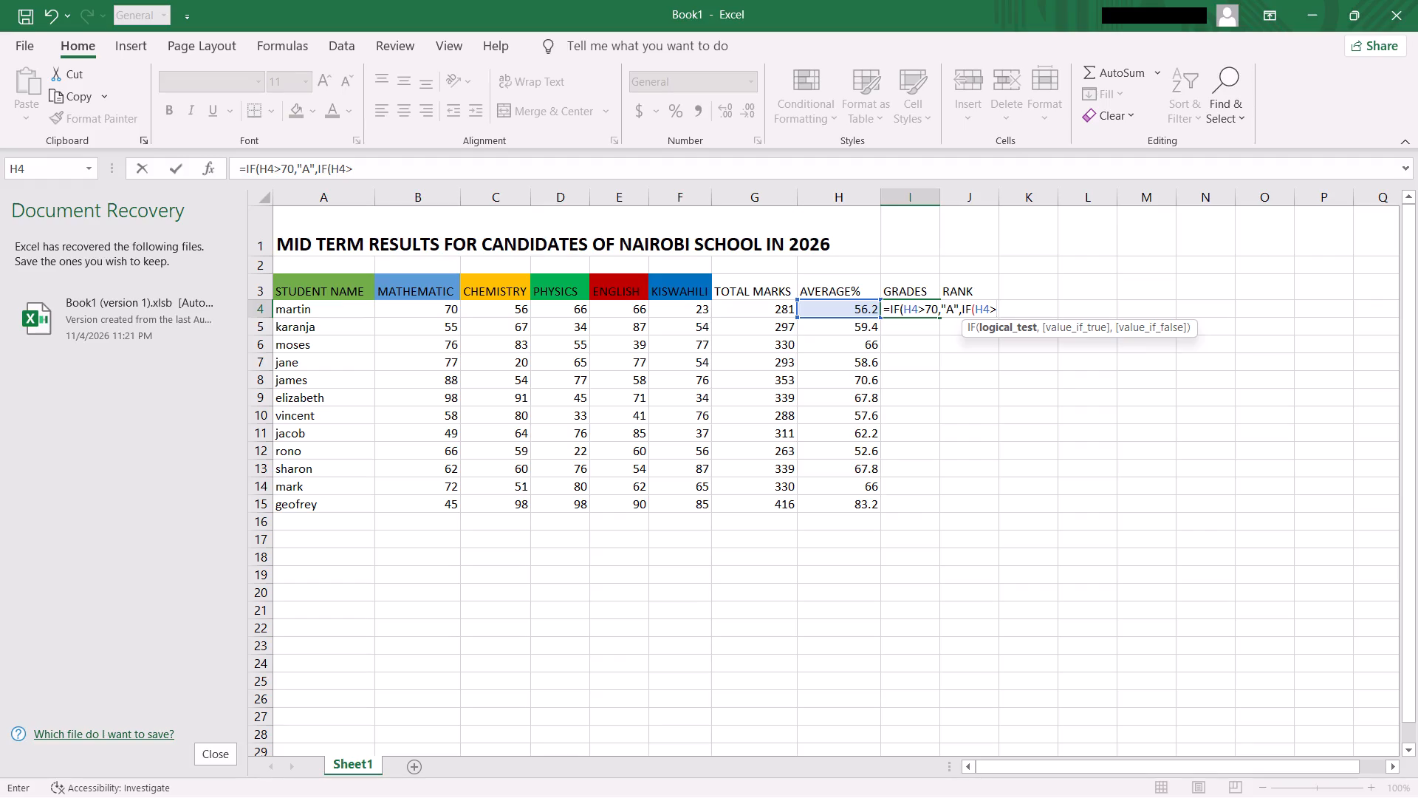
key("6")
type("0,")
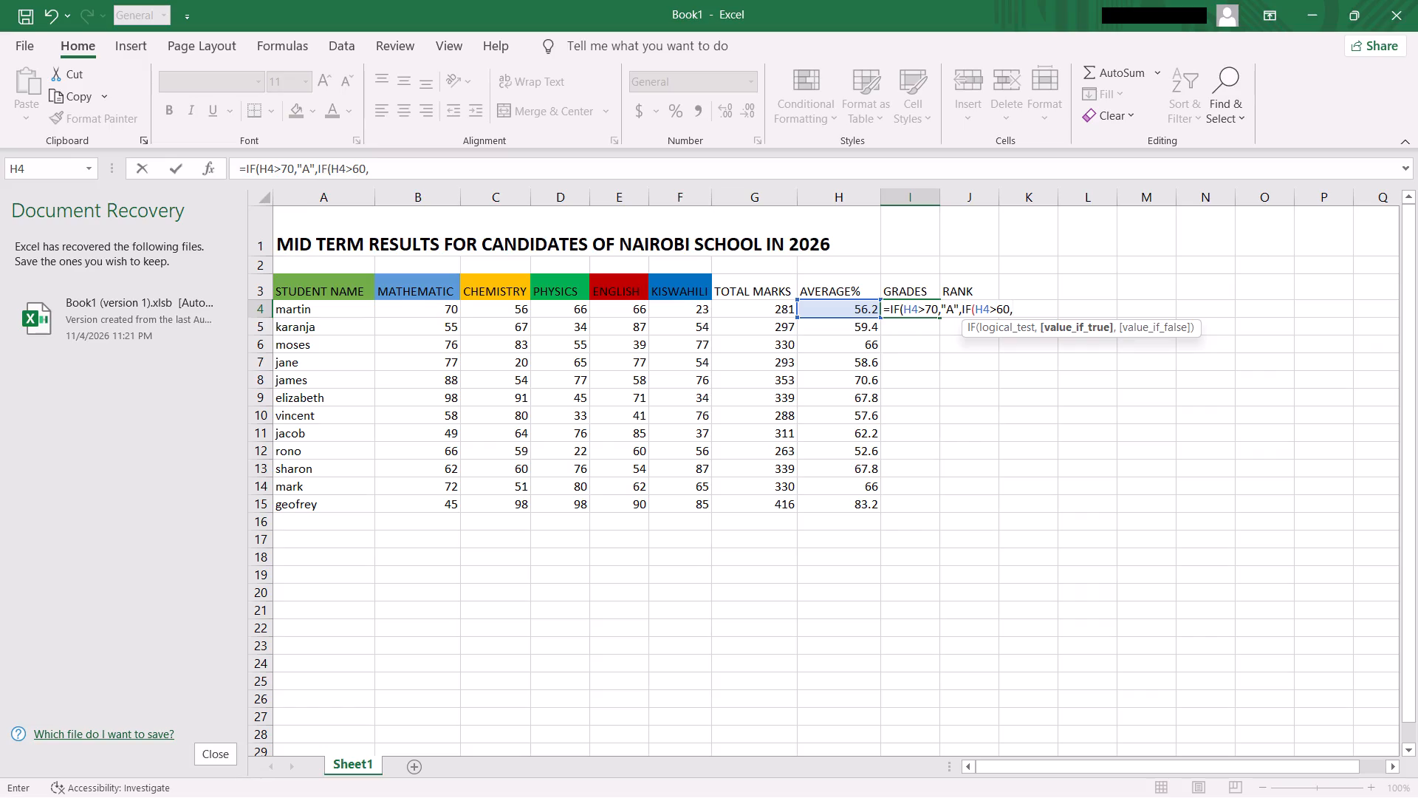
key("shift+quotedbl")
key("b")
key("shift+quotedbl")
key("comma")
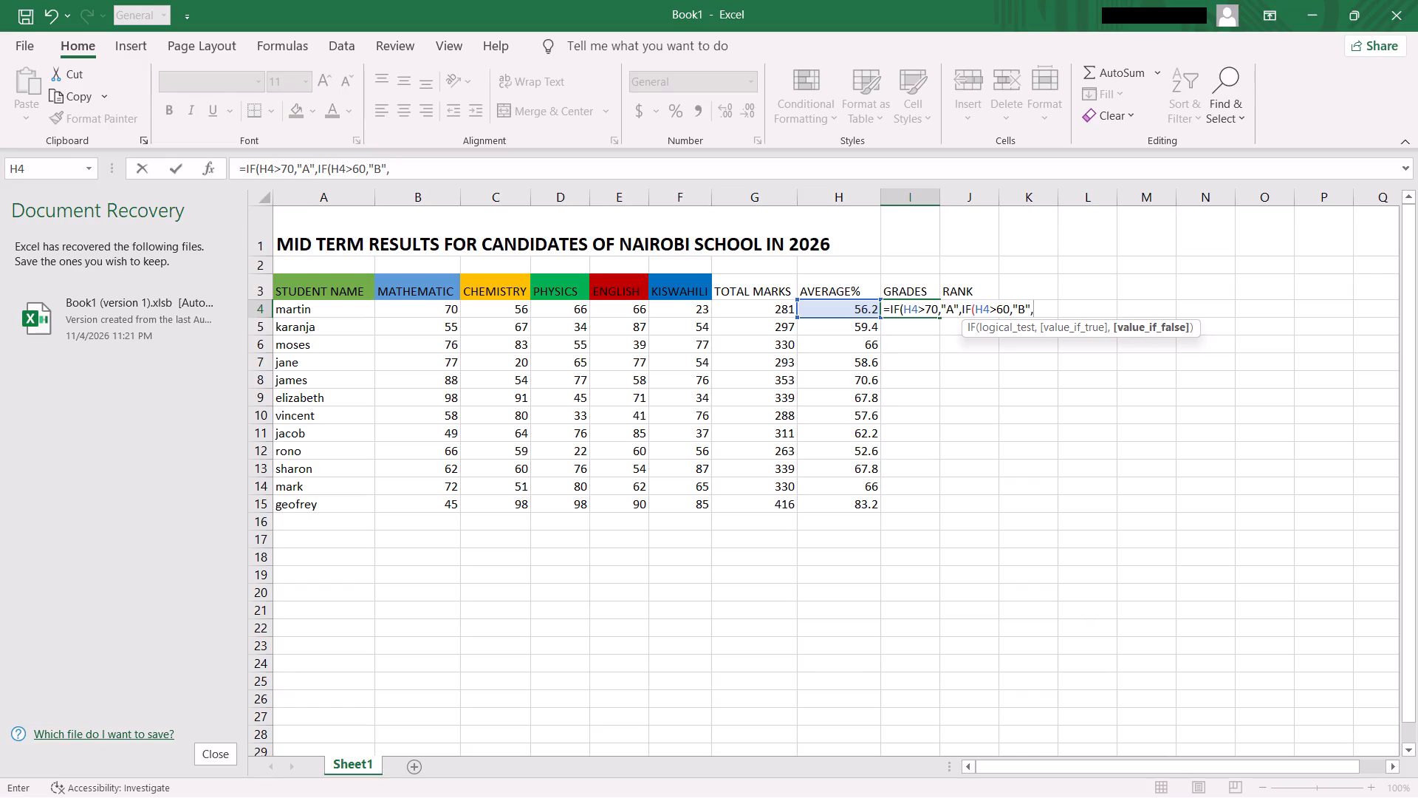
Complete martin's grade formula with IF(H4>50,"C"))) so that averages above 50 earn a C, and enter it.
type("IF")
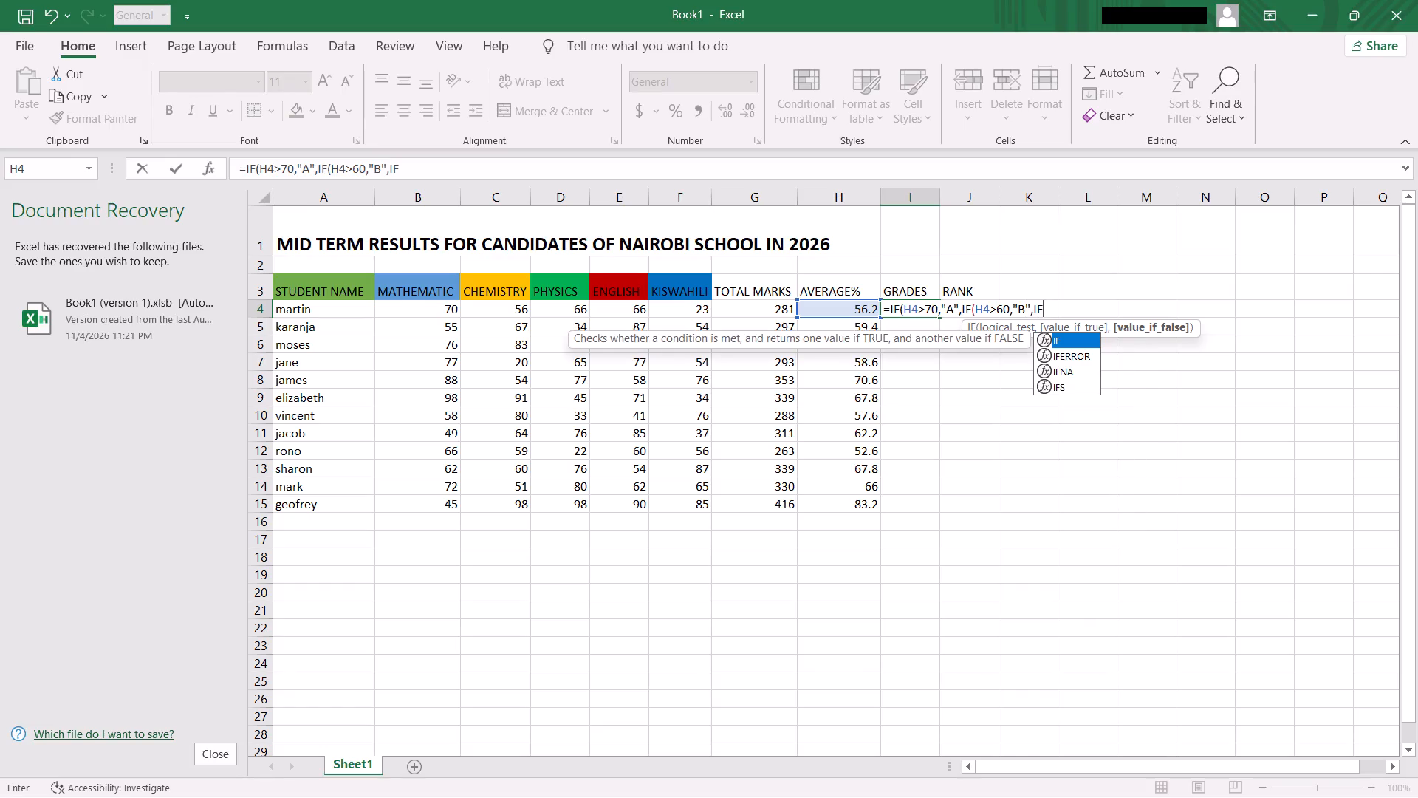
key("shift+parenleft")
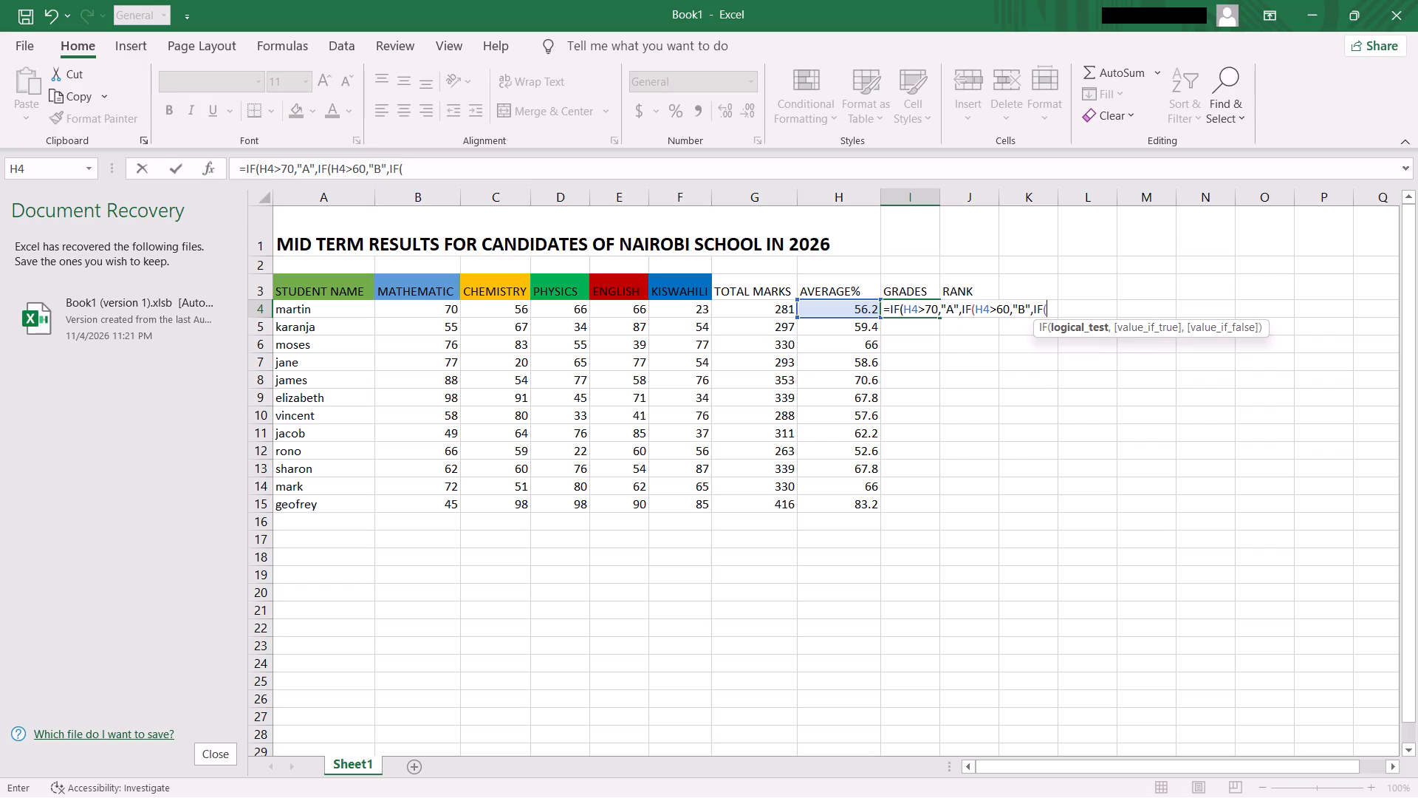
left_click(866, 308)
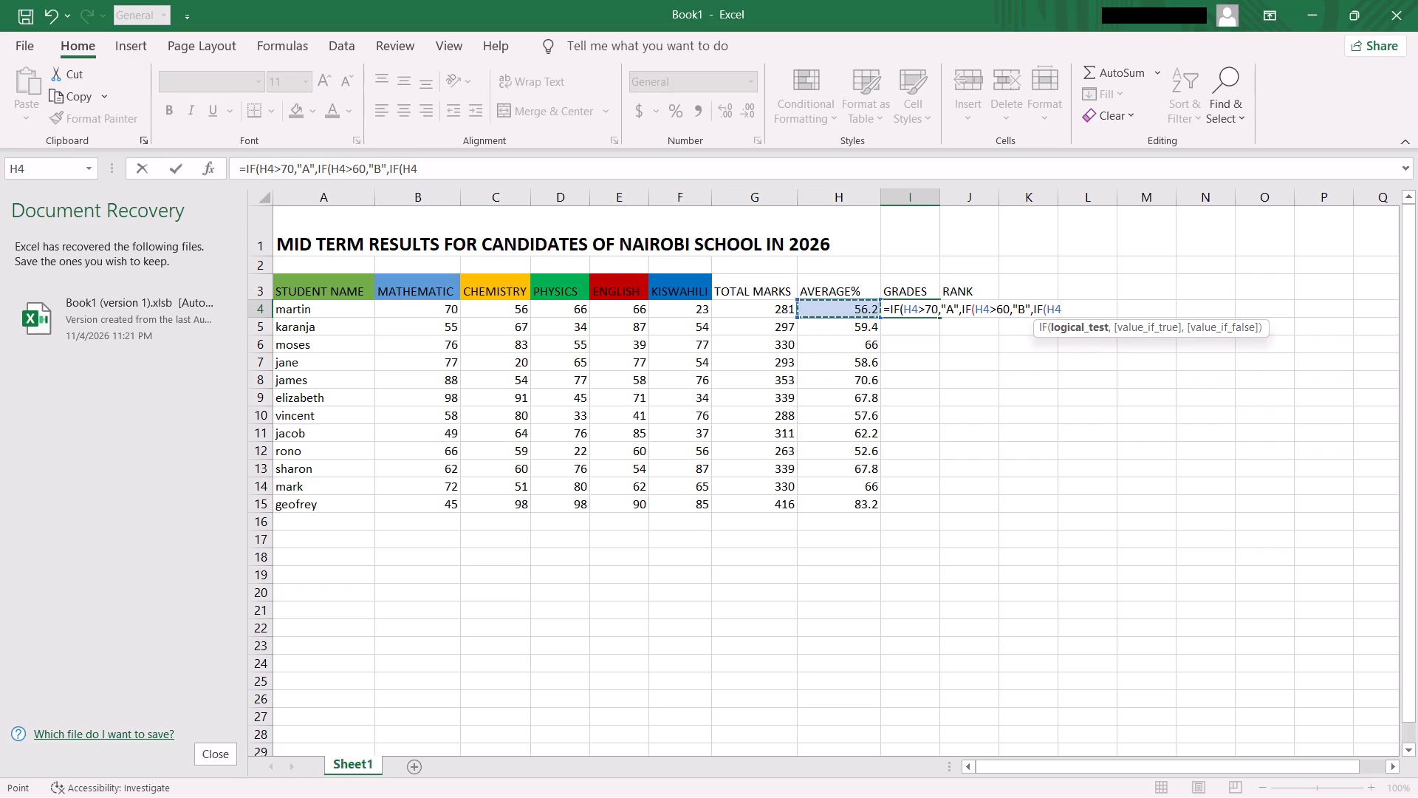
key("shift+quotedbl")
key("BackSpace")
key("shift+greater")
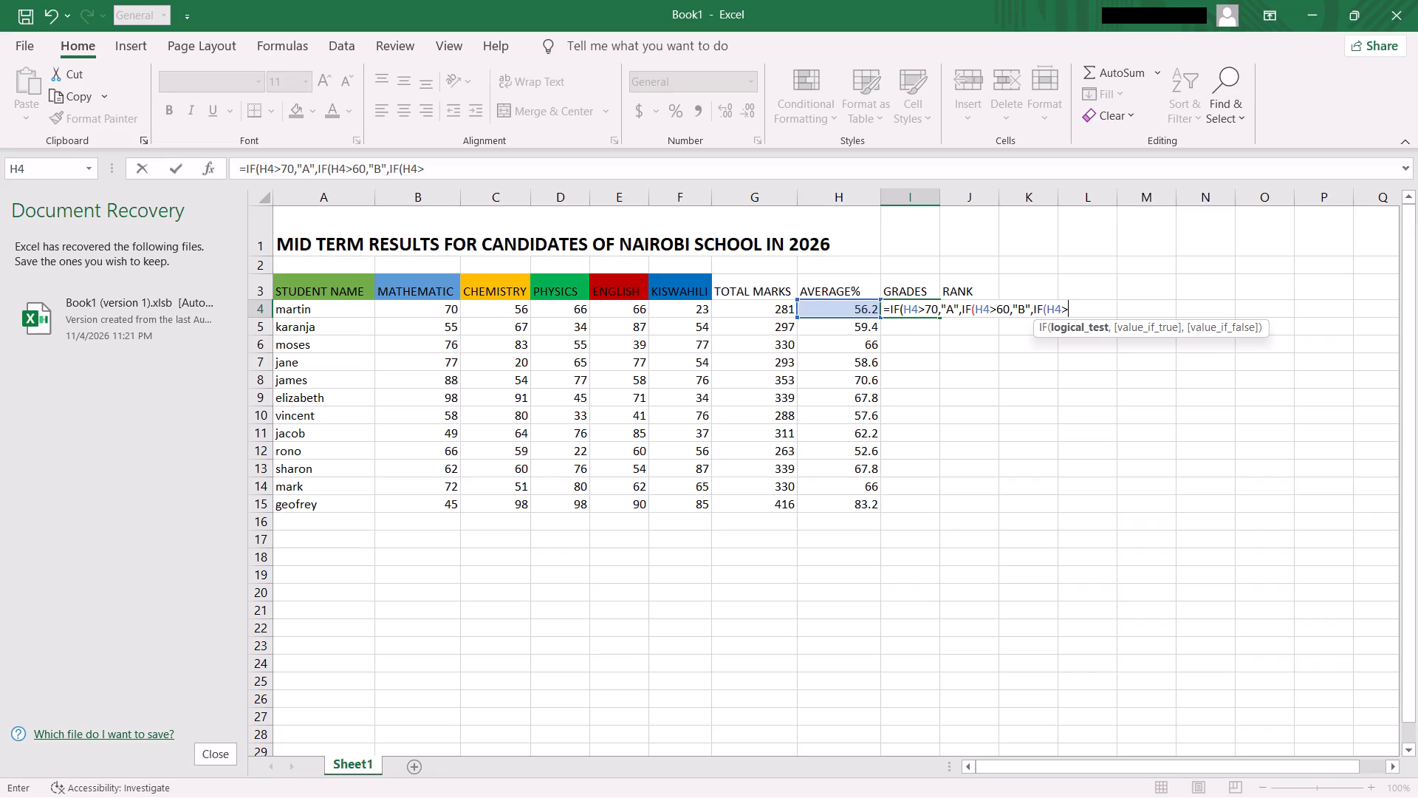
type("50")
key("comma")
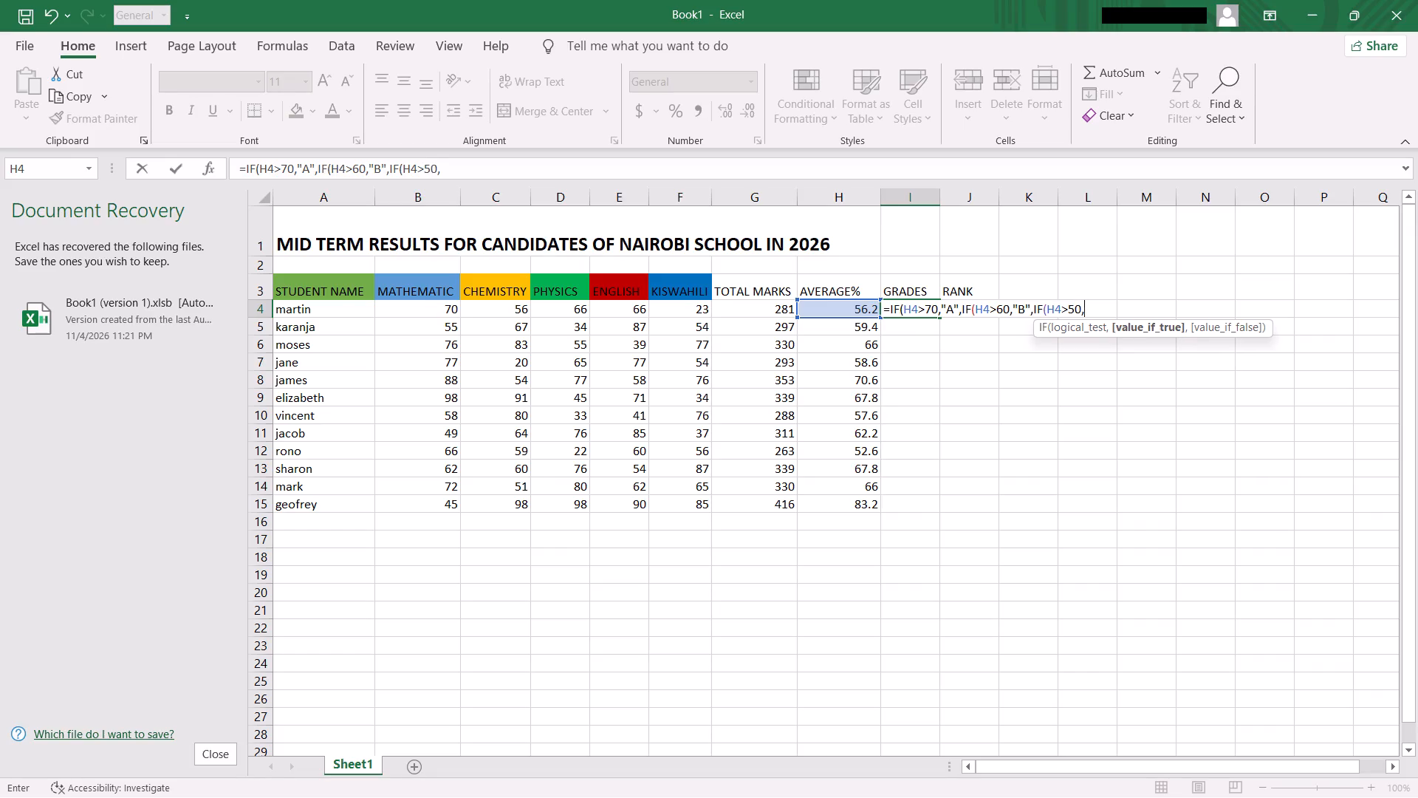
key("shift+quotedbl")
key("c")
key("shift+quotedbl")
type(")))")
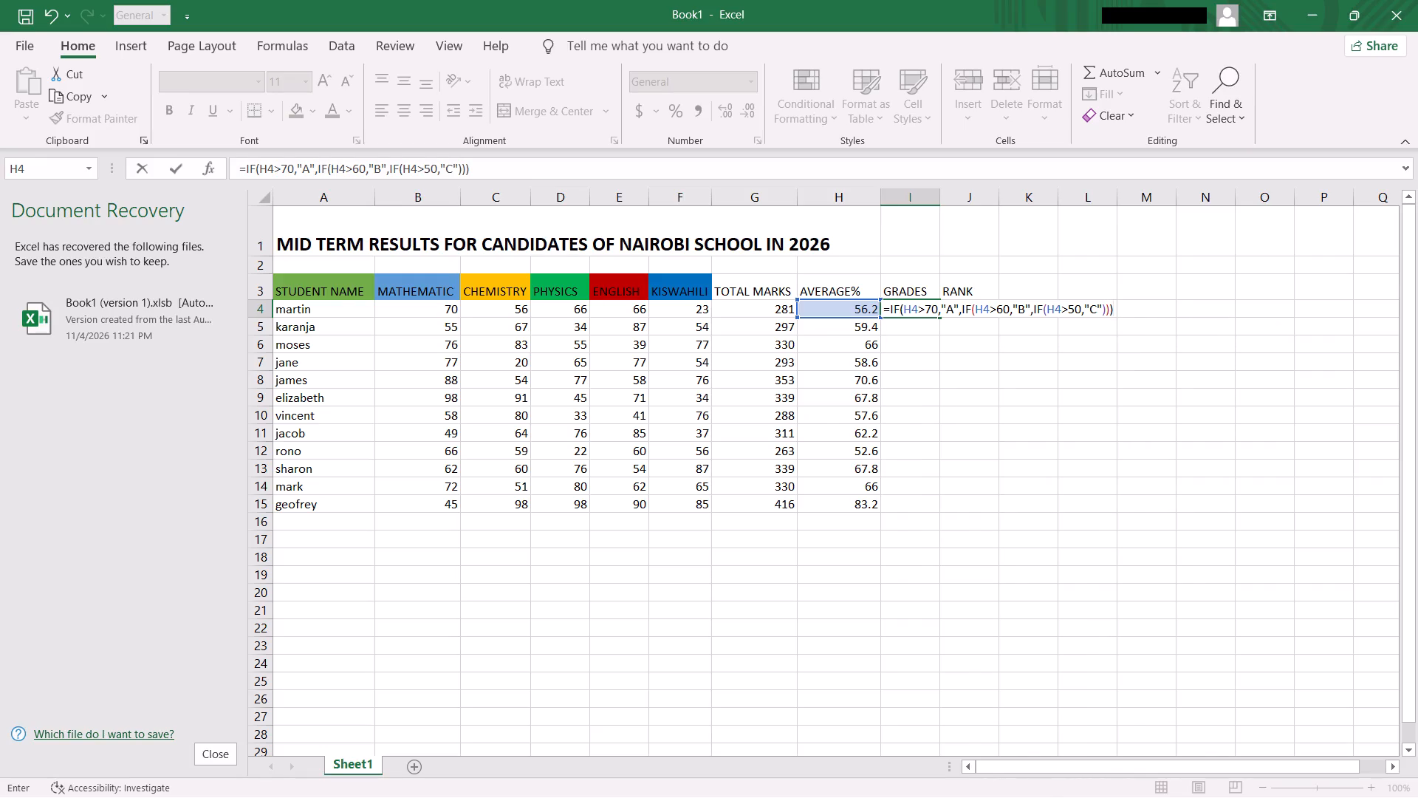
key("Return")
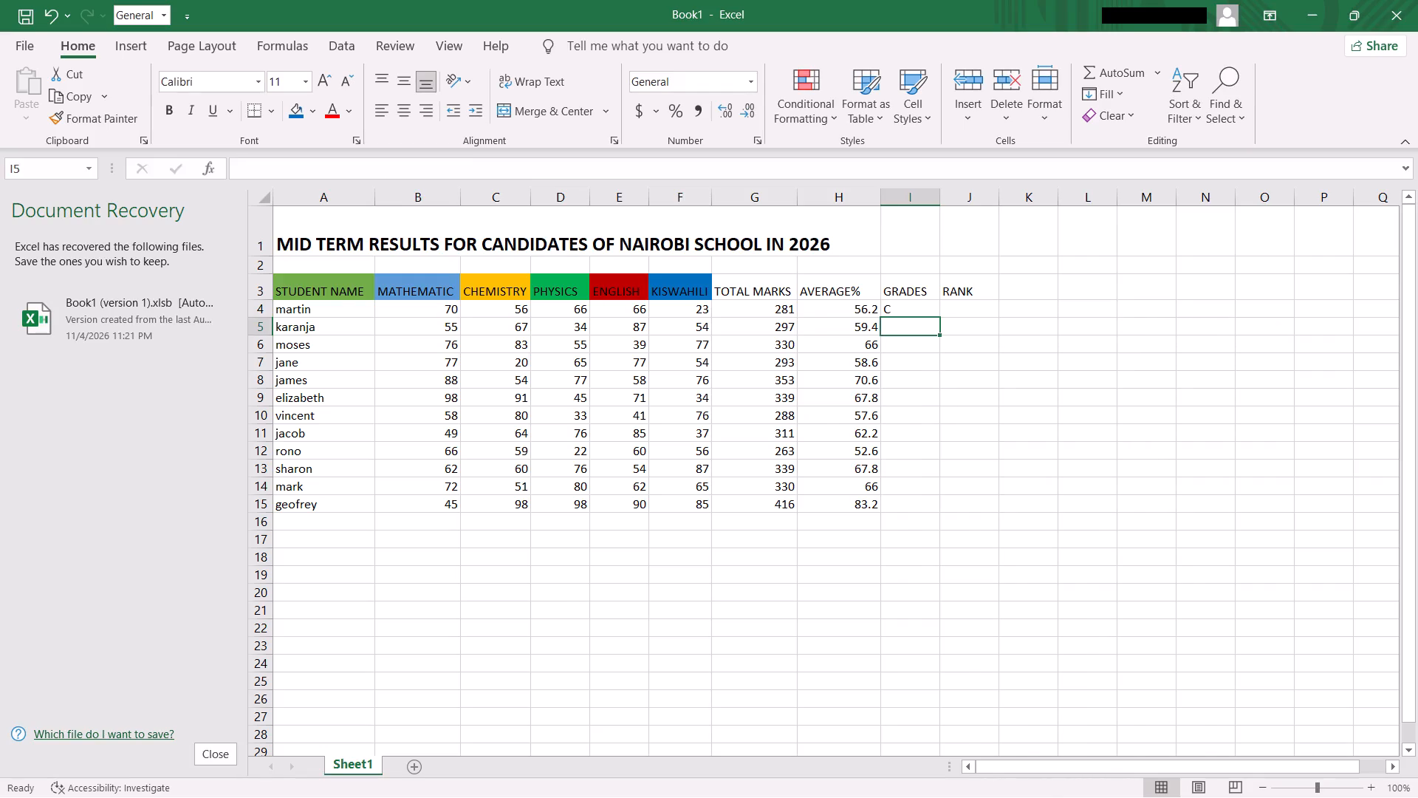
Fill the GRADES formula from cell I4 down to I15 for all the remaining students.
left_click(898, 312)
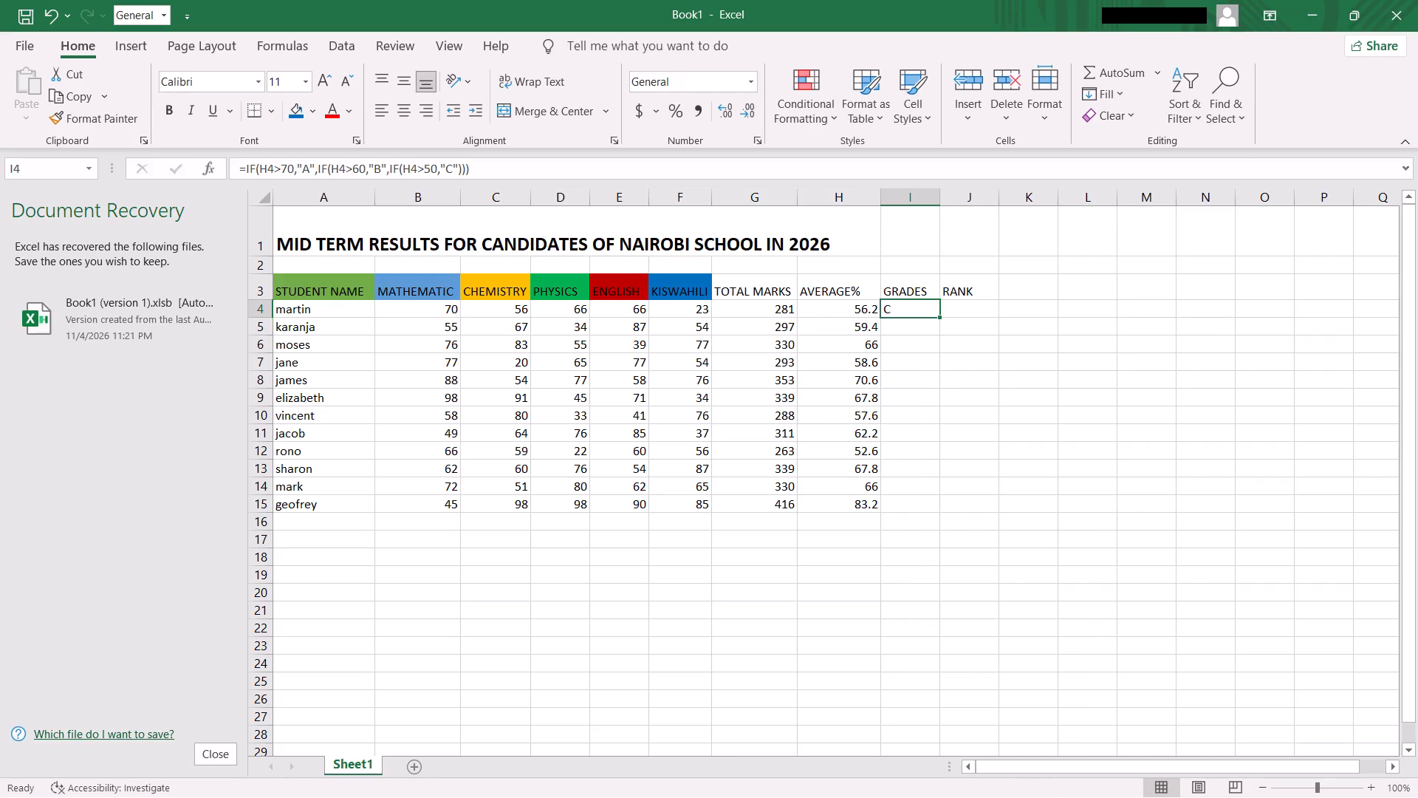
left_click_drag(939, 318, 941, 372)
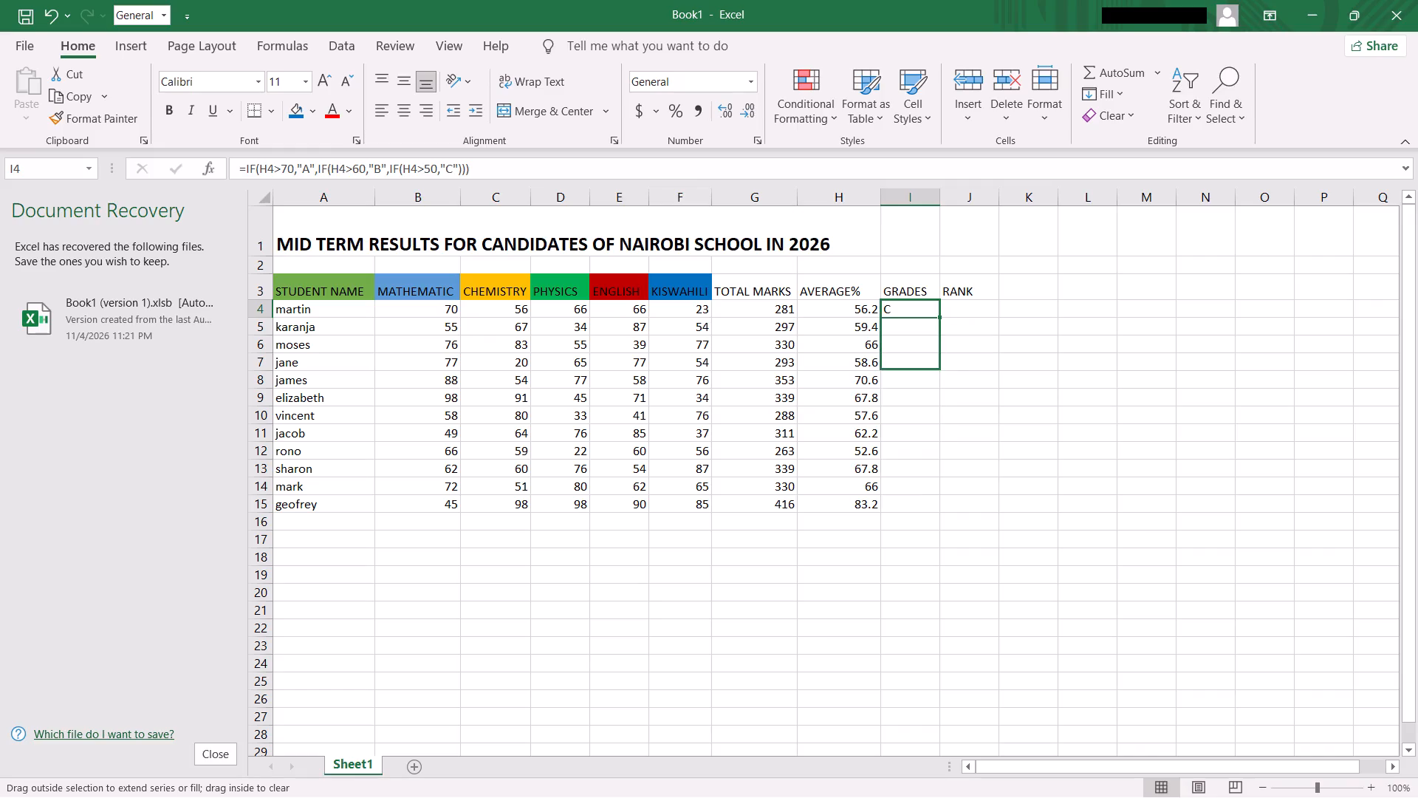
left_click_drag(941, 372, 940, 515)
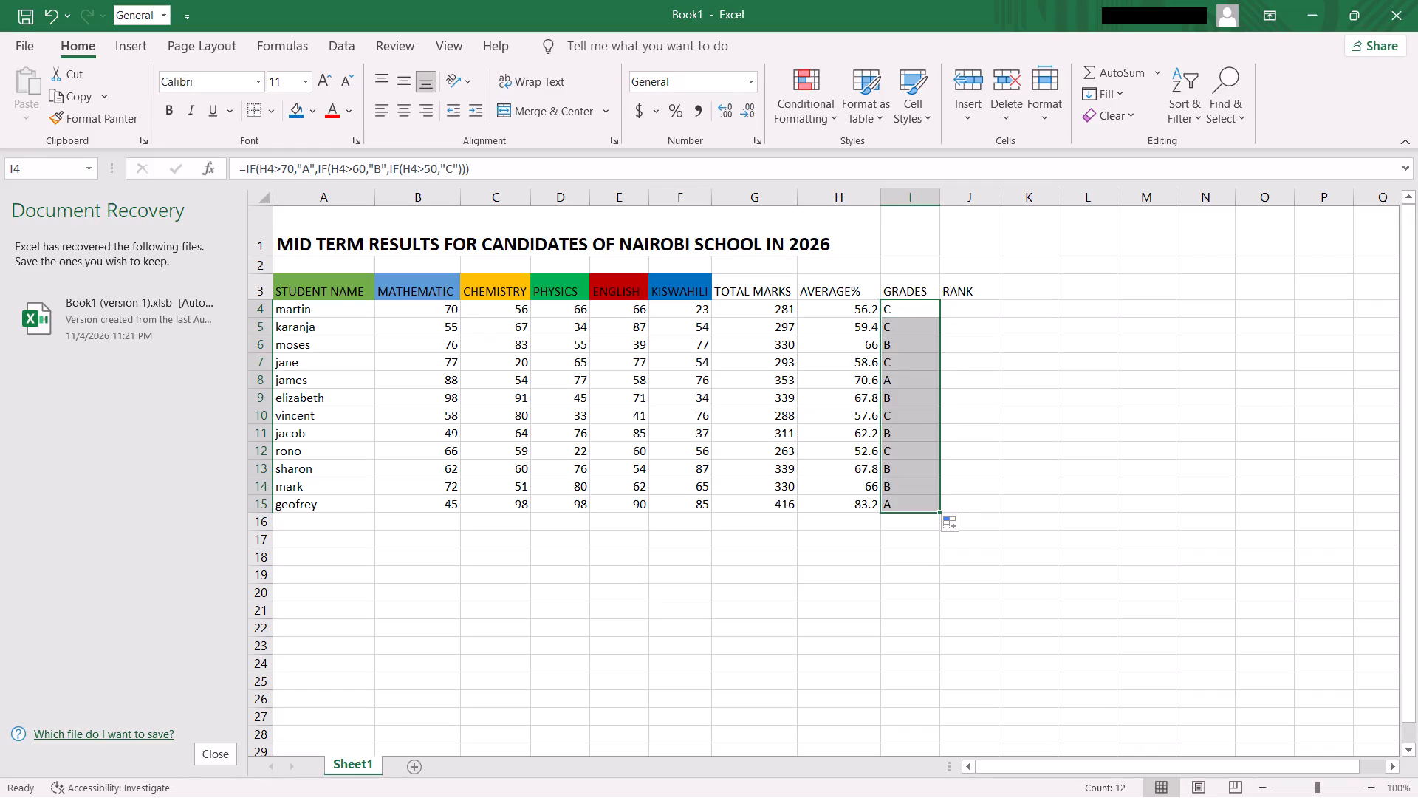
Enter martin's RANK formula in cell J4 as =RANK(H4,H$4:H$15), with the row references of the averages range locked.
left_click(975, 314)
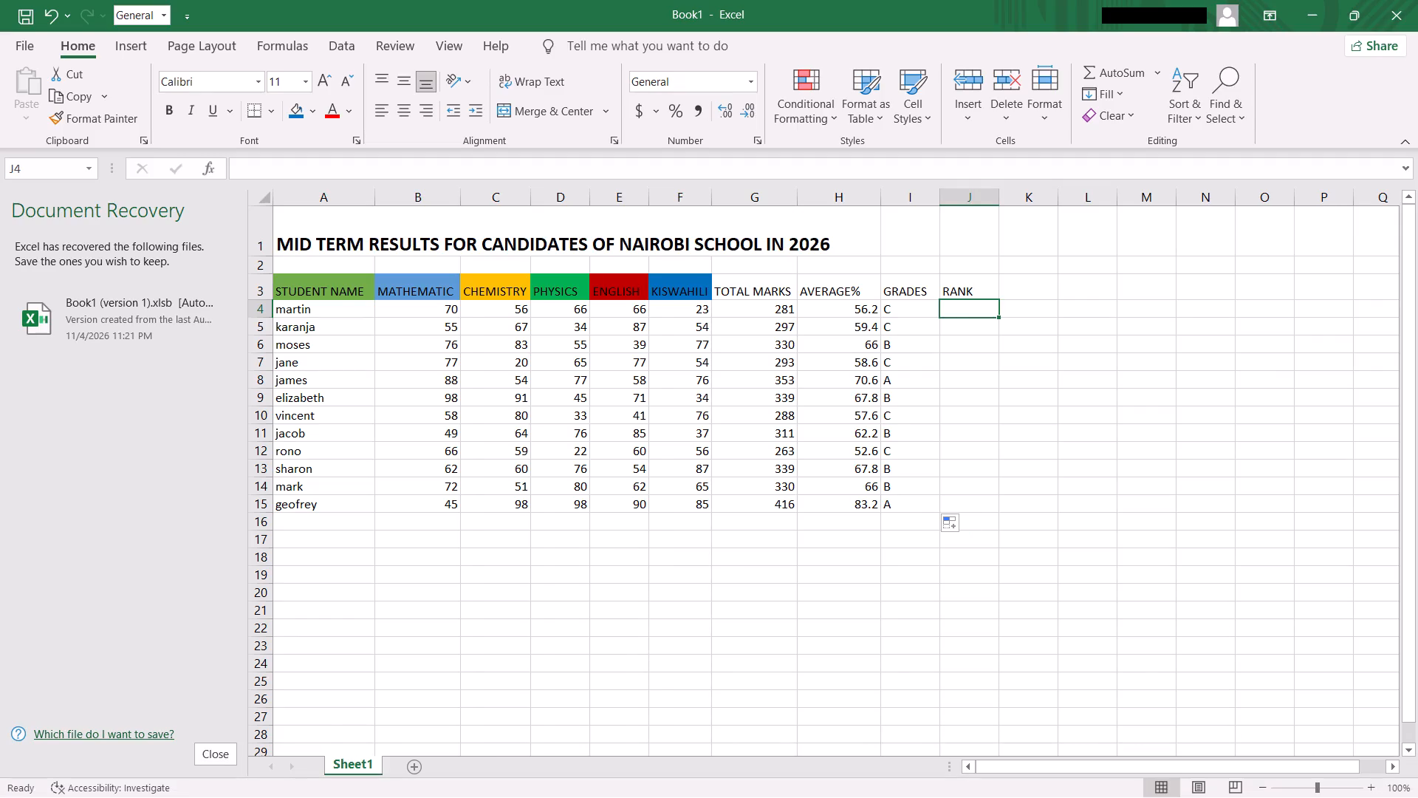
key("equal")
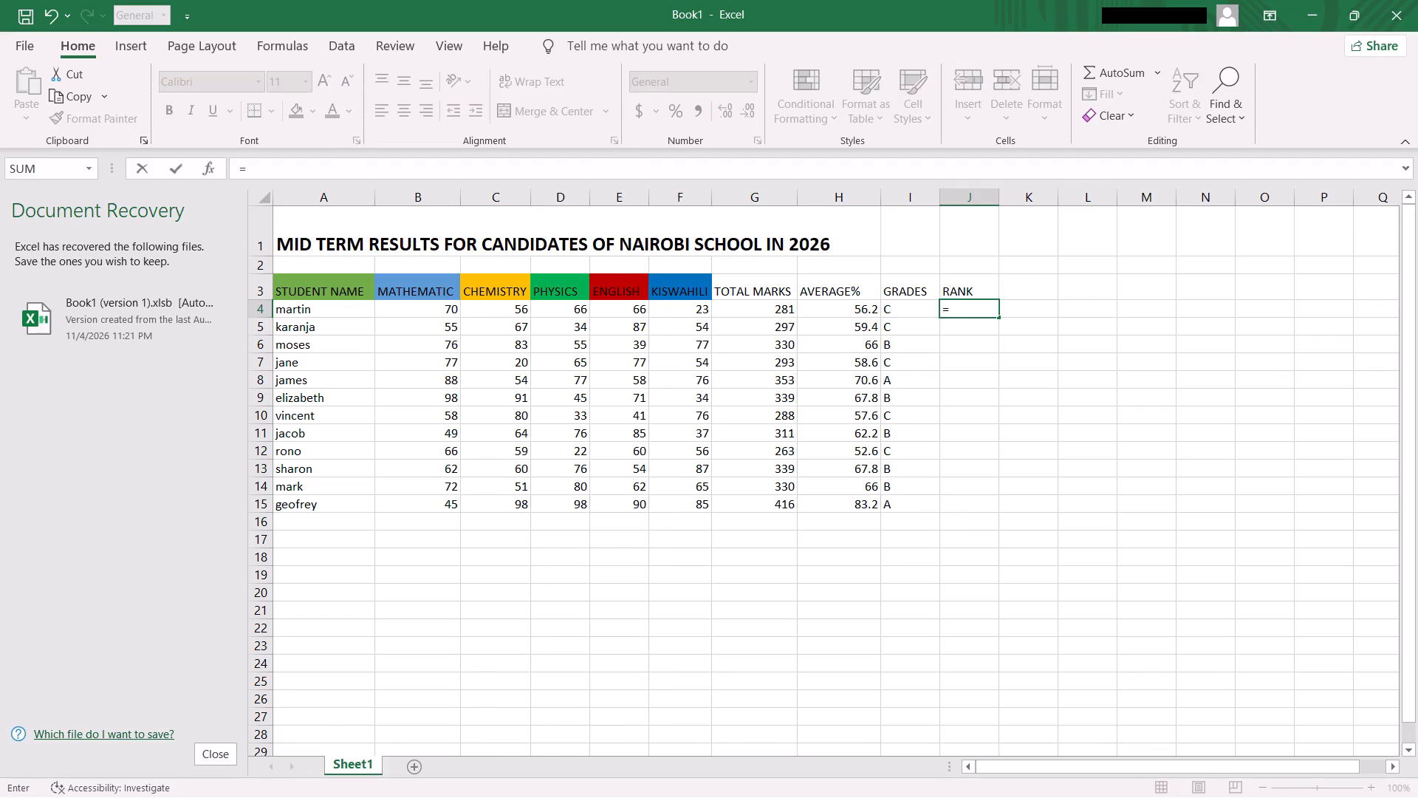
type("RANK")
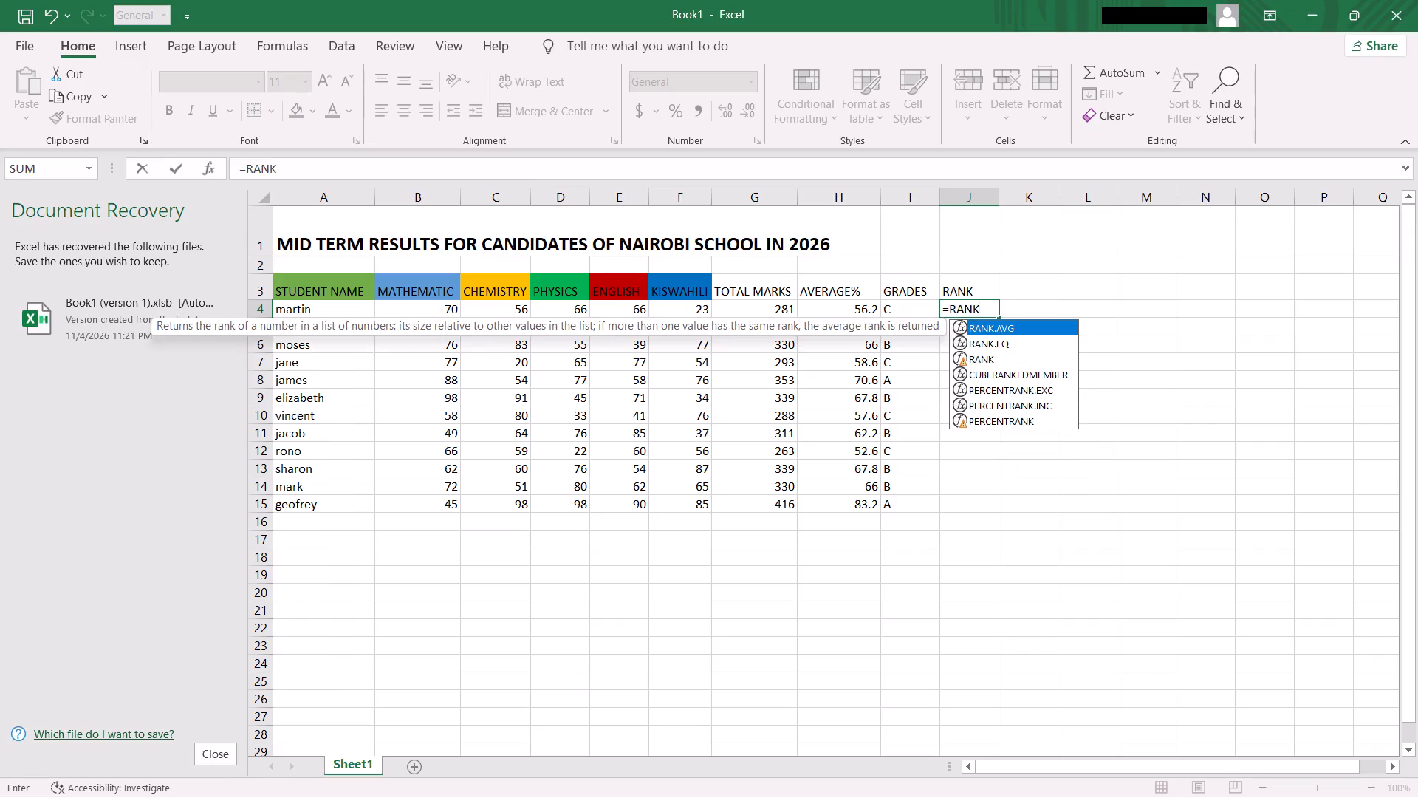
key("shift+parenleft")
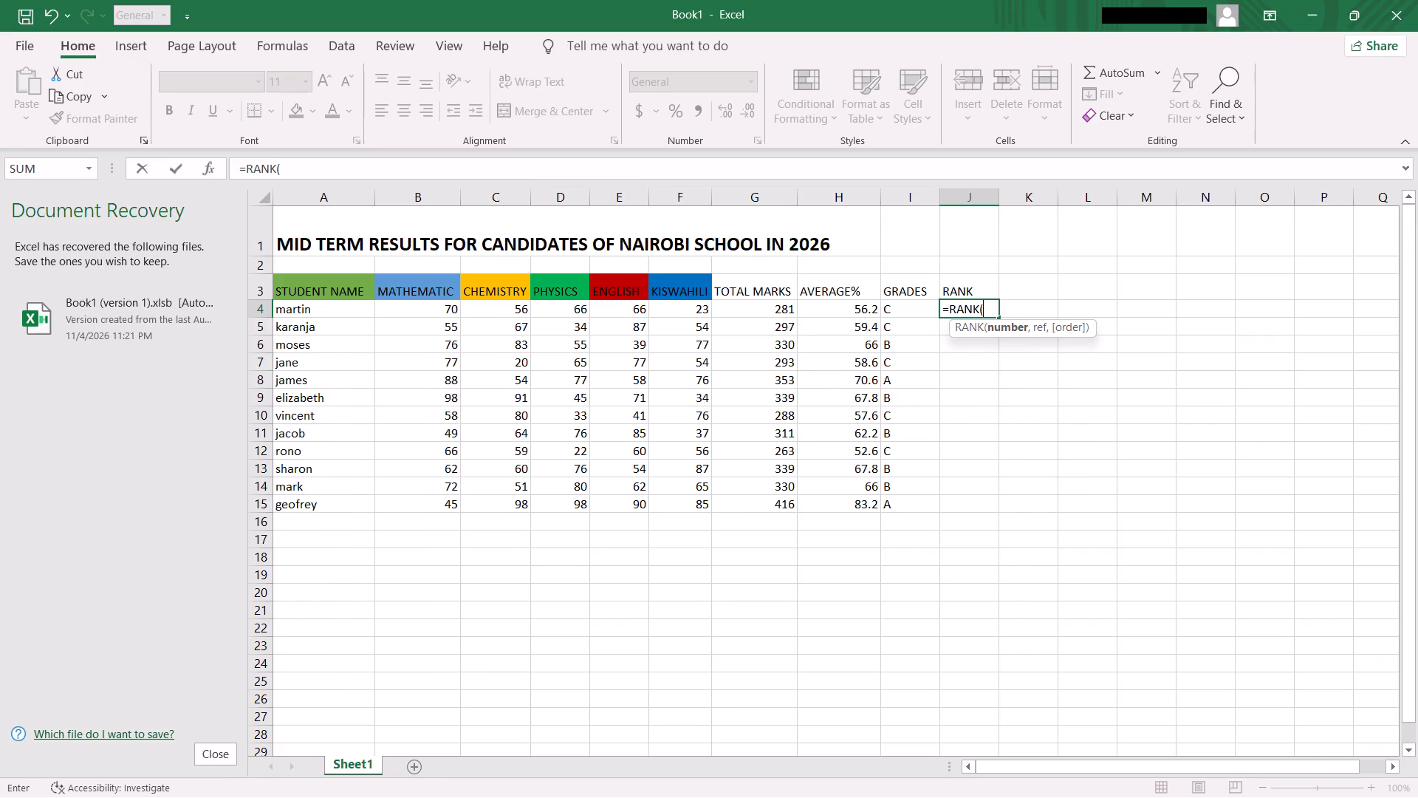
left_click(858, 311)
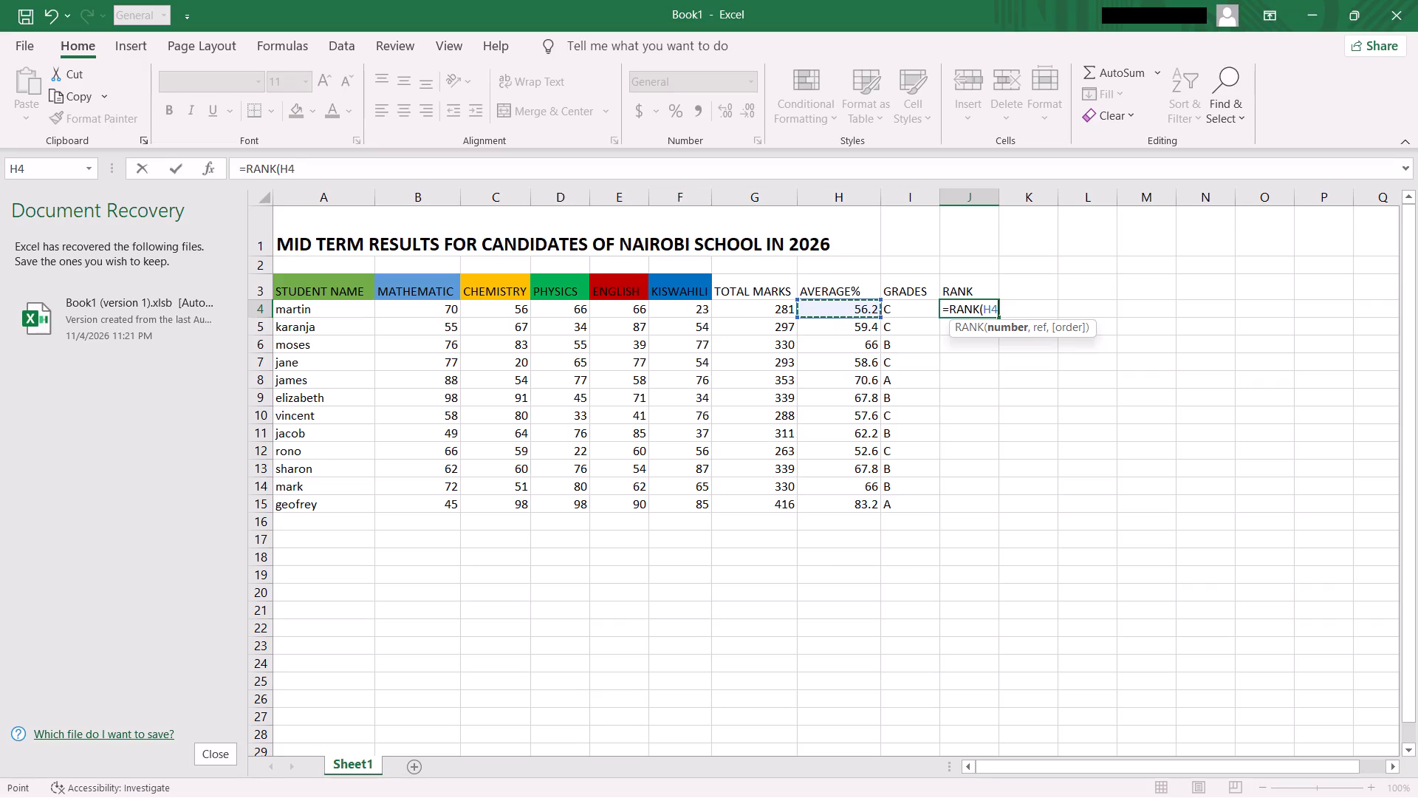
key("comma")
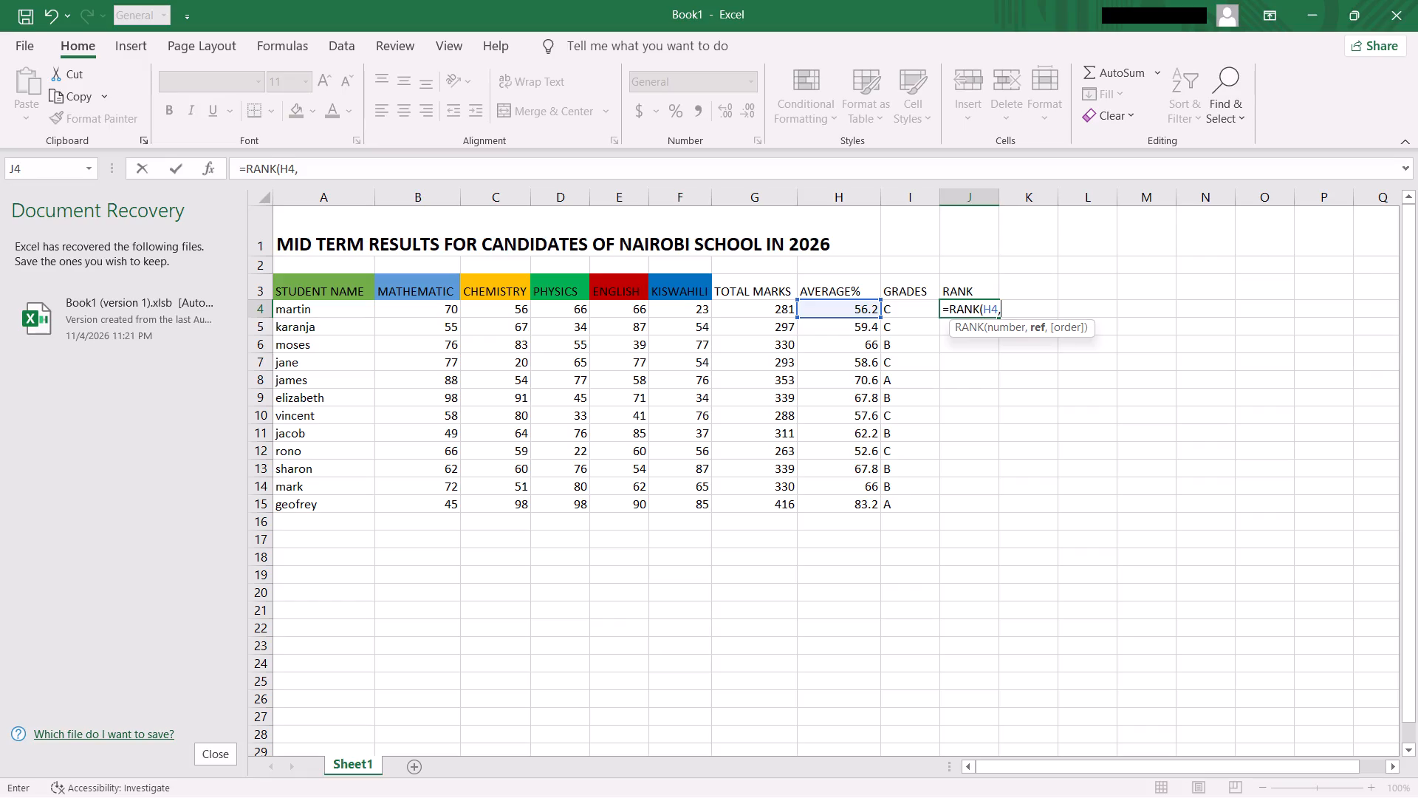
left_click_drag(868, 308, 868, 341)
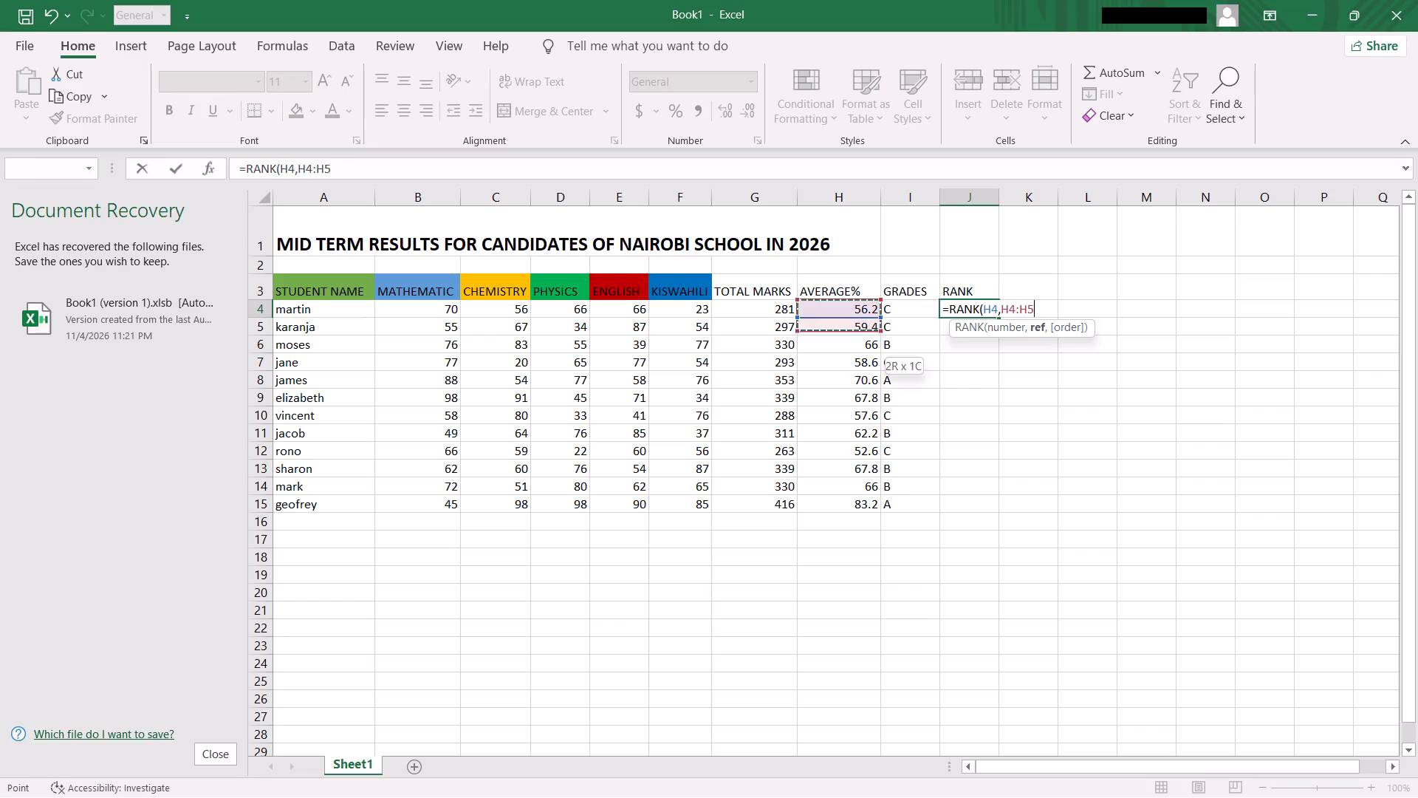
left_click_drag(868, 341, 880, 496)
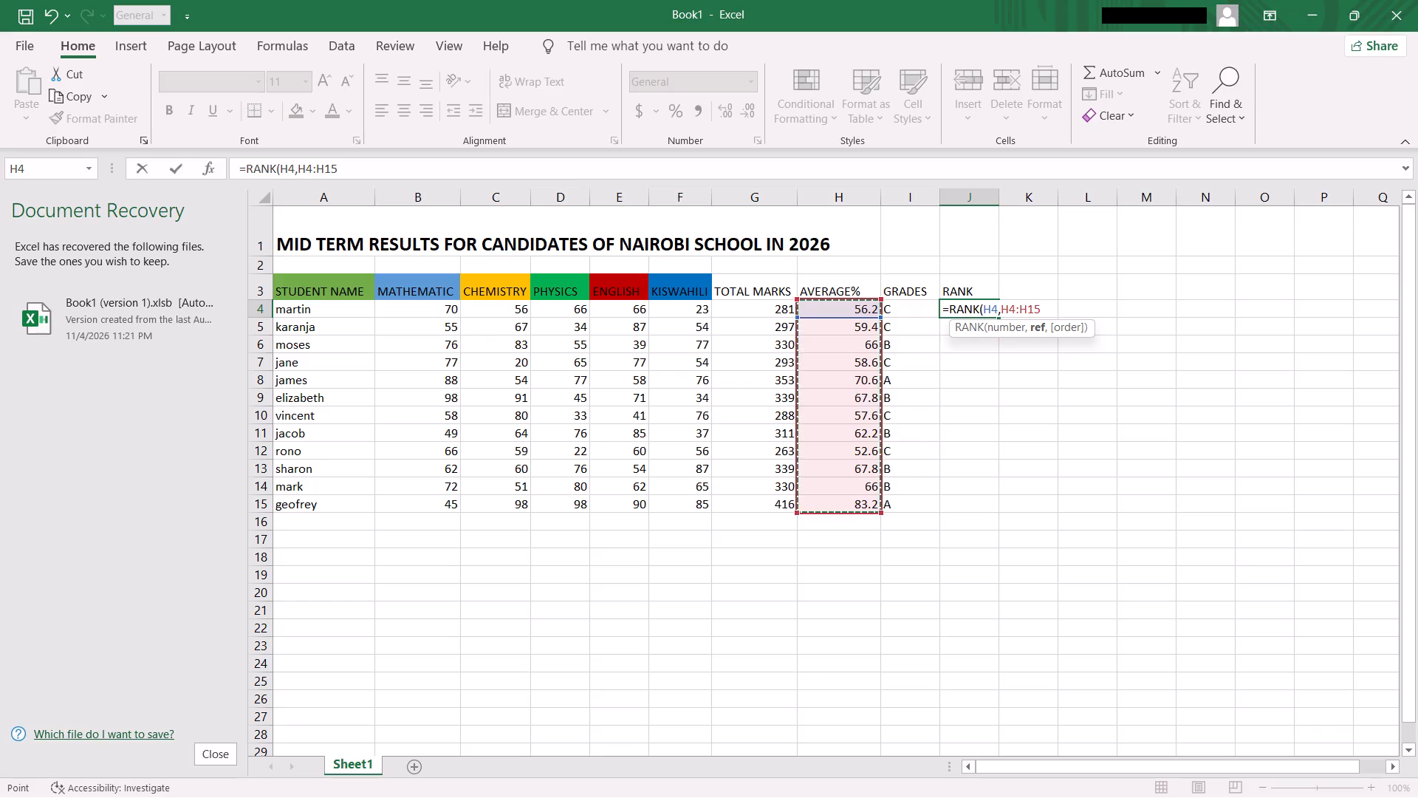
key("shift+parenright")
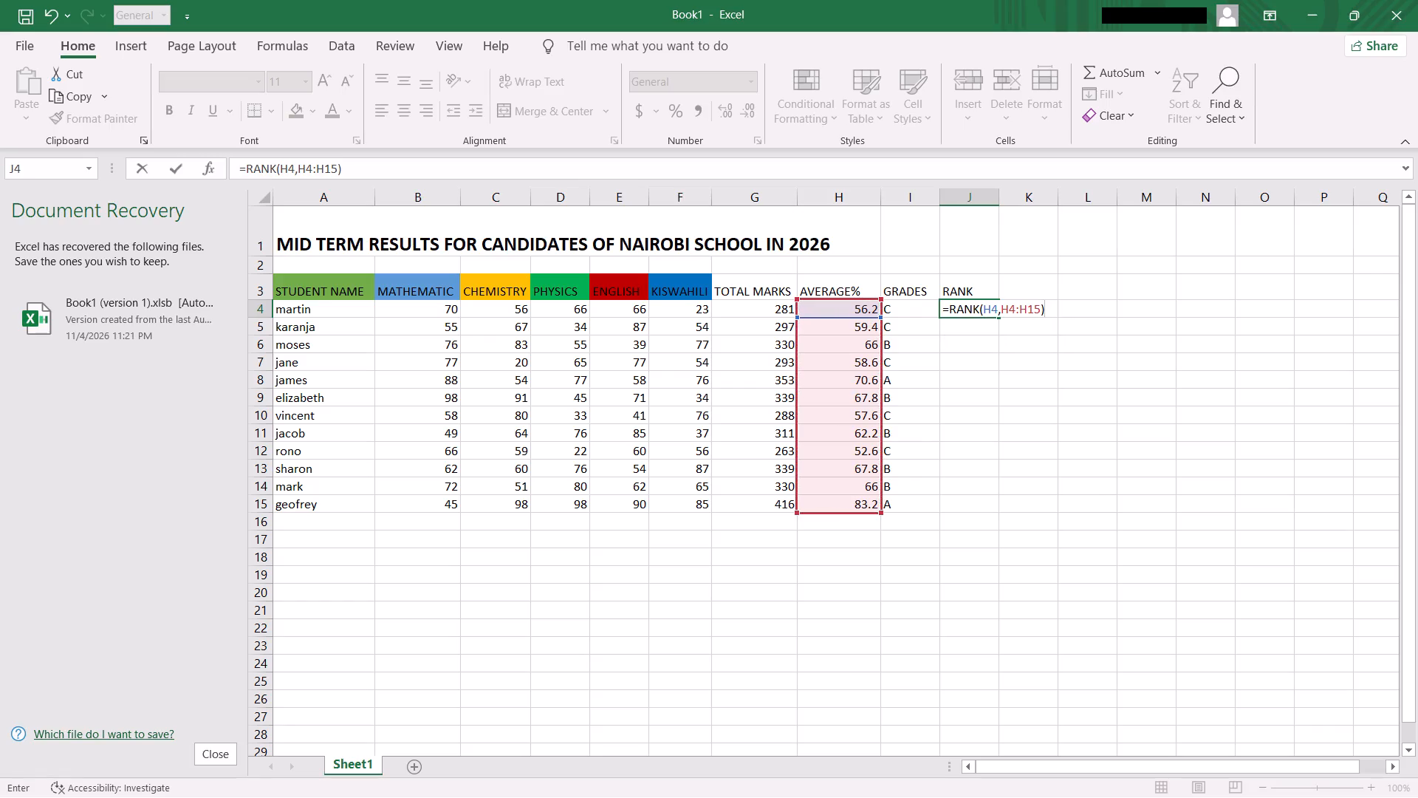
left_click(1009, 312)
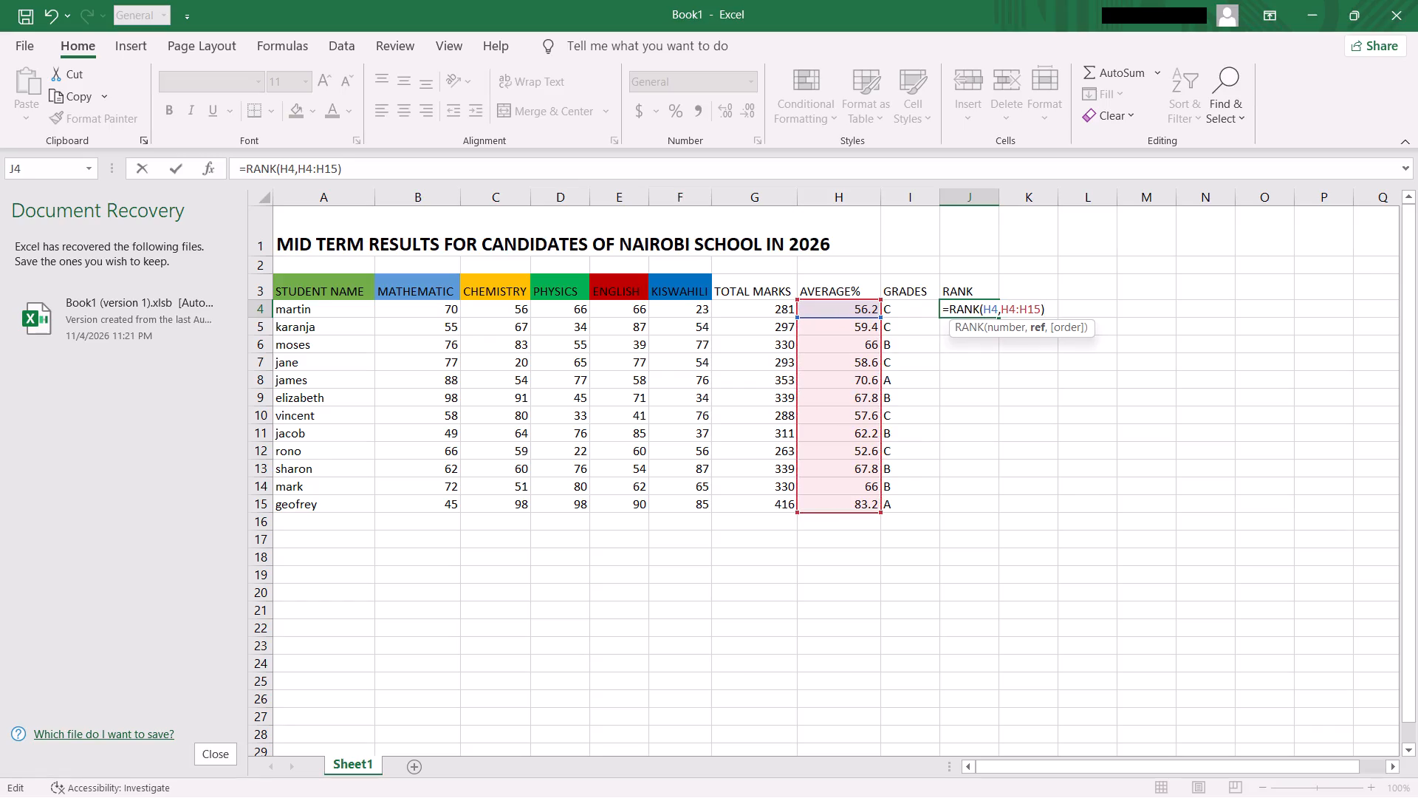
key("shift+dollar")
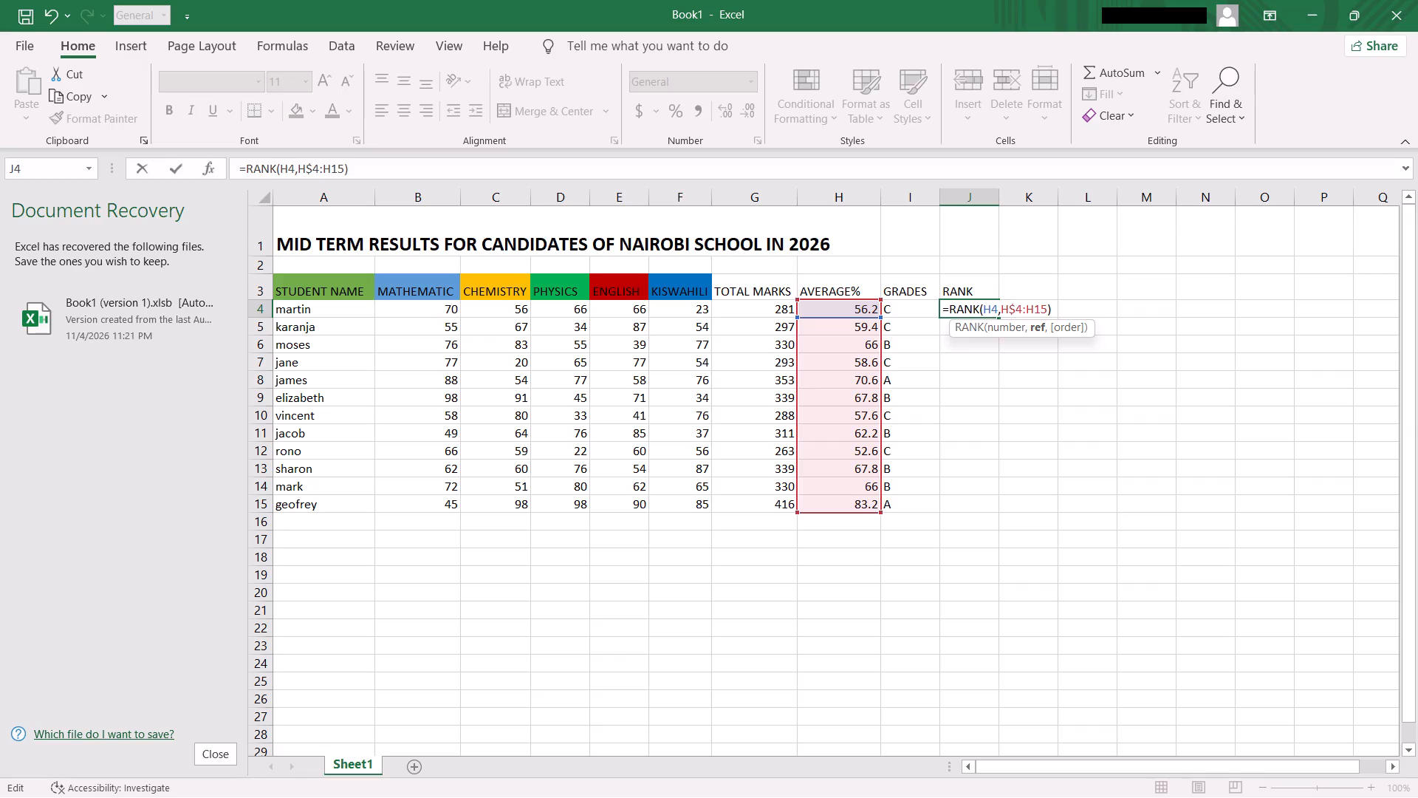
left_click(1034, 311)
key("shift+dollar")
key("Return")
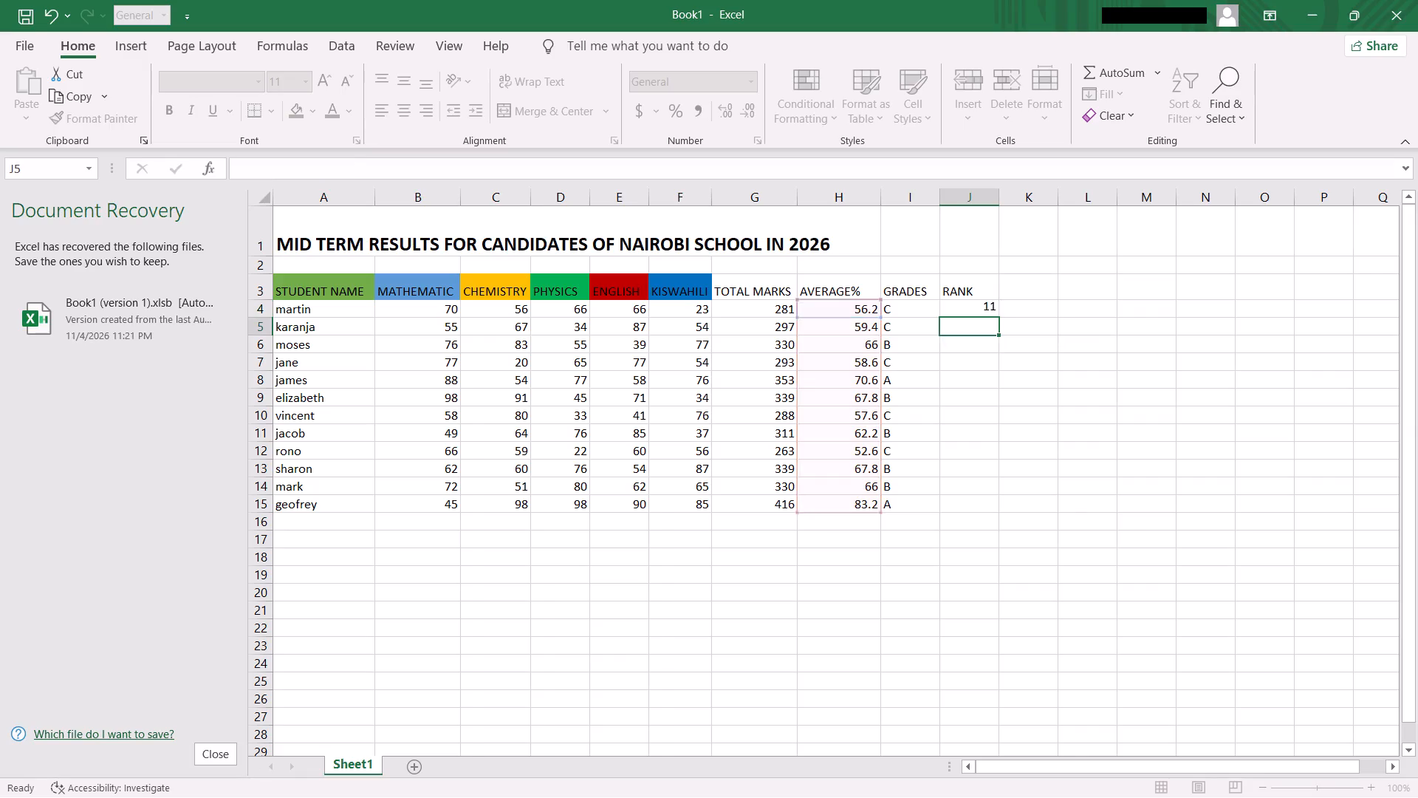
Fill the RANK formula from cell J4 down to J15 for all the remaining students.
left_click(989, 310)
left_click_drag(998, 313, 998, 318)
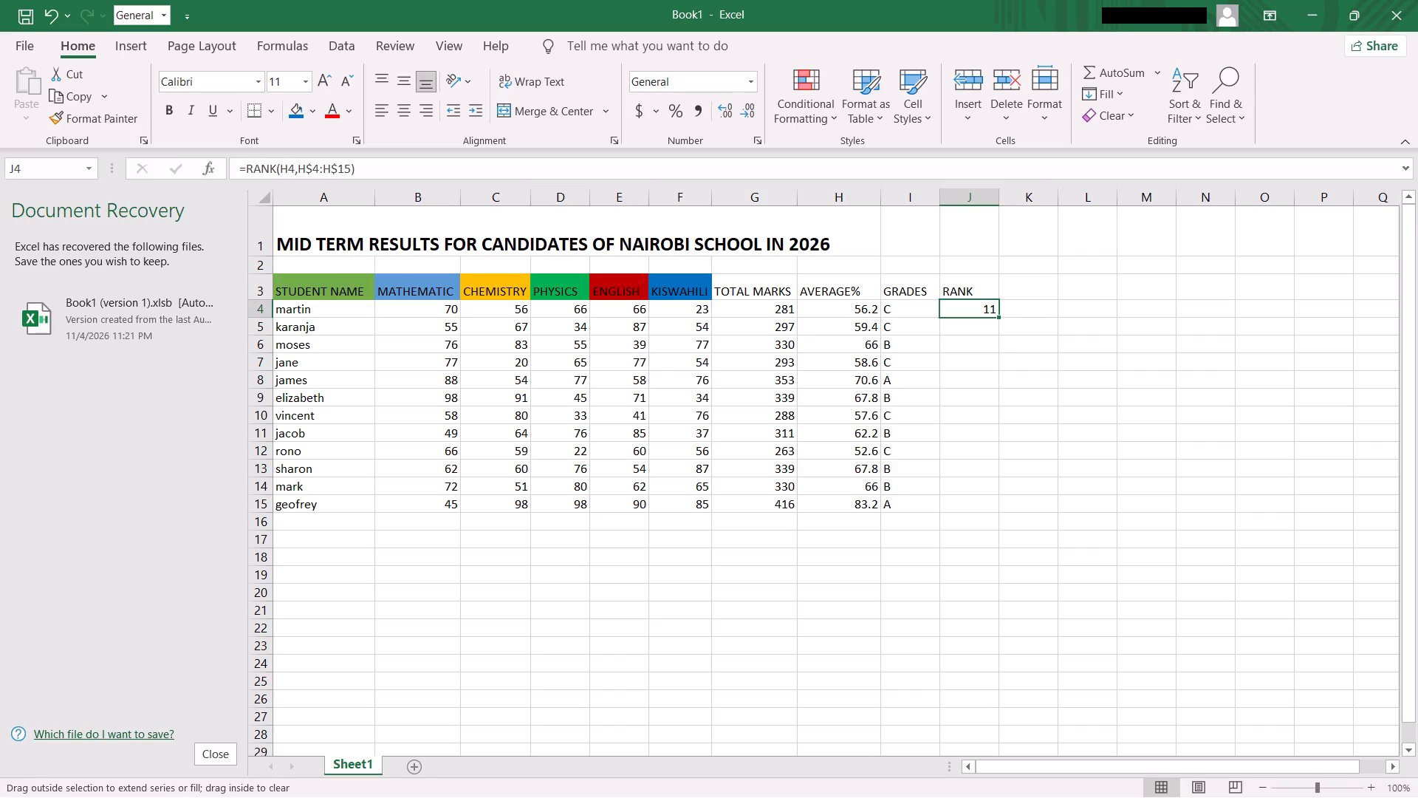
left_click_drag(998, 318, 999, 503)
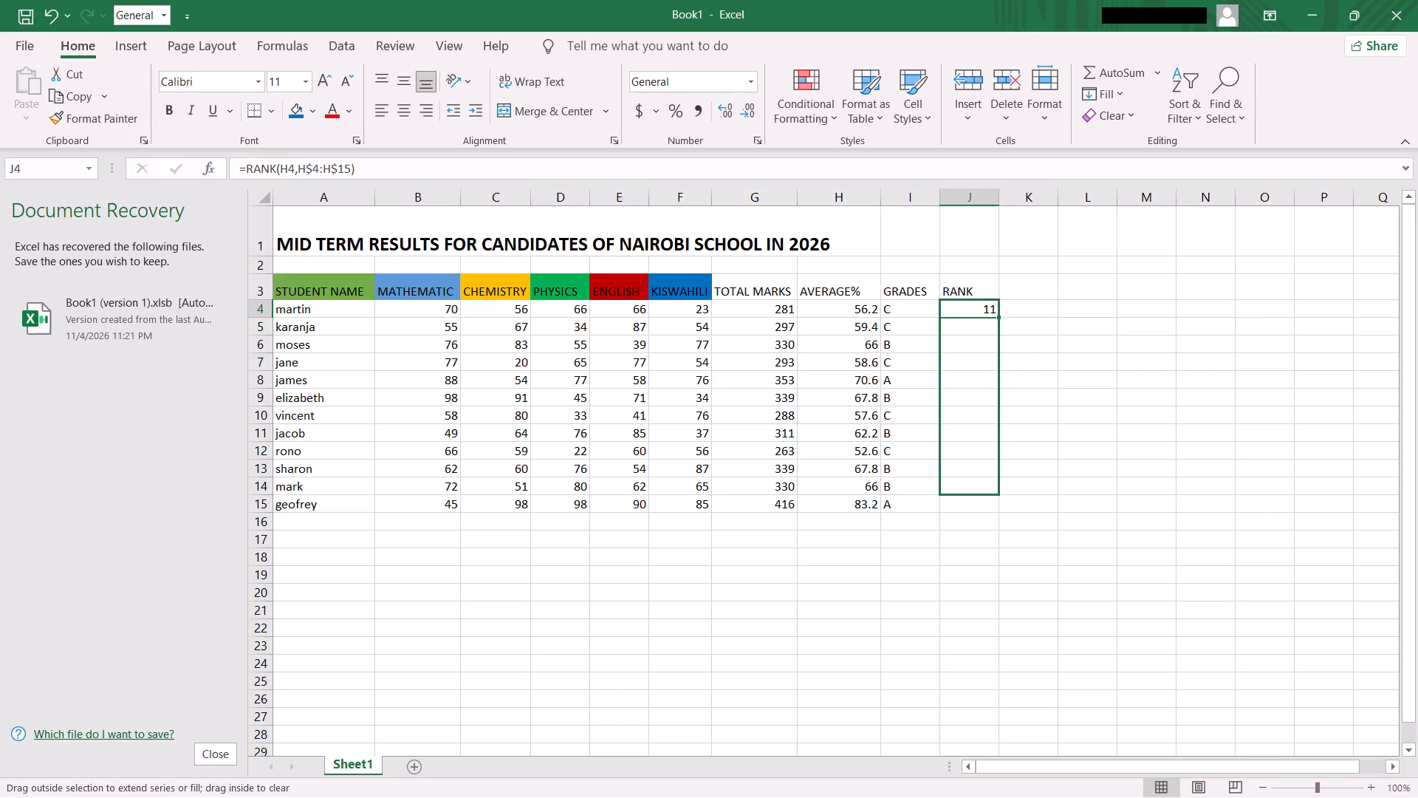
left_click_drag(999, 503, 999, 507)
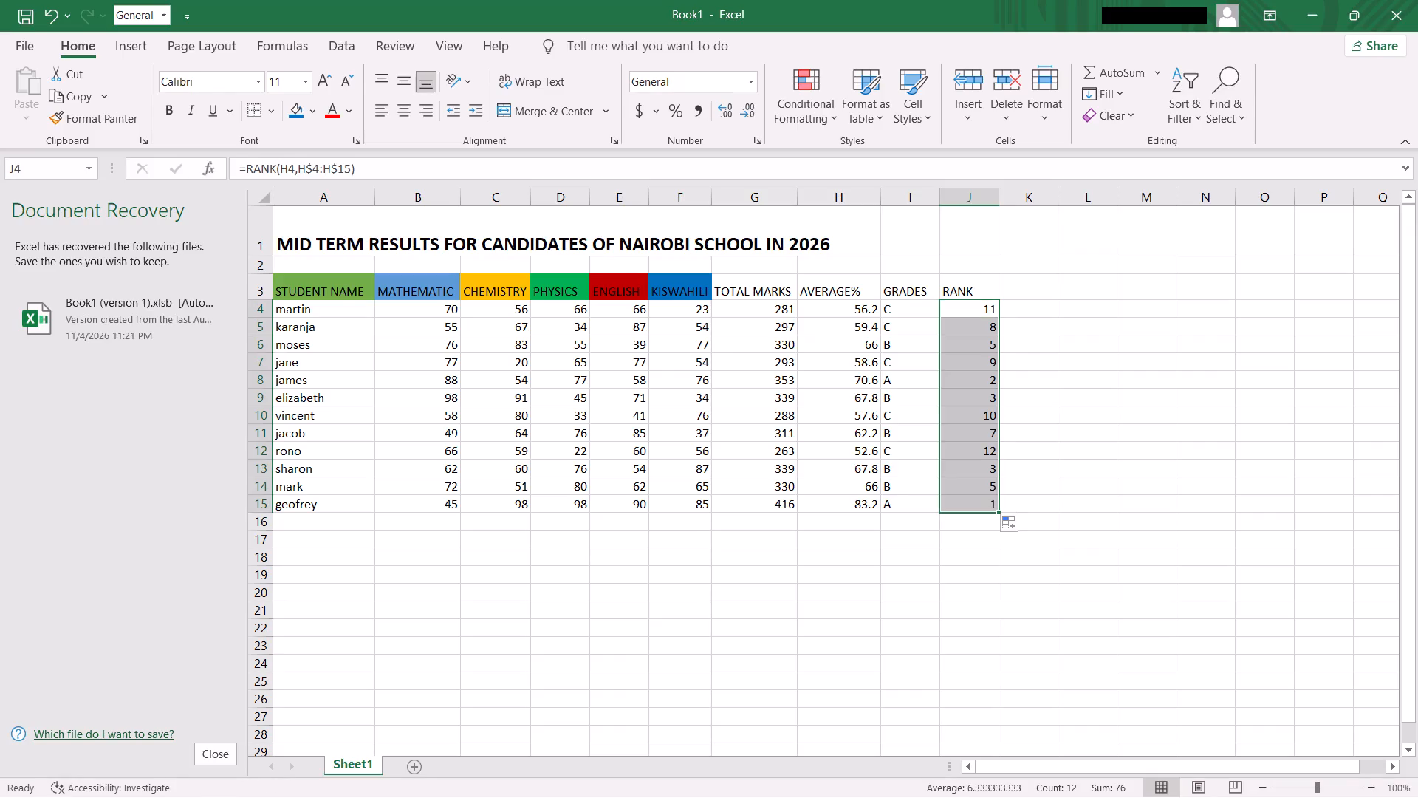
left_click(1042, 286)
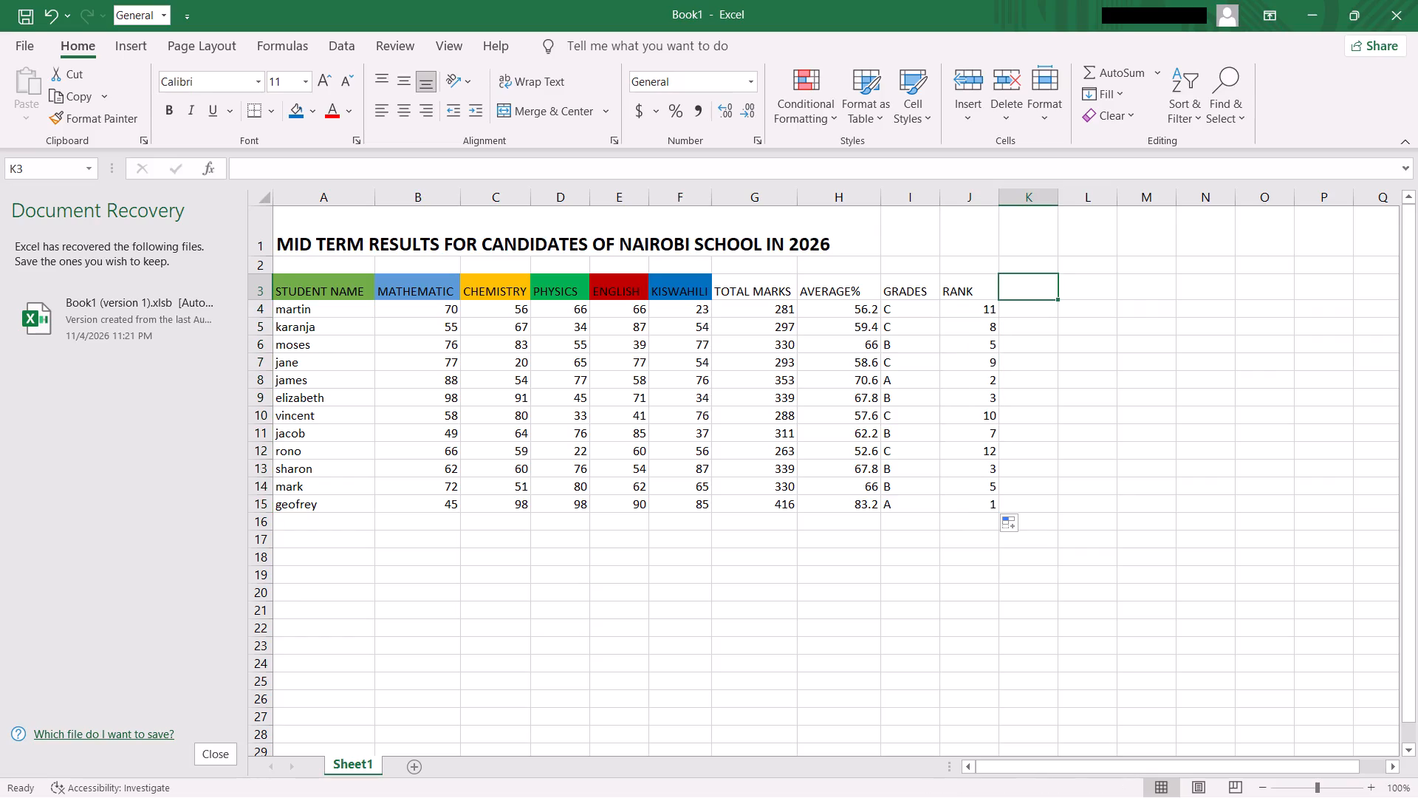
Insert a 2-D clustered column chart from the student names in A2:A15 and the total marks in G2:G15.
scroll(497, 497, "down", 2)
scroll(526, 486, "up", 2)
left_click_drag(300, 264, 297, 376)
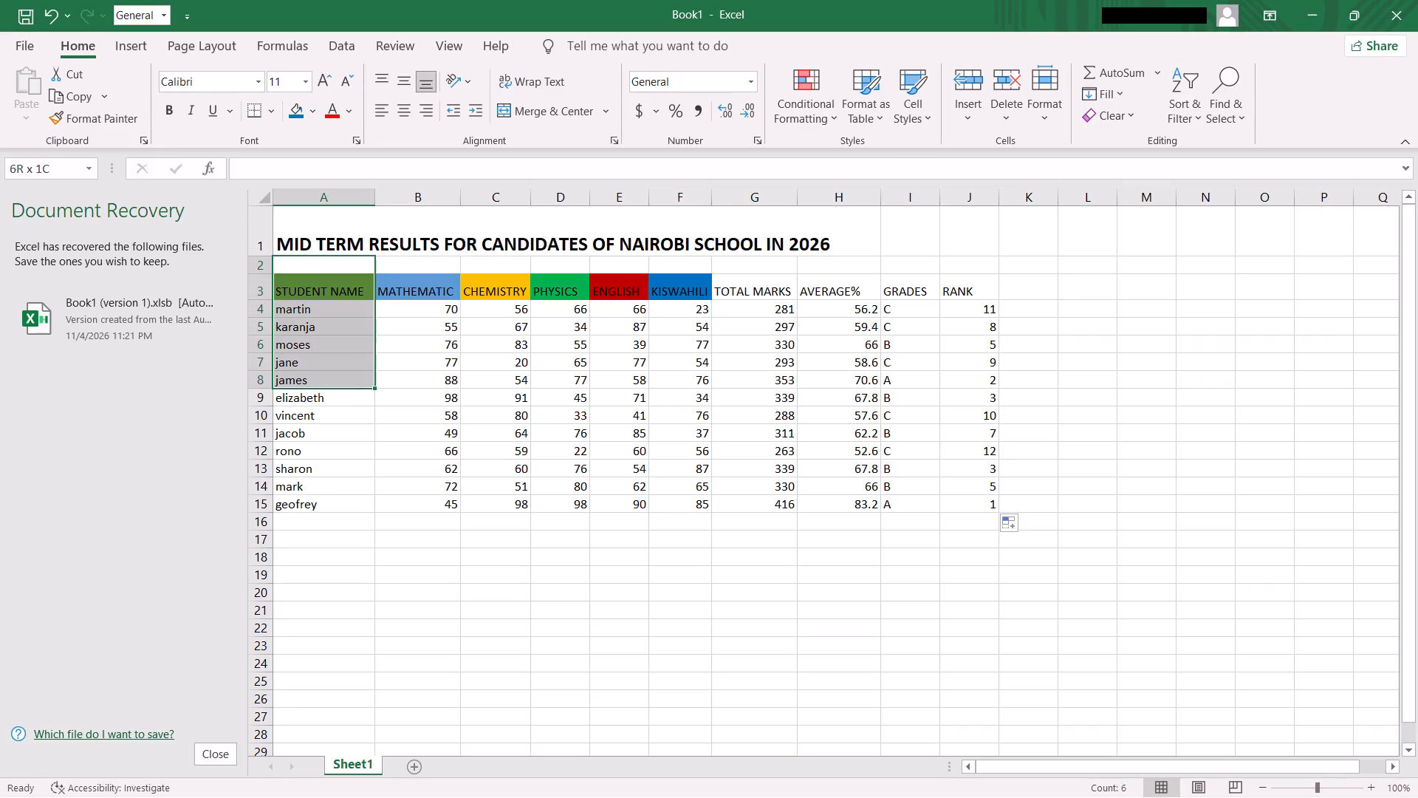
left_click_drag(297, 376, 298, 505)
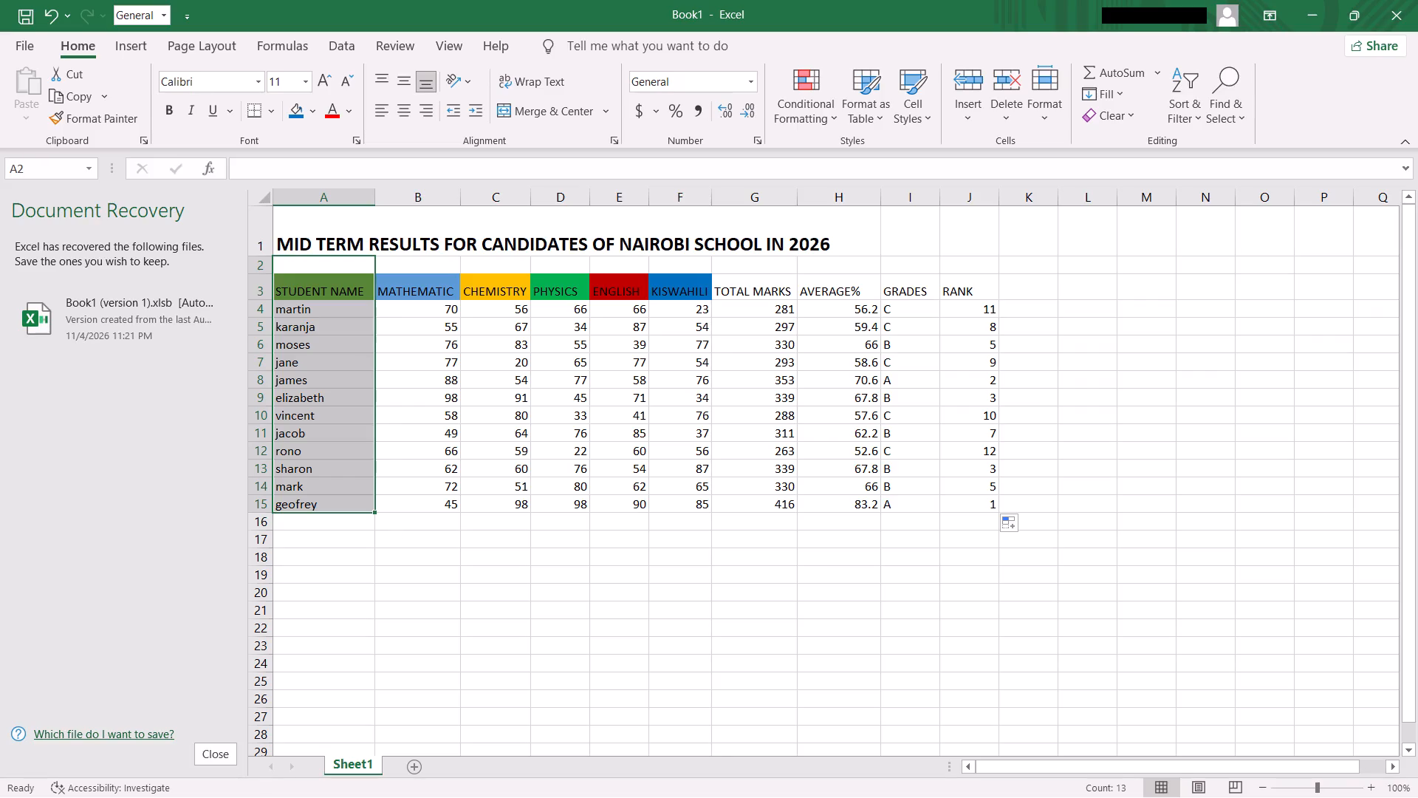
left_click_drag(747, 264, 757, 491, "ctrl")
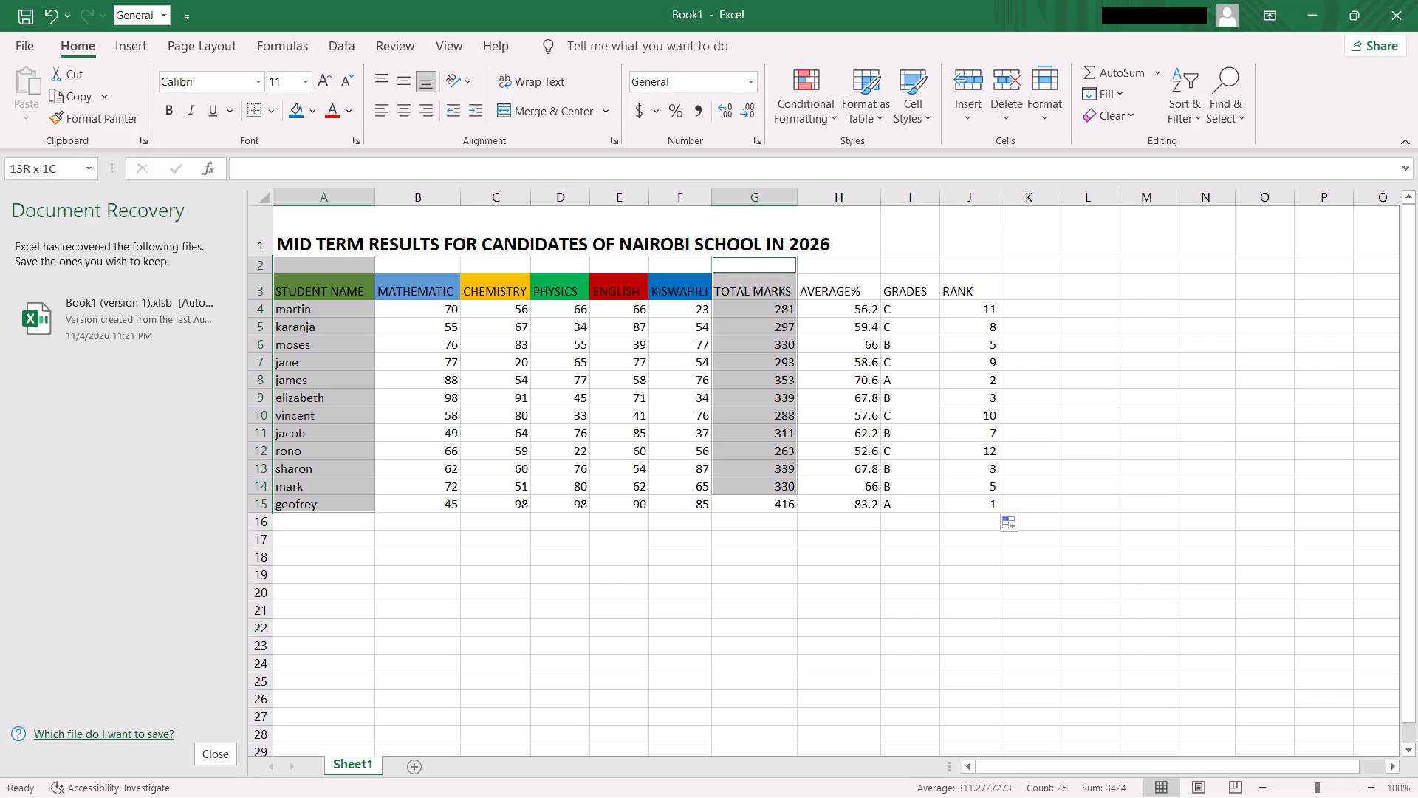
left_click_drag(757, 491, 760, 499, "ctrl")
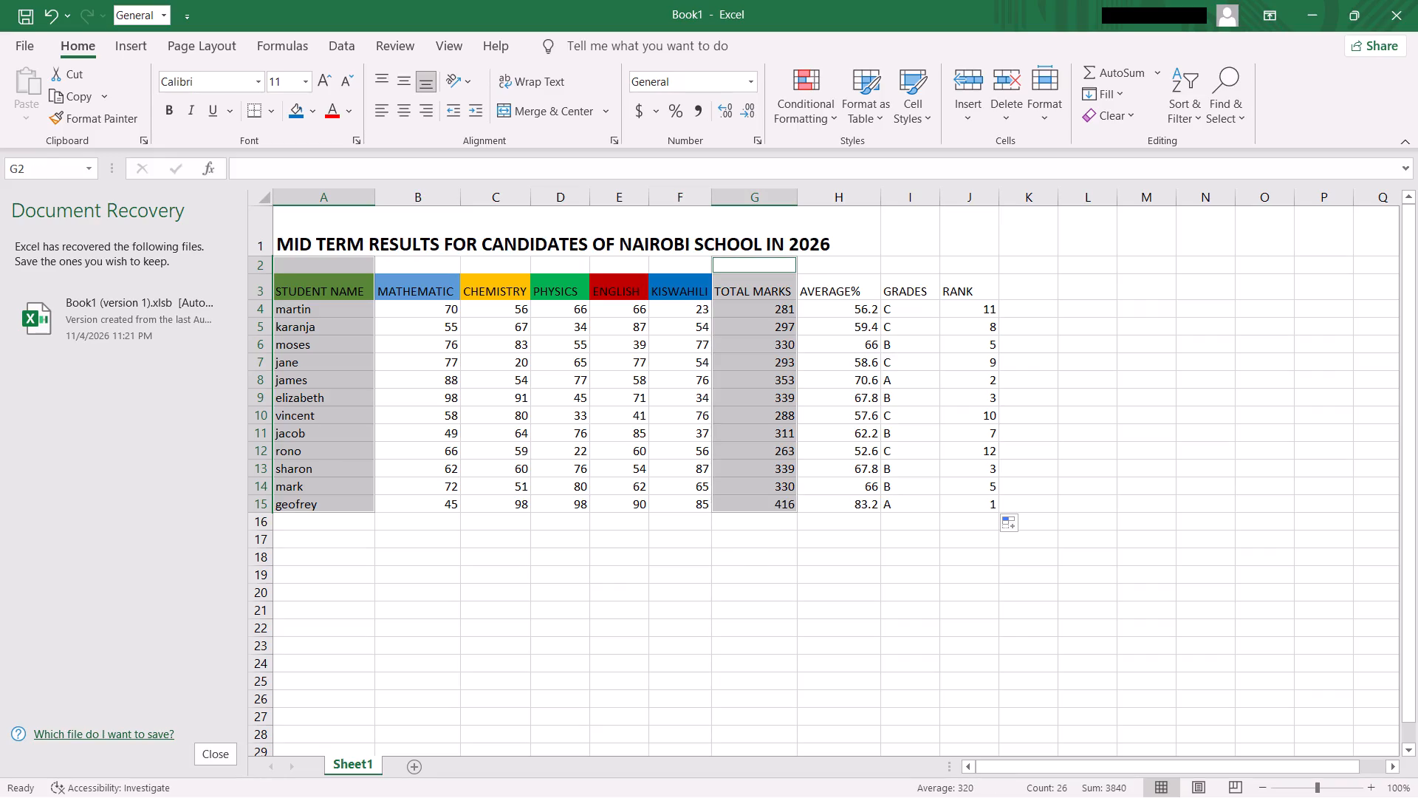
left_click(126, 40)
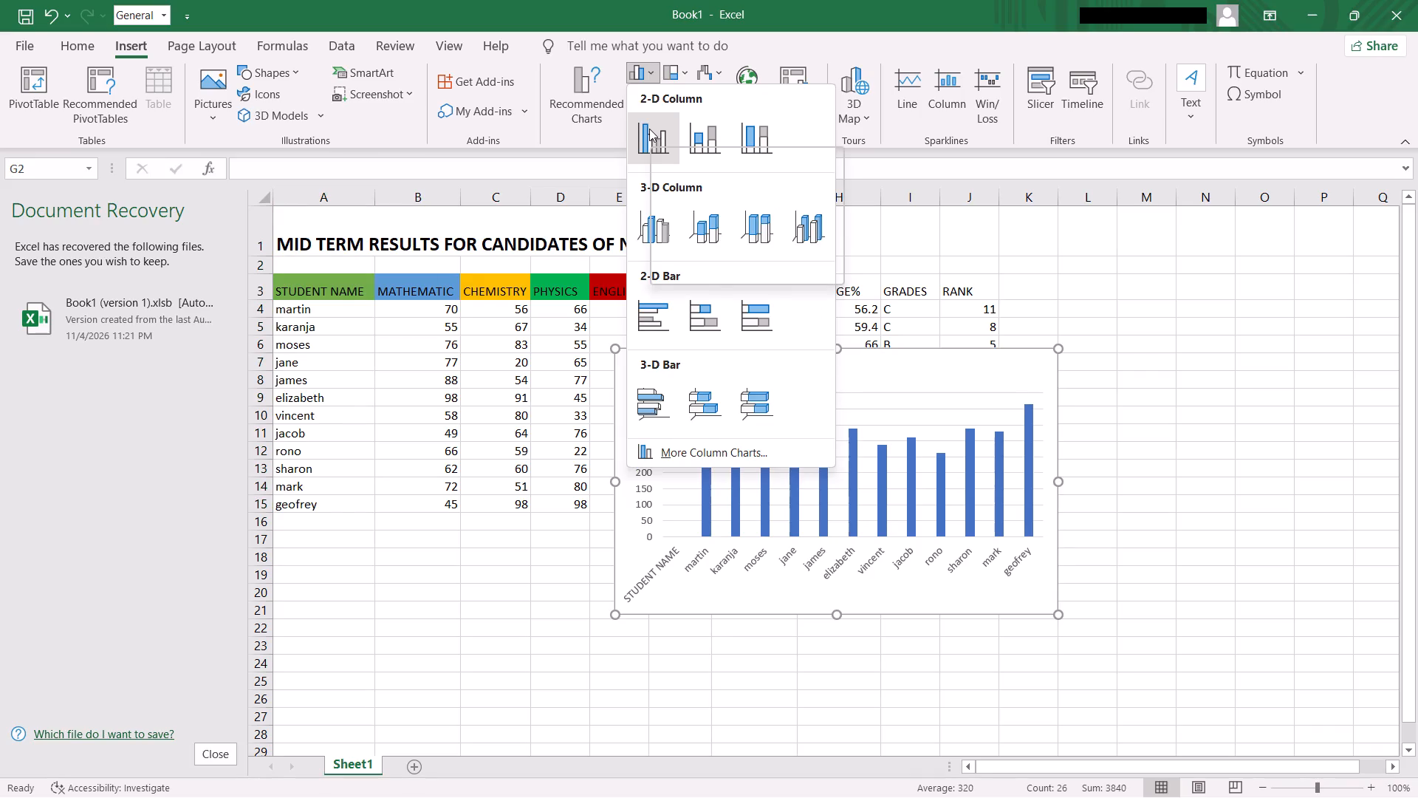
left_click(649, 129)
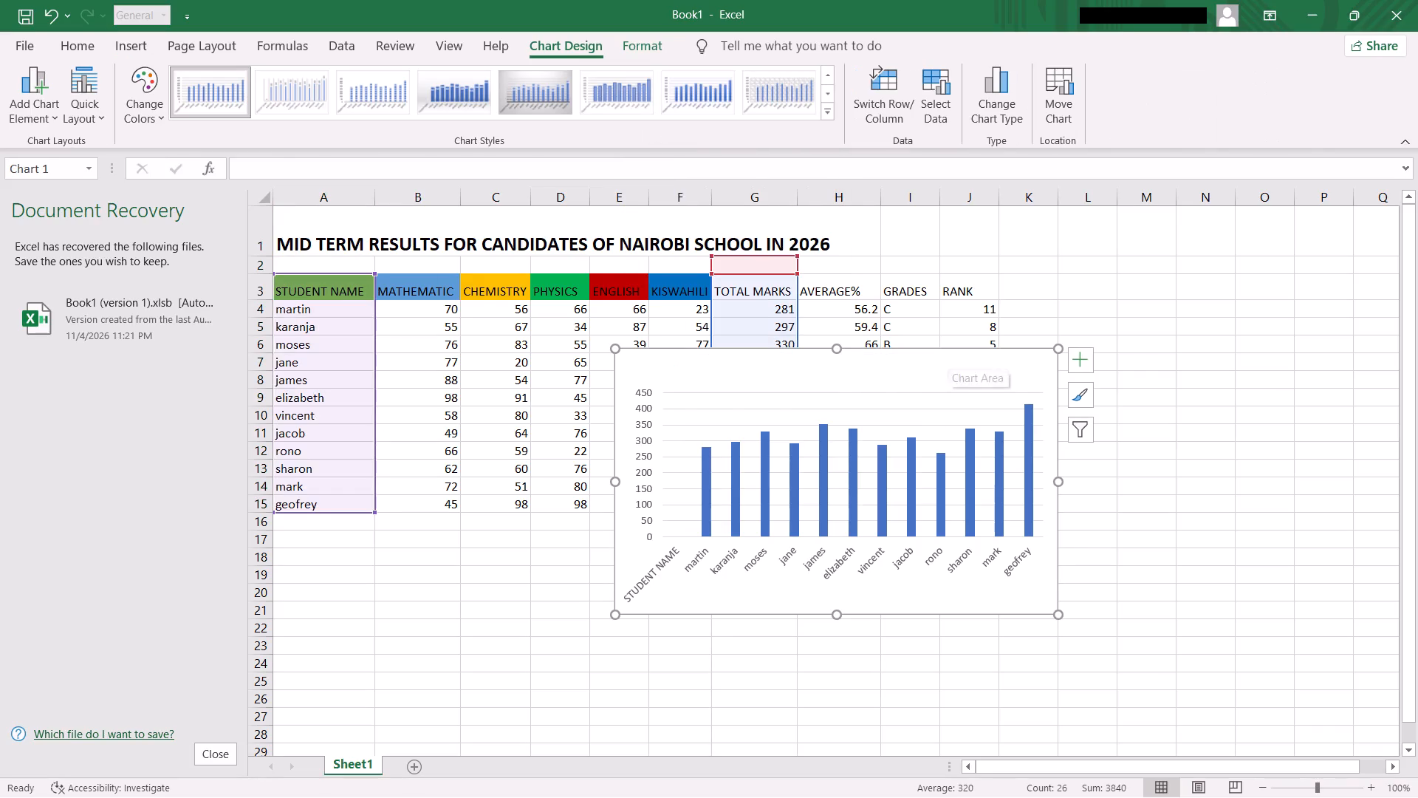
Move the column chart directly below the results table, starting at row 16 in column A.
left_click_drag(684, 383, 521, 567)
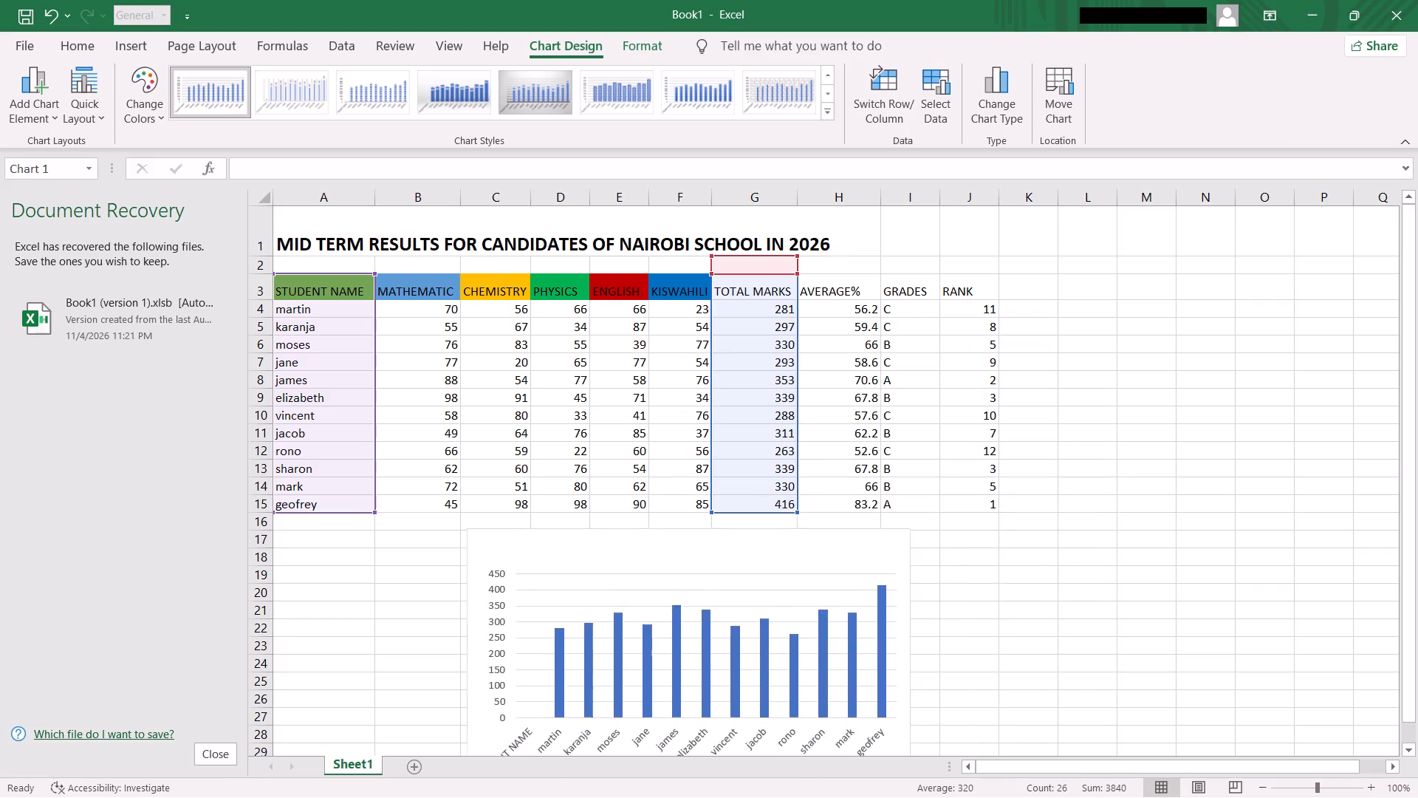
left_click_drag(521, 567, 1065, 335)
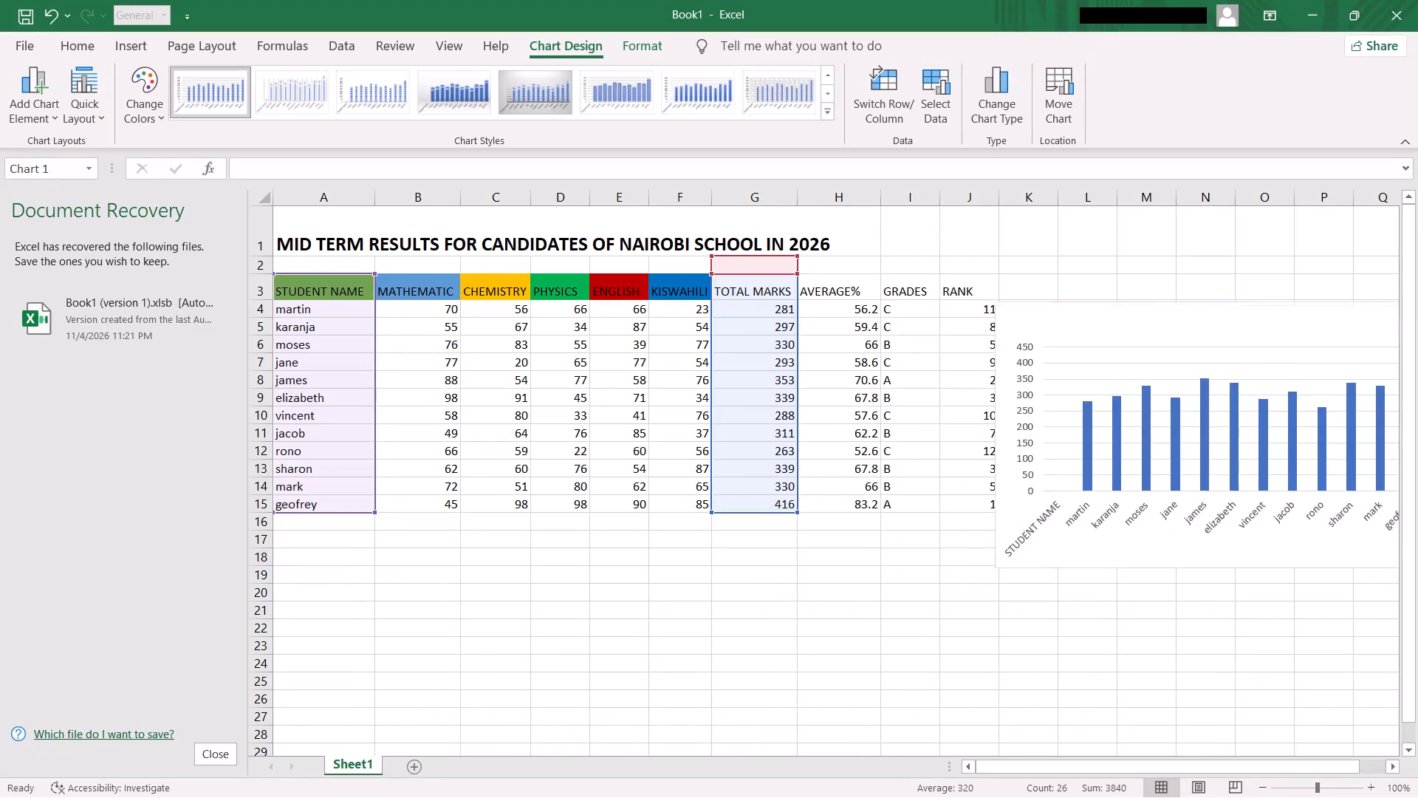
left_click_drag(1065, 335, 350, 556)
scroll(824, 519, "down", 1)
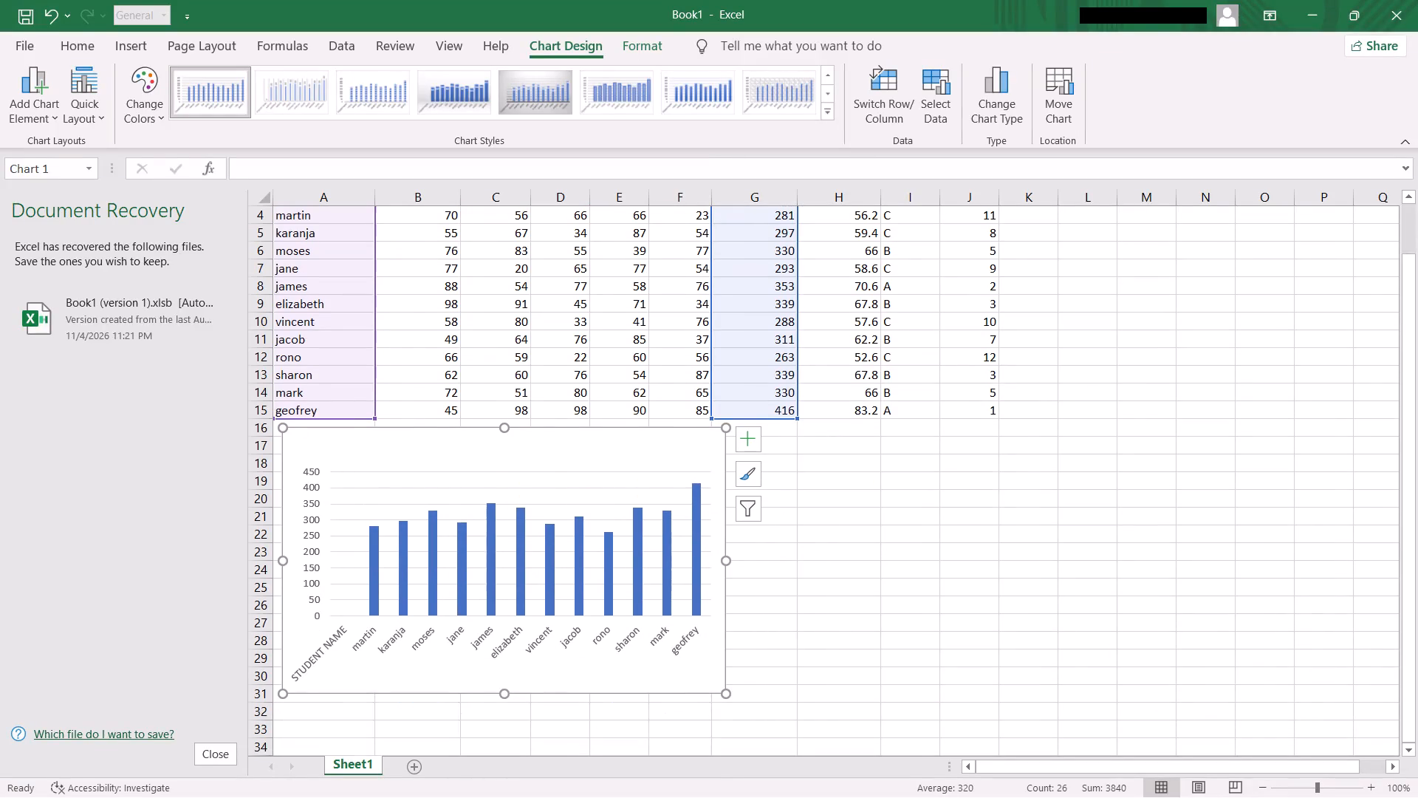
scroll(839, 512, "up", 1)
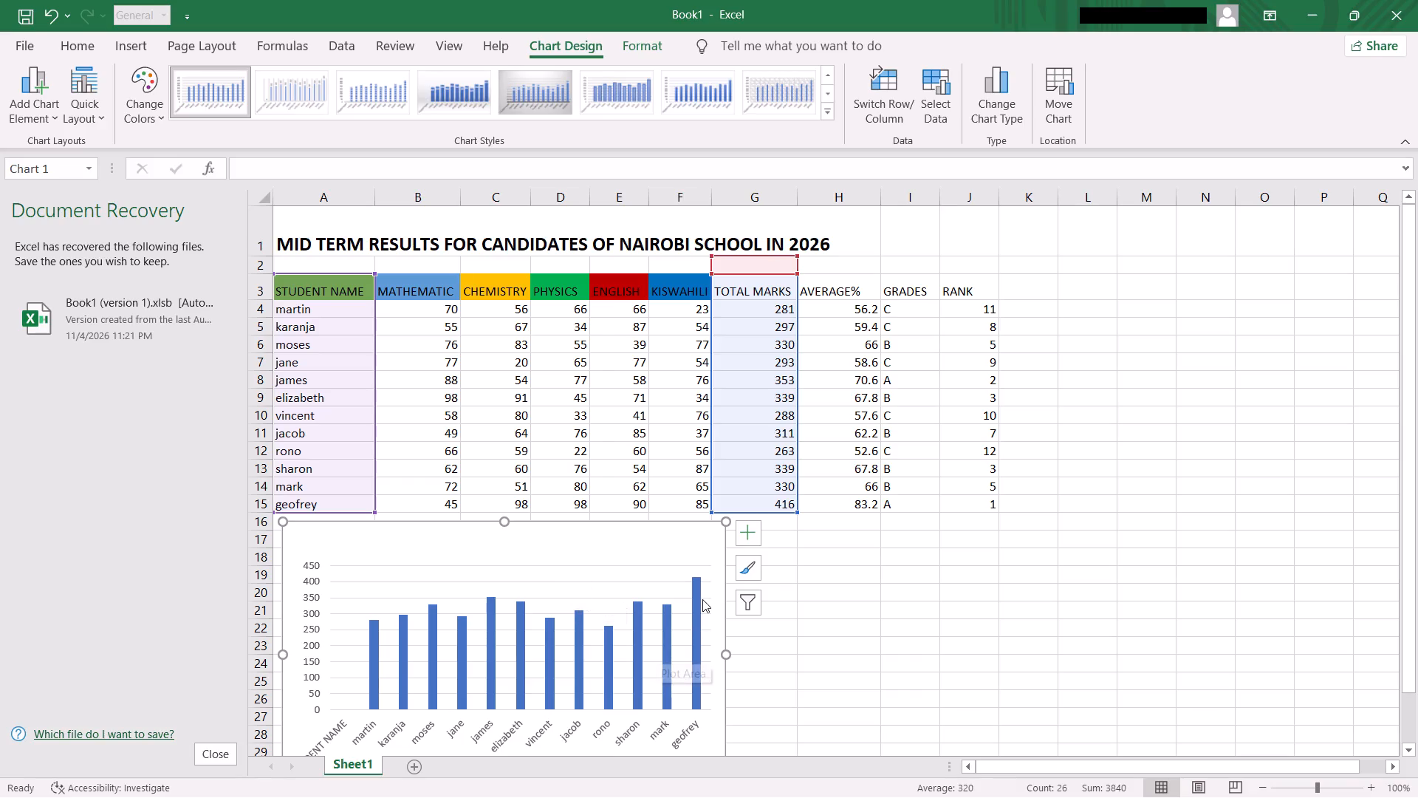
Recolour the chart's columns with the monochromatic orange palette and deselect the chart.
left_click(743, 571)
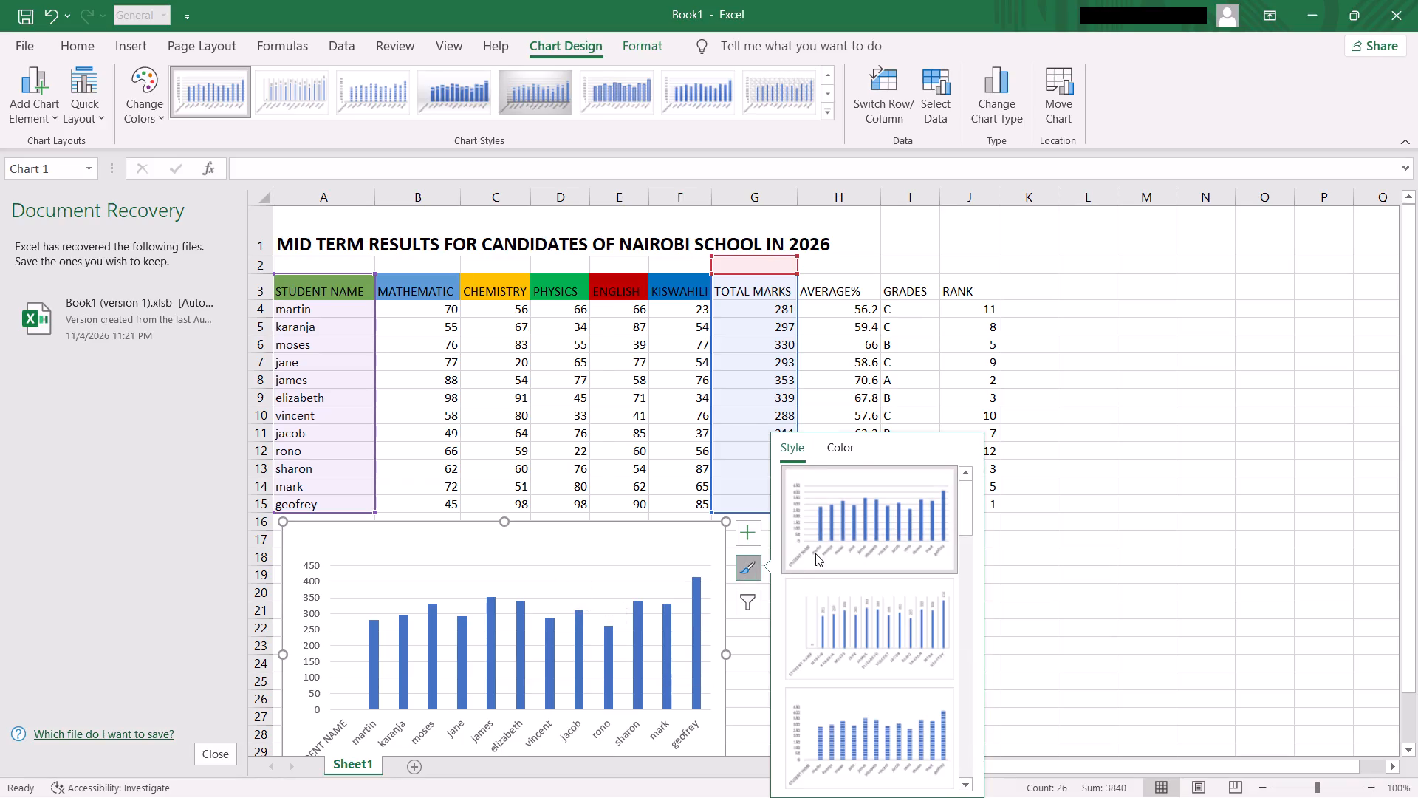
left_click(847, 450)
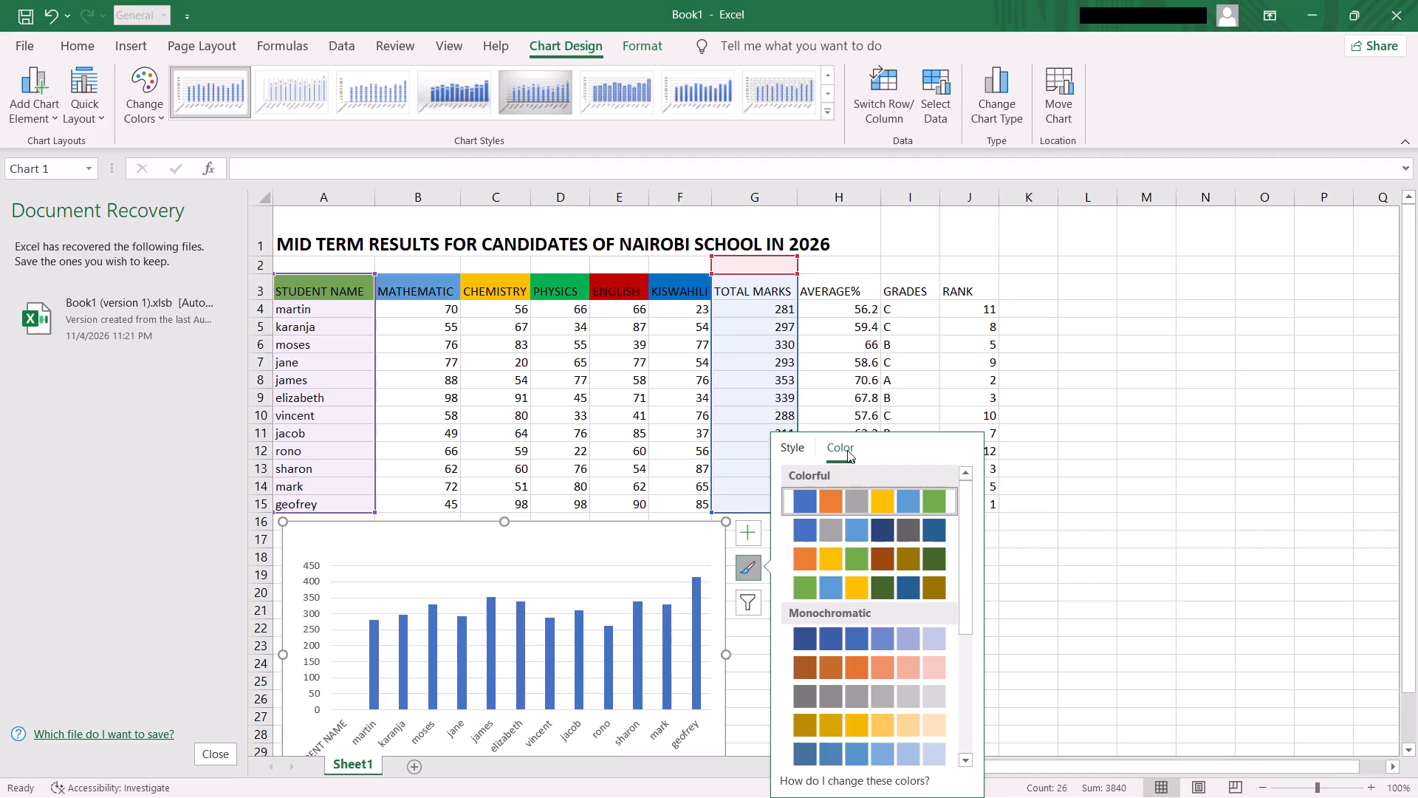
left_click(811, 669)
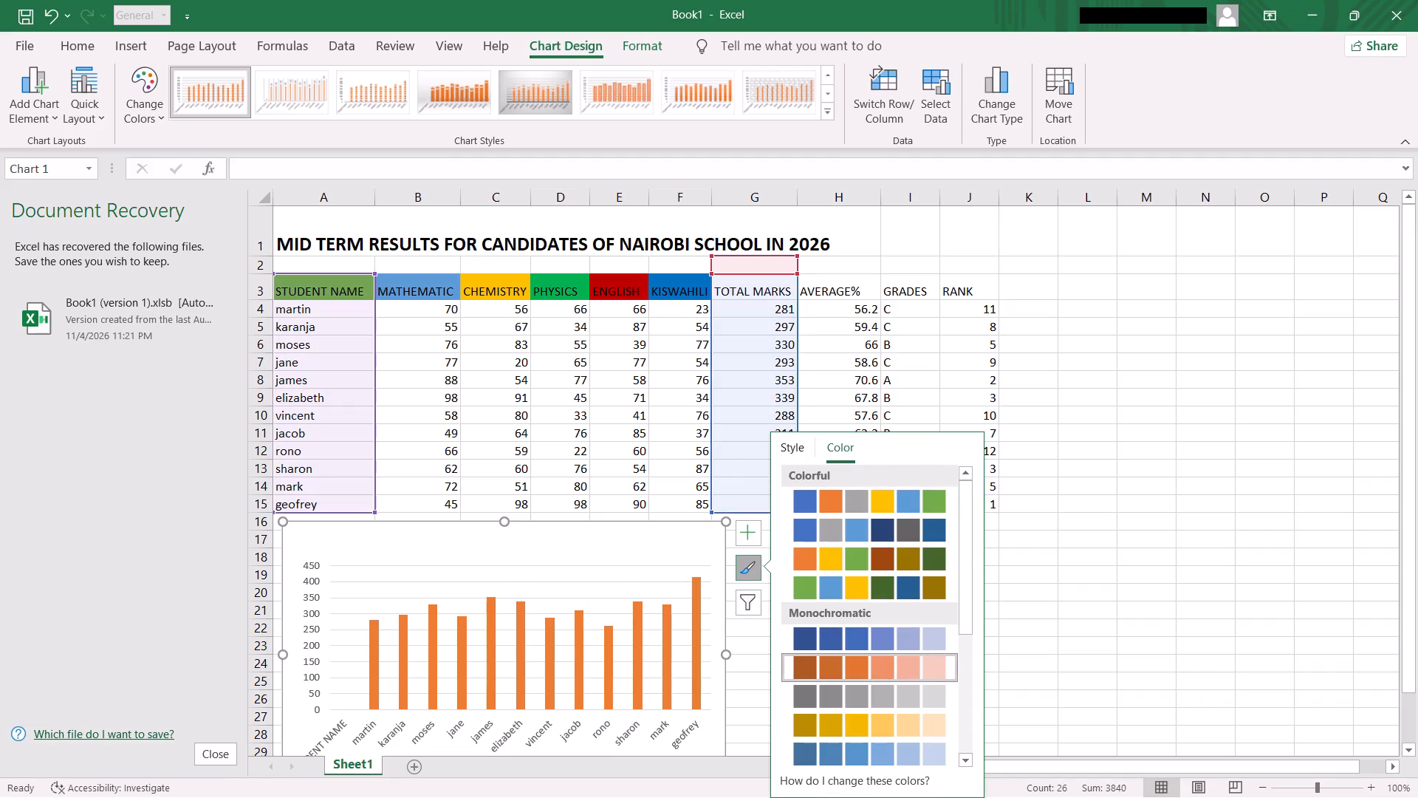
left_click(1069, 622)
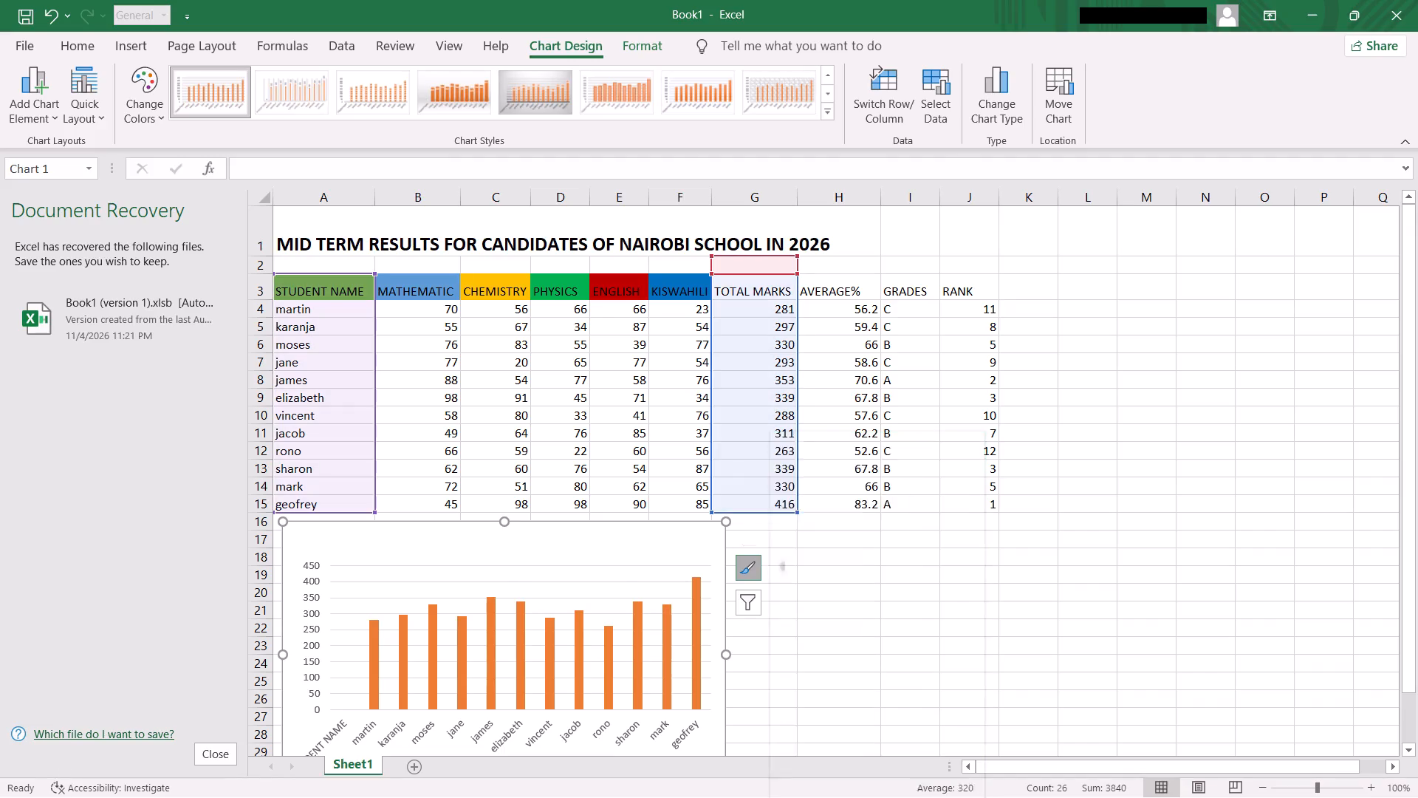
left_click(772, 644)
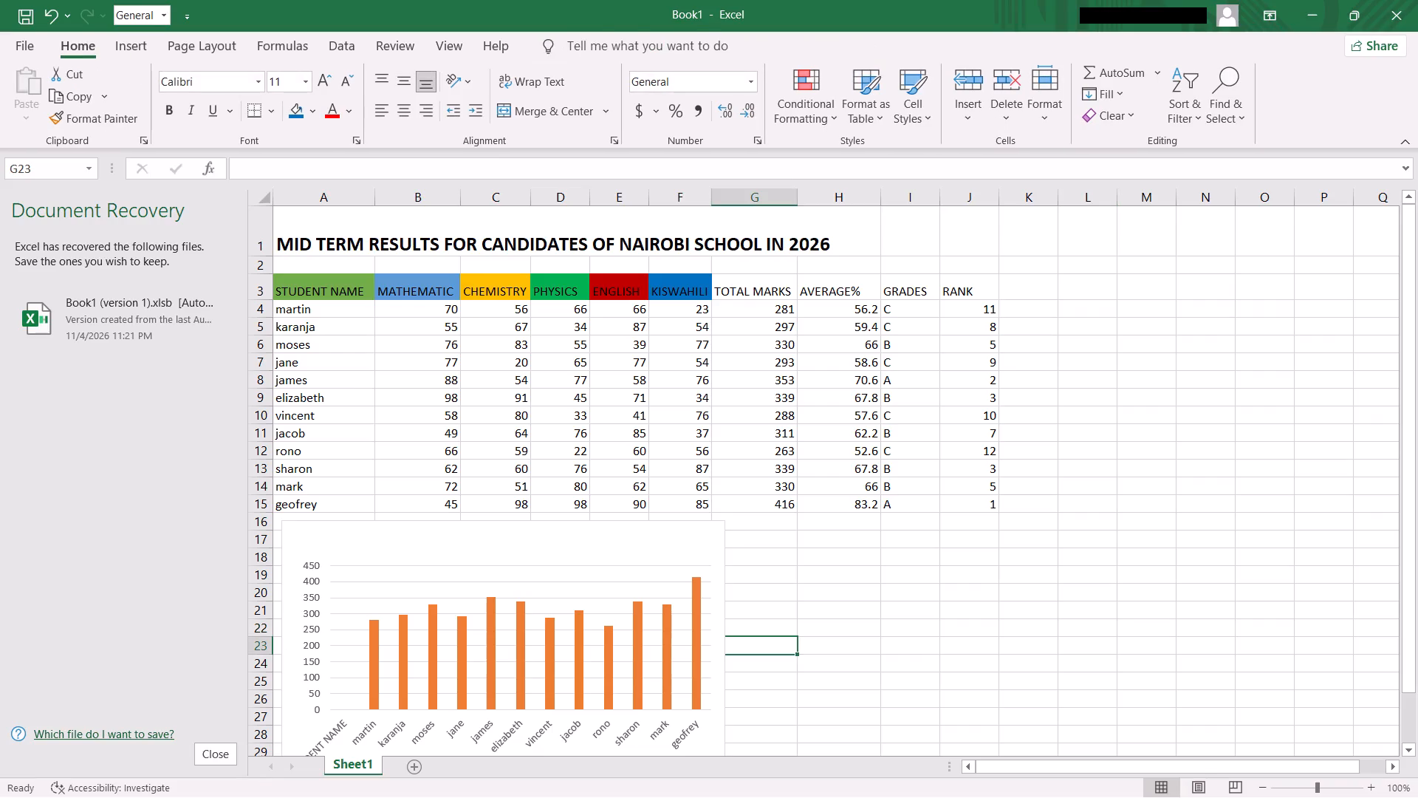
left_click(834, 537)
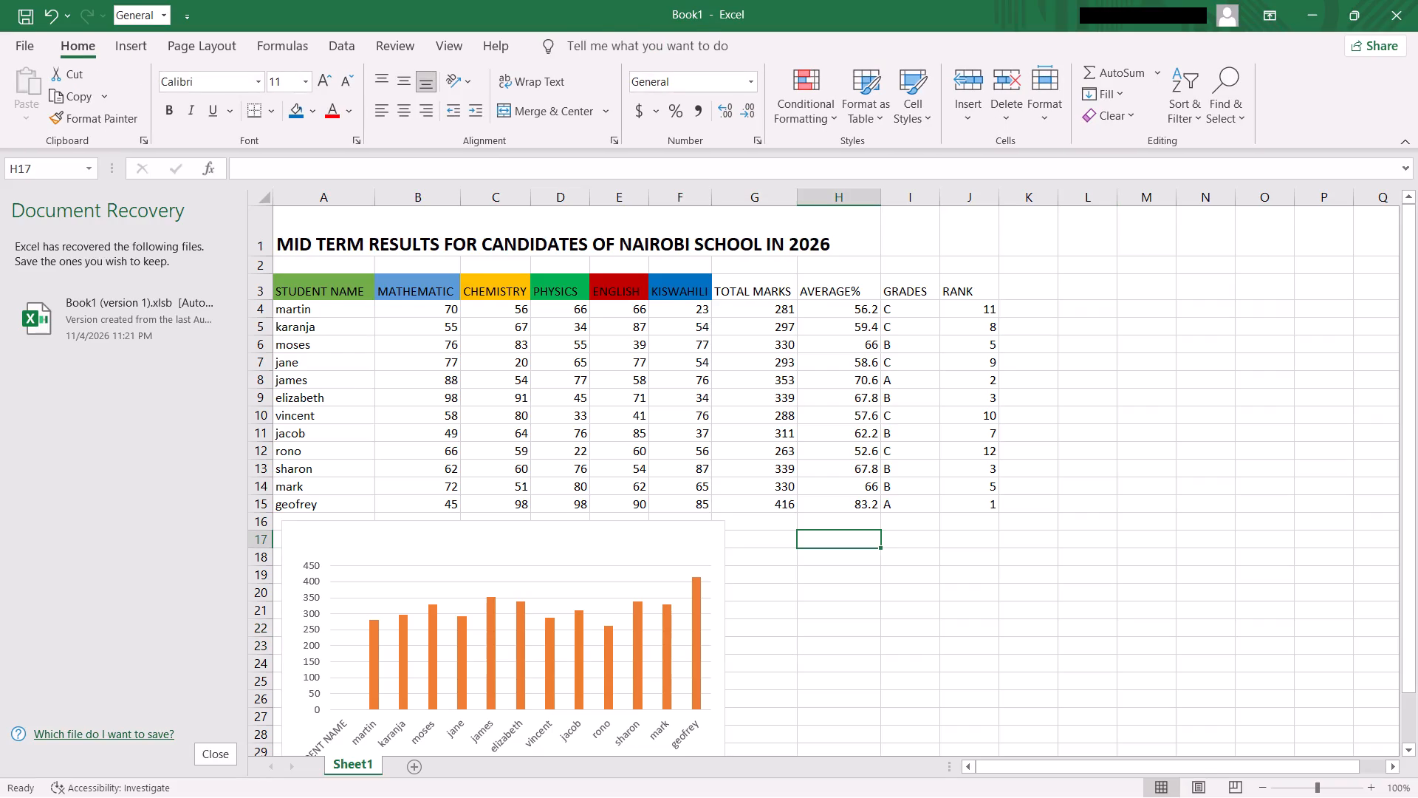
Move the column chart down to start at row 17 and enlarge it to reach about row 35 and the end of column J.
scroll(880, 598, "down", 2)
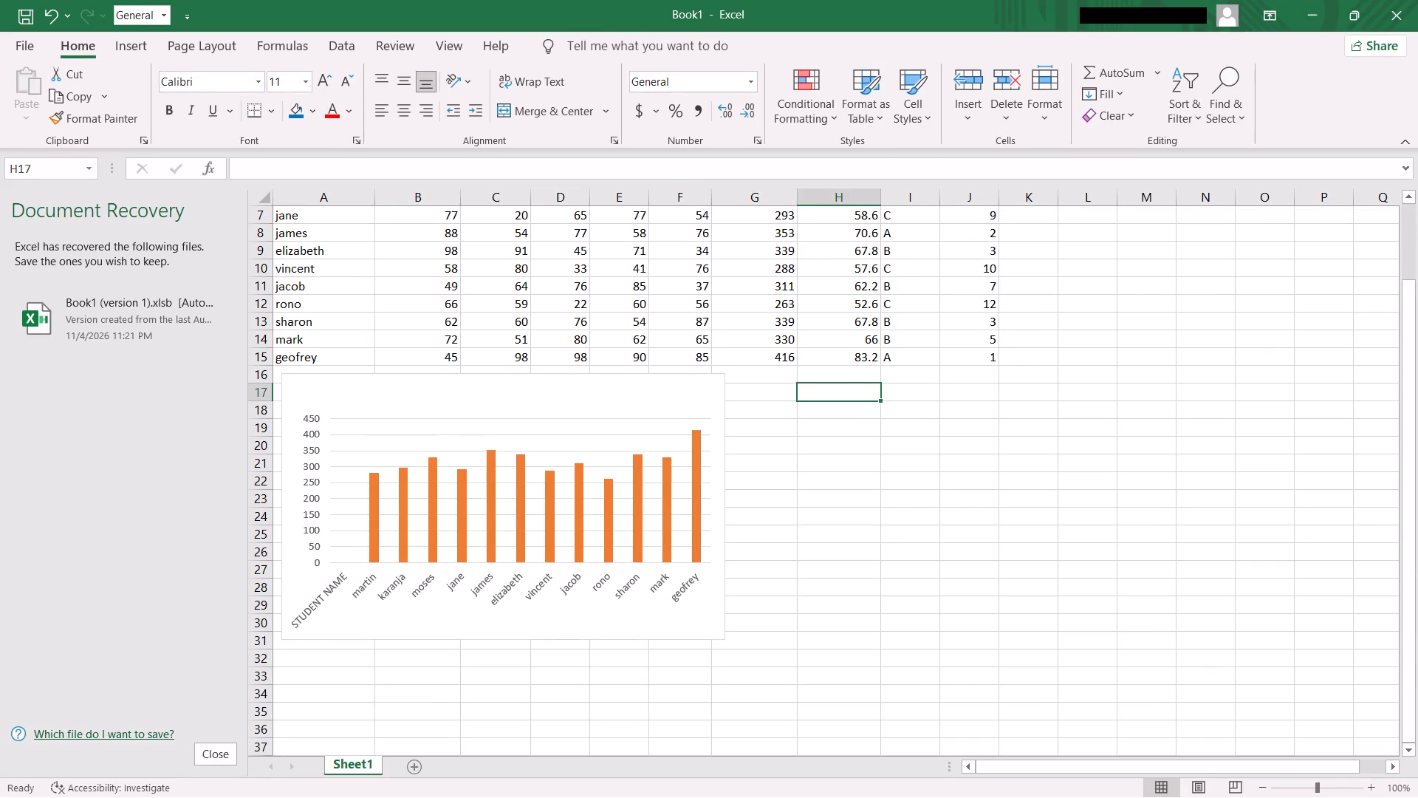
left_click_drag(717, 632, 732, 650)
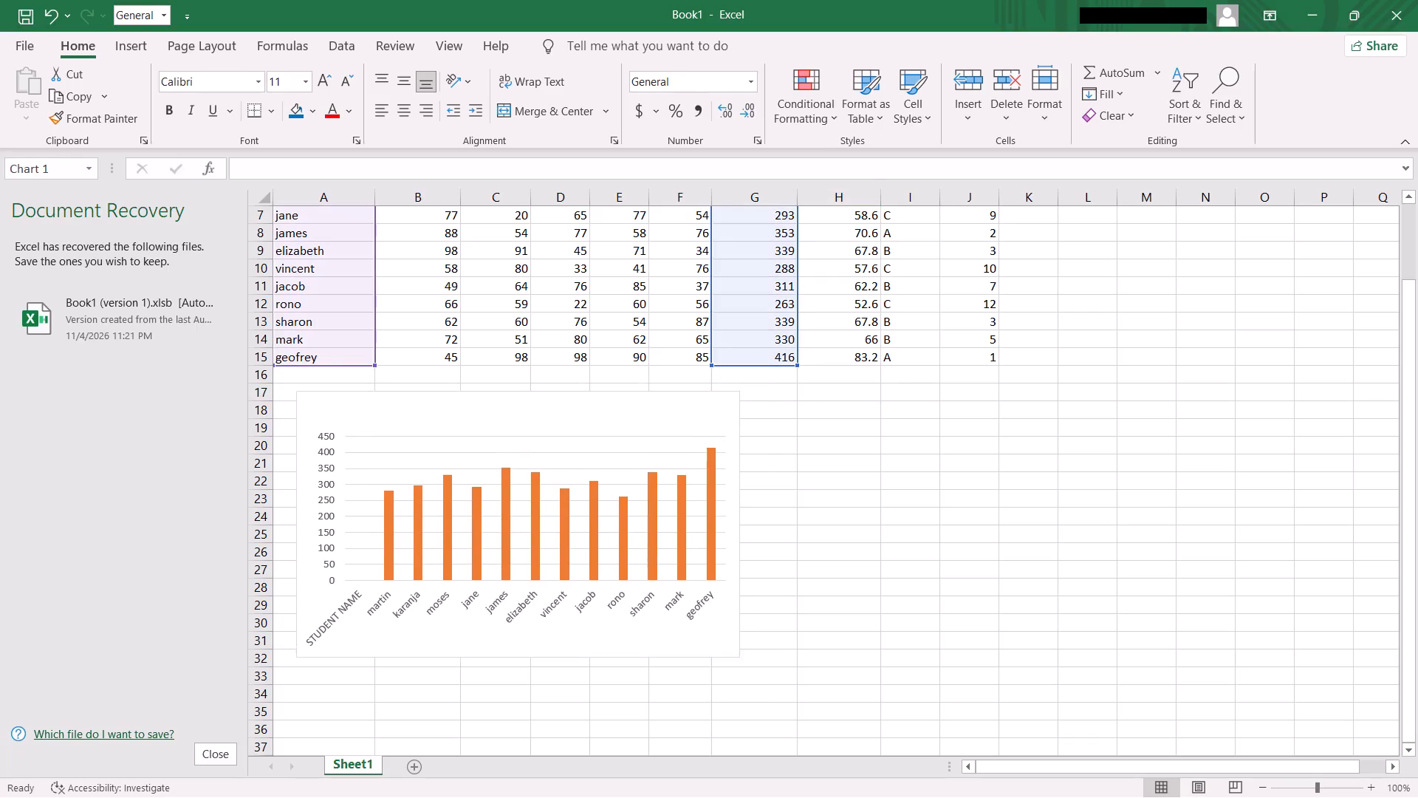
left_click_drag(732, 650, 716, 641)
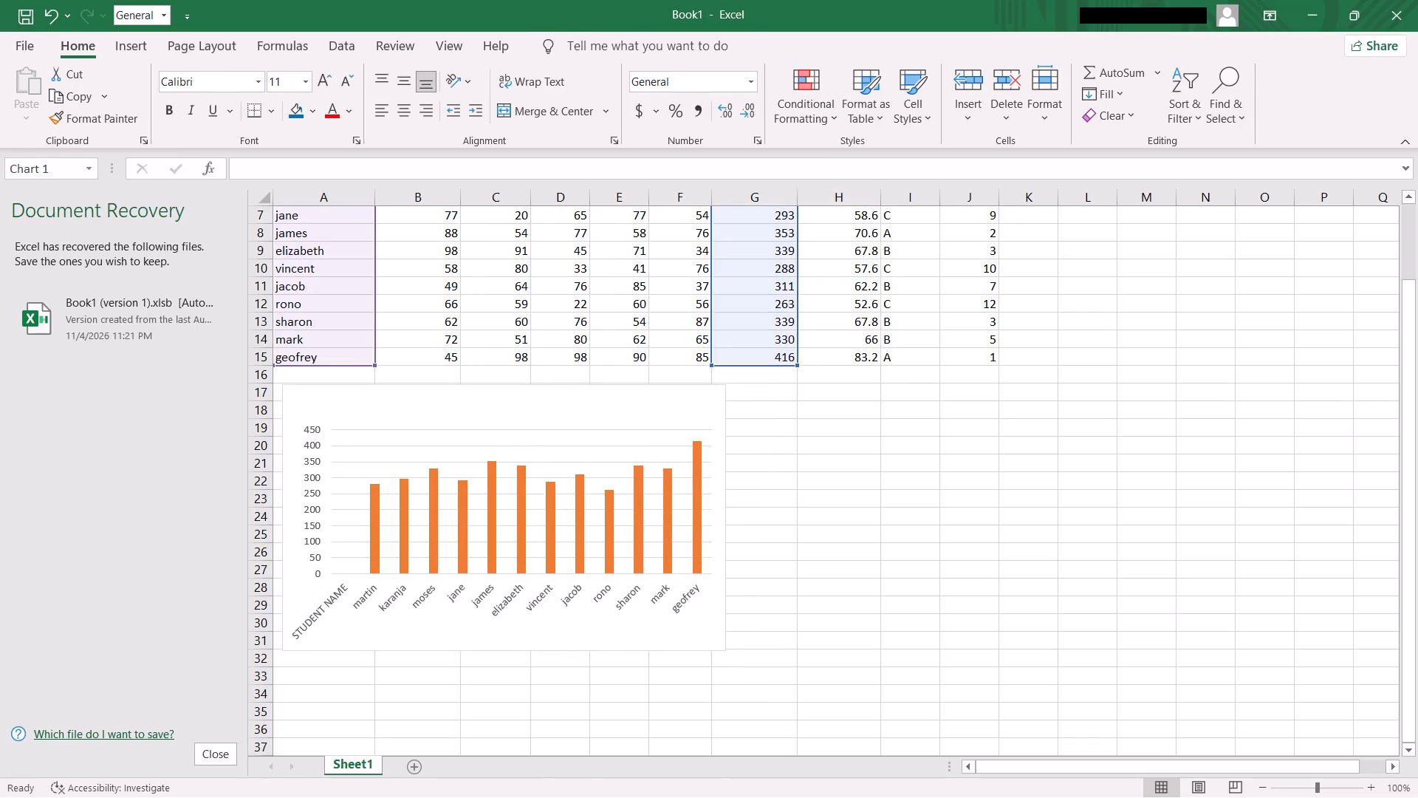
left_click_drag(725, 651, 747, 675)
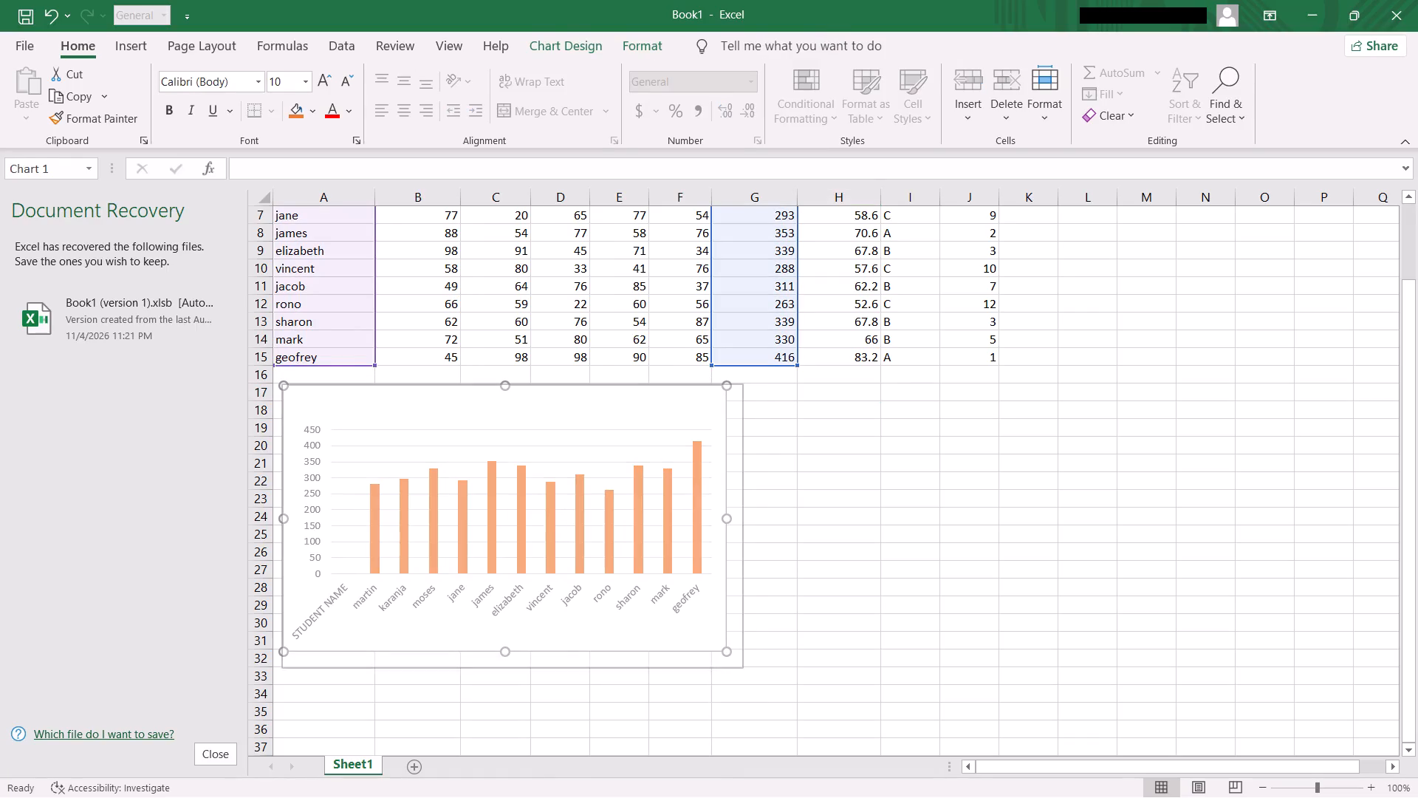
left_click_drag(747, 675, 761, 712)
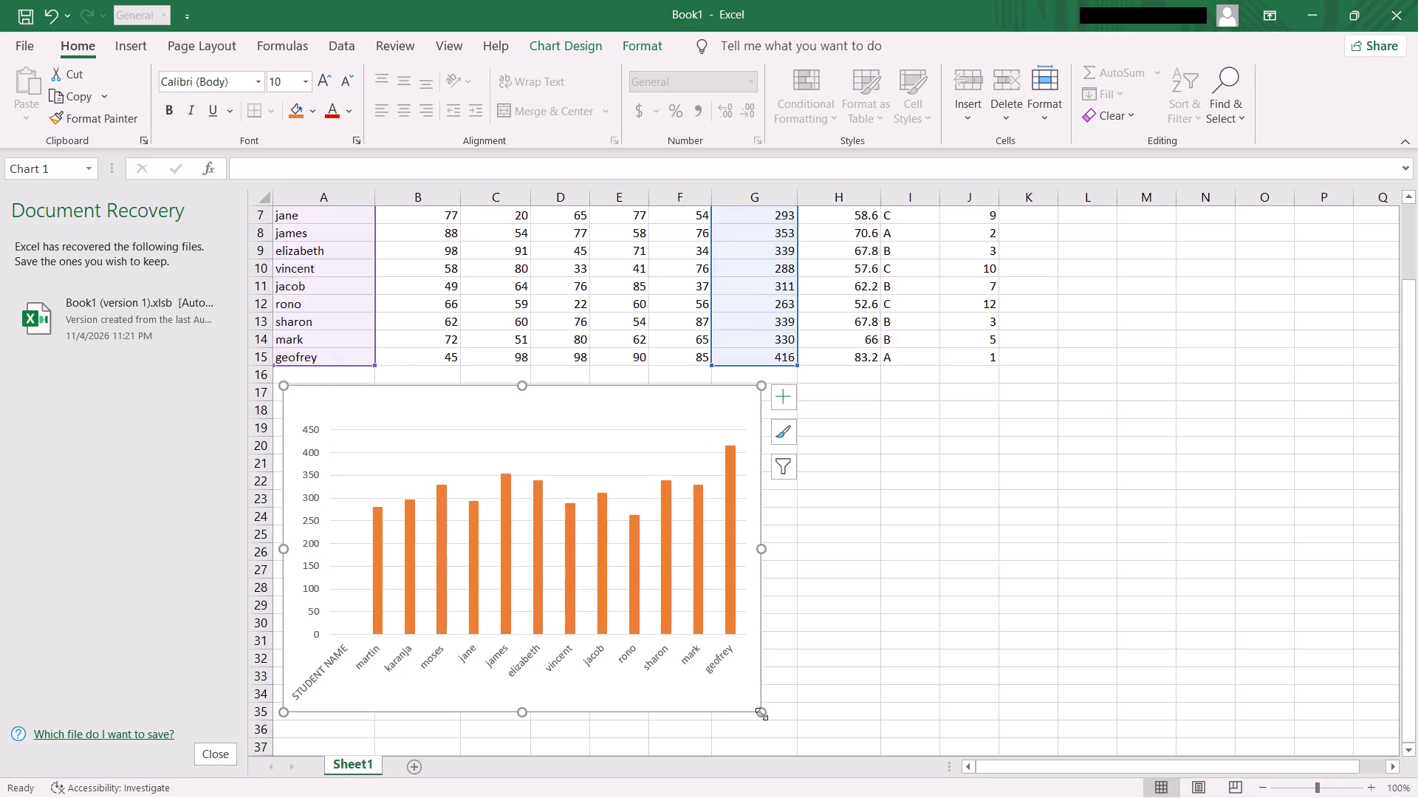
left_click_drag(761, 714, 993, 711)
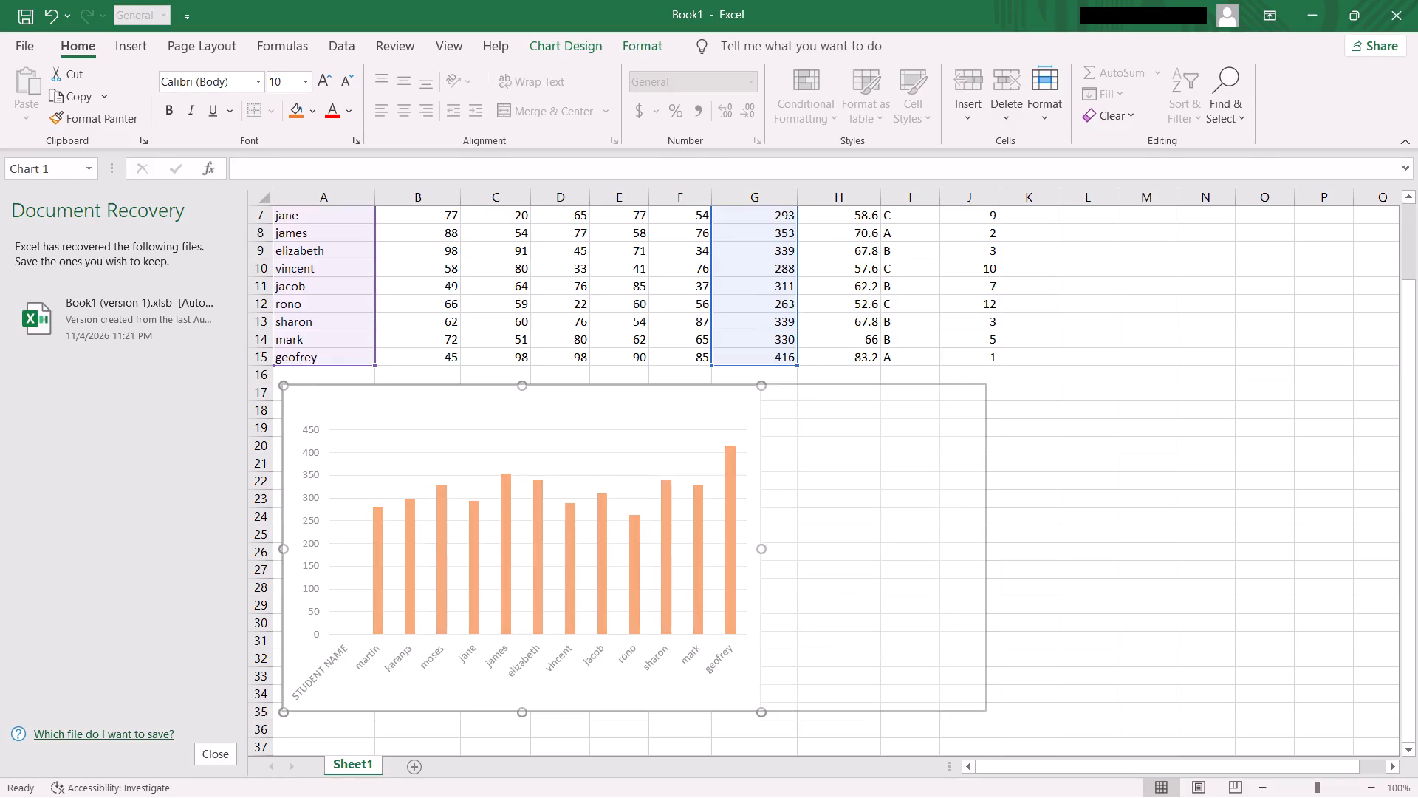
left_click_drag(993, 711, 1004, 710)
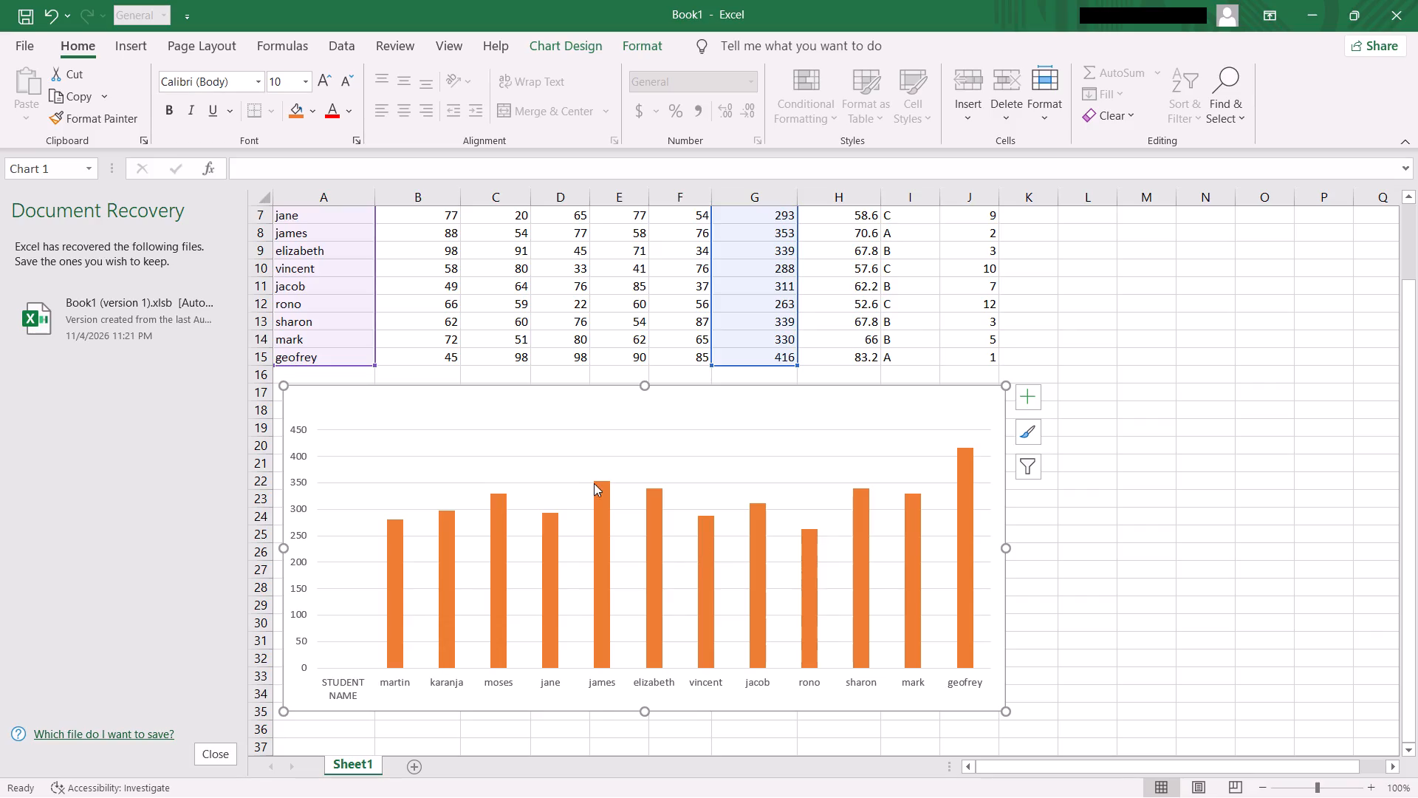
Shift the plot area slightly up and to the left within the column chart.
left_click_drag(387, 440, 467, 441)
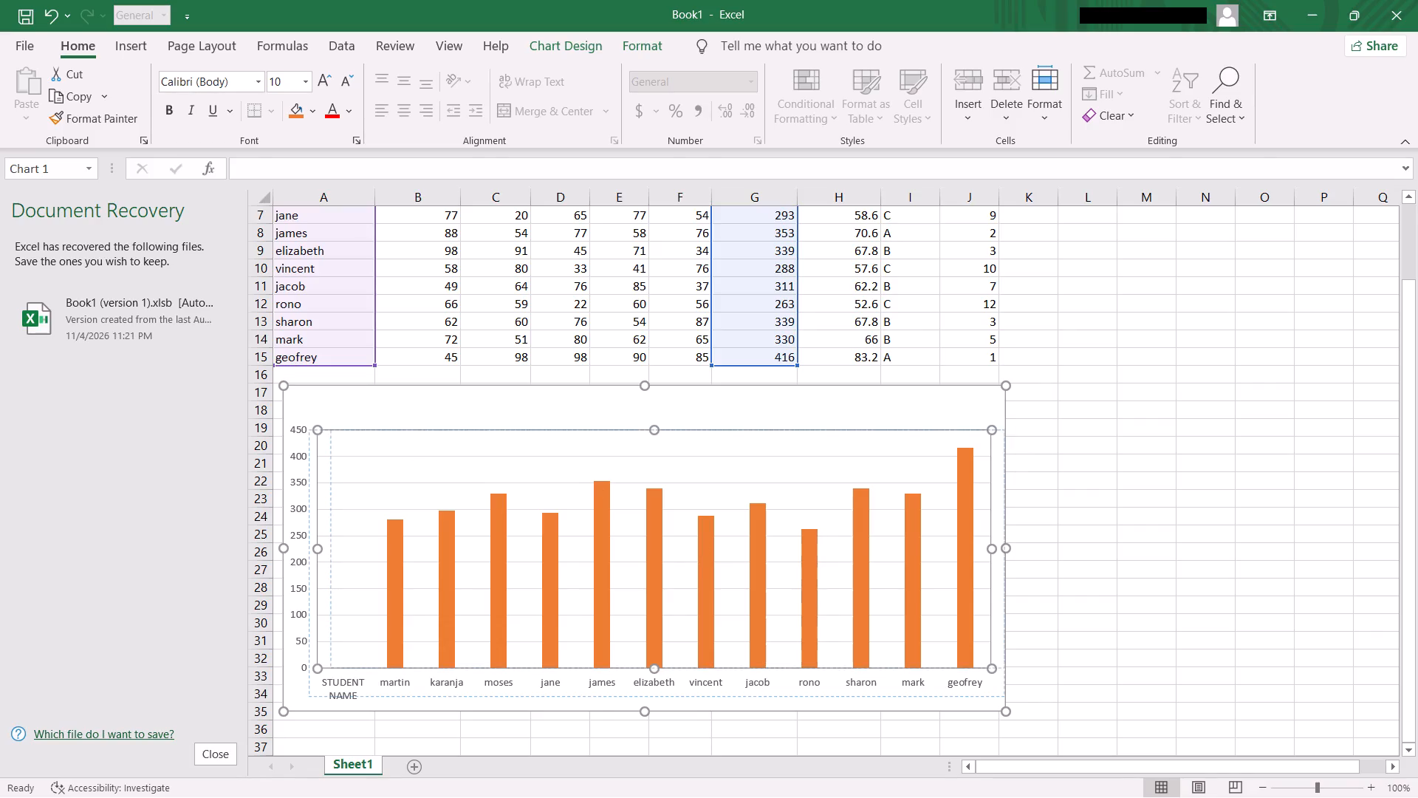
left_click_drag(467, 441, 380, 432)
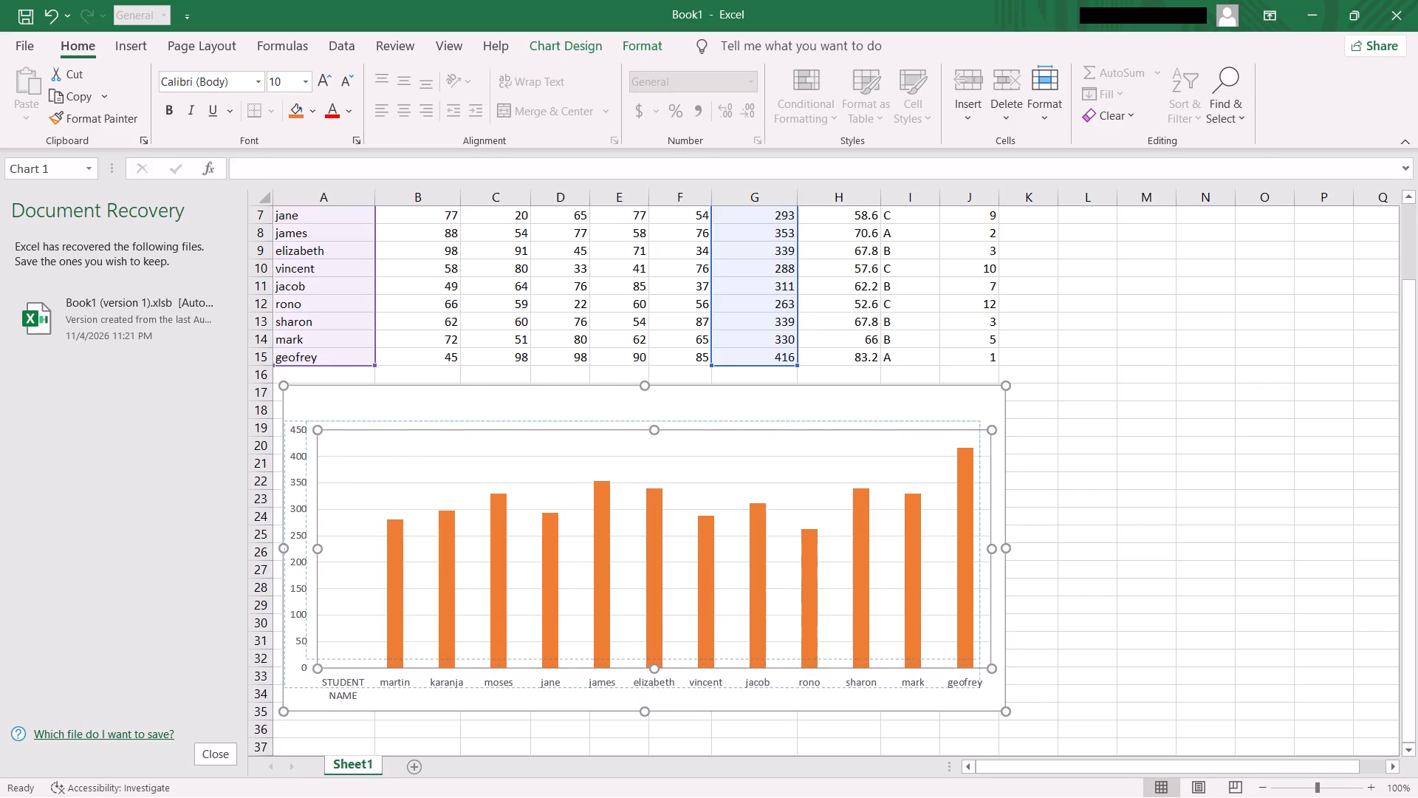
left_click_drag(380, 432, 380, 432)
Move the chart right to end in column L and stretch its left and top edges to column A and row 16.
left_click_drag(312, 395, 318, 395)
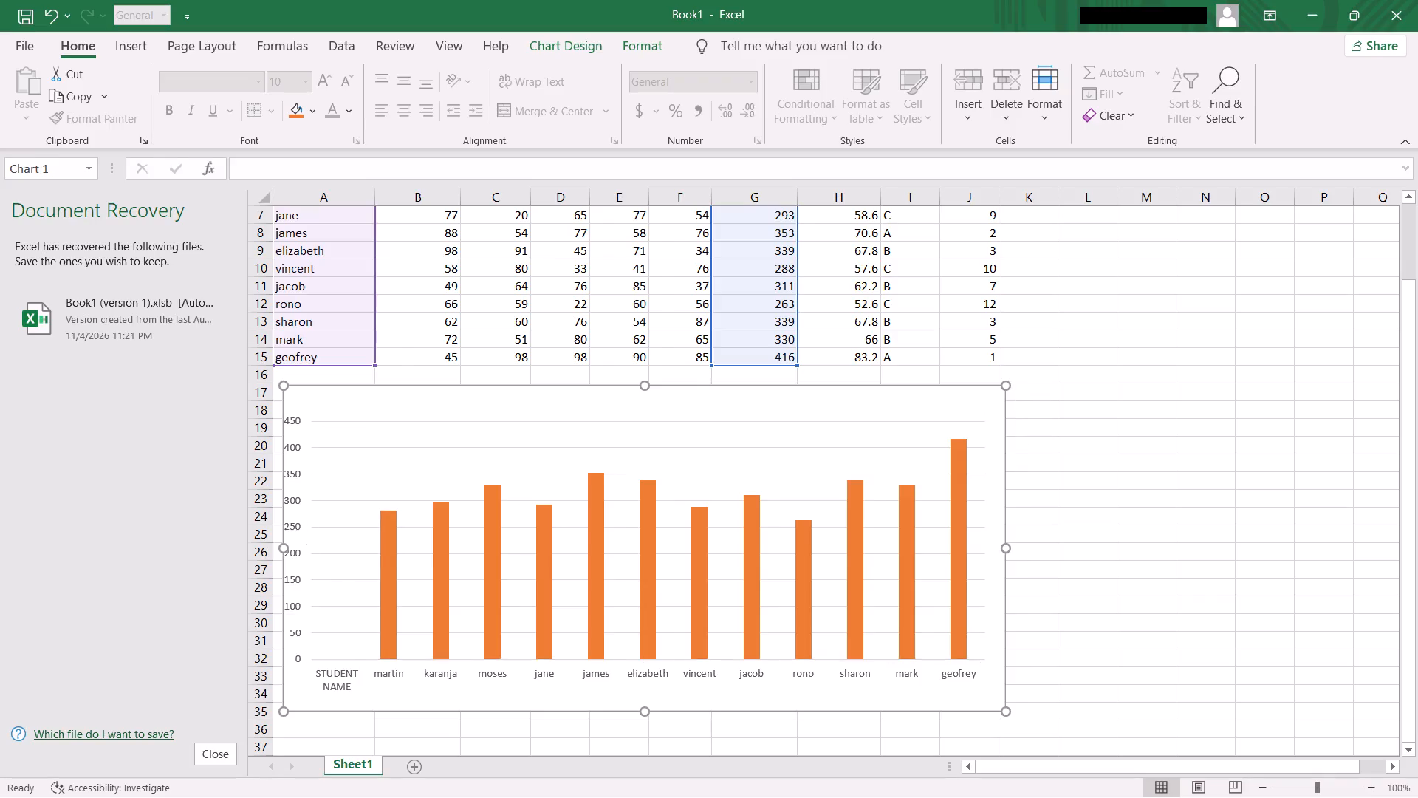
left_click_drag(318, 395, 435, 420)
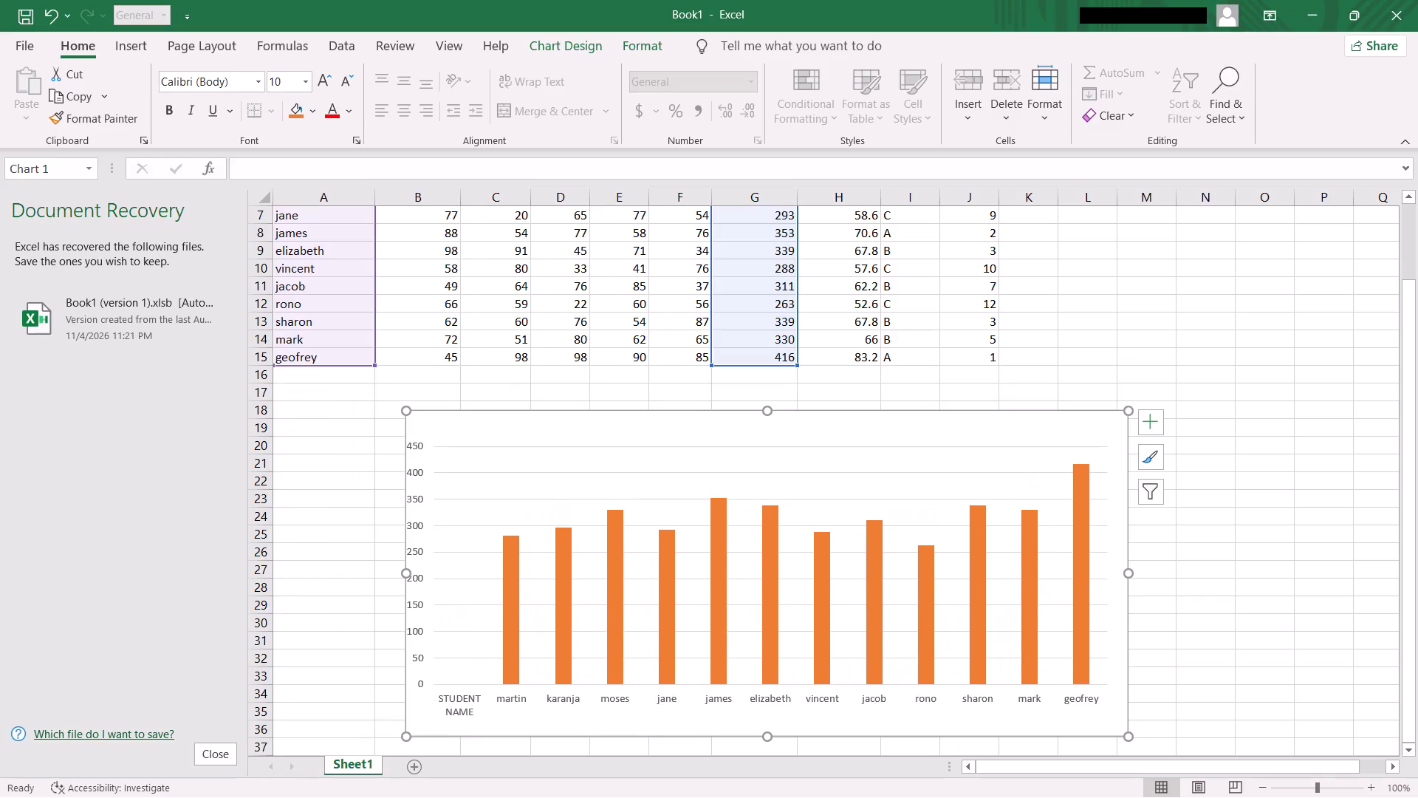
left_click_drag(408, 412, 352, 412)
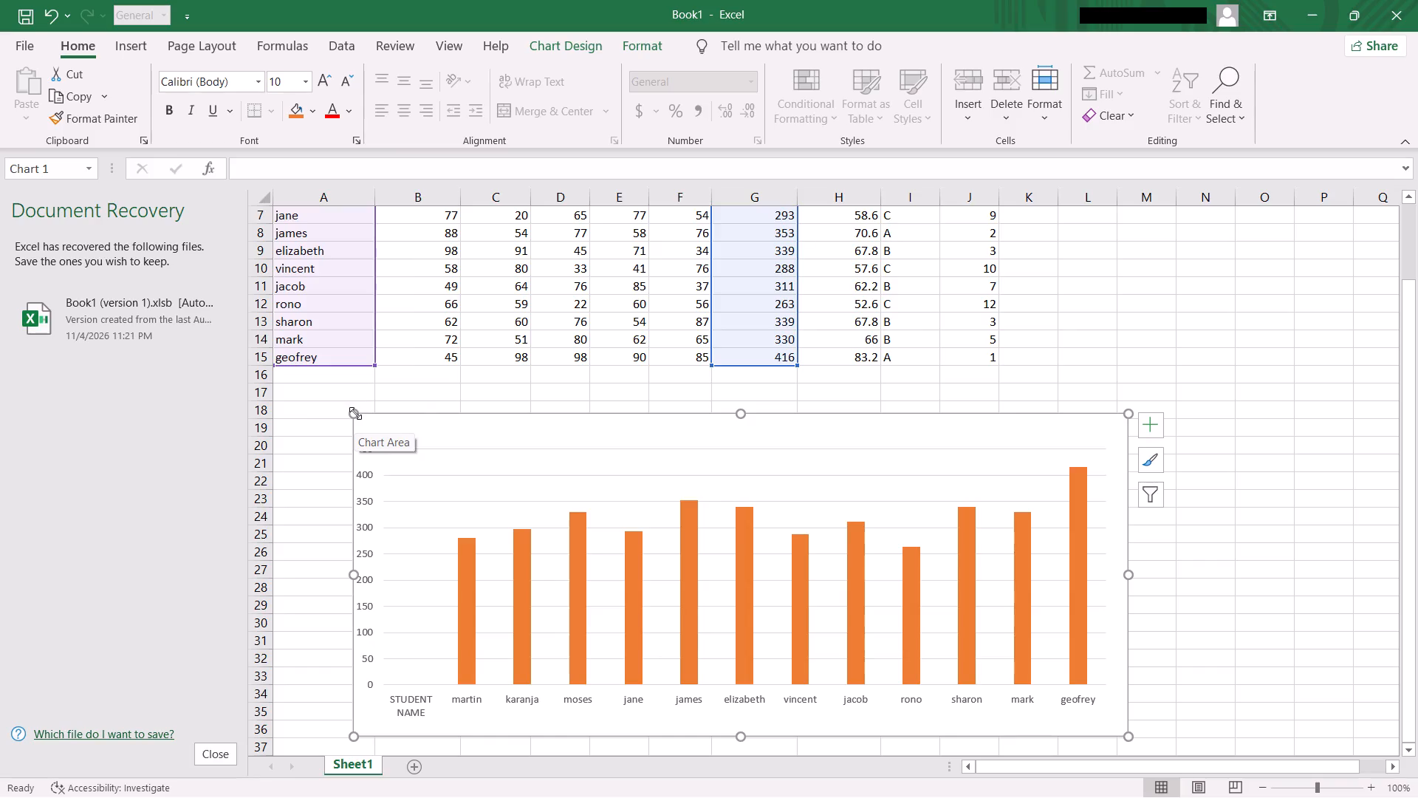
left_click_drag(355, 412, 318, 418)
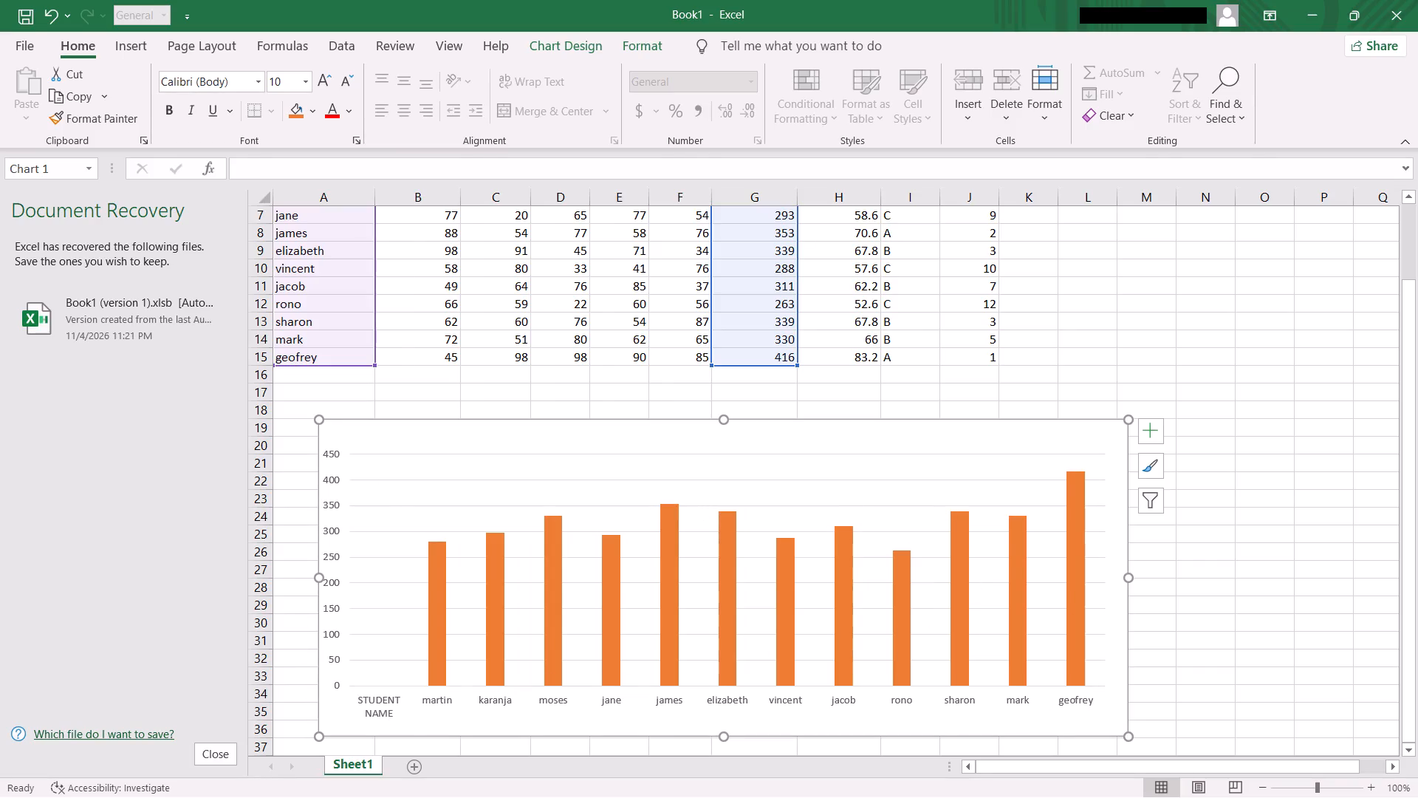
left_click_drag(722, 420, 723, 403)
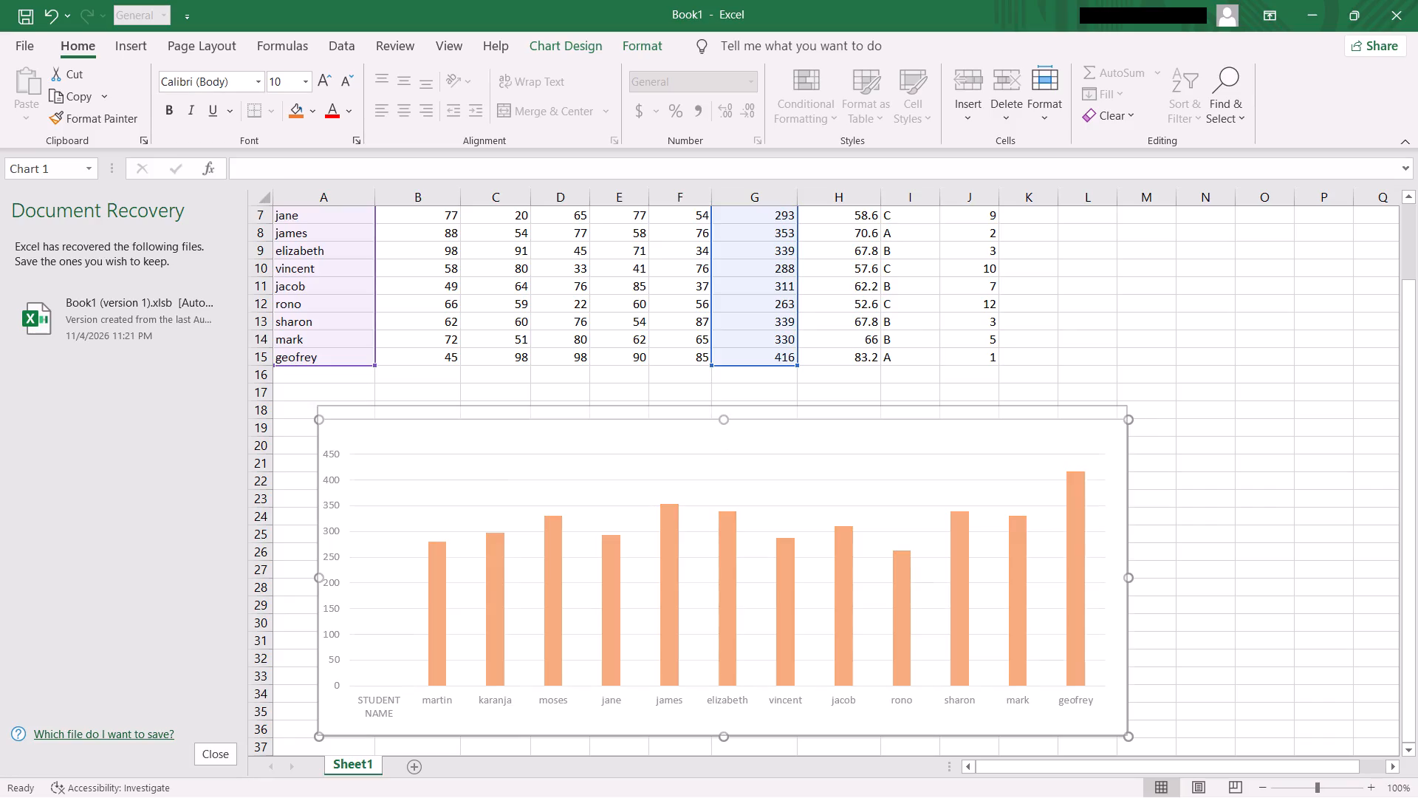
left_click_drag(723, 403, 720, 379)
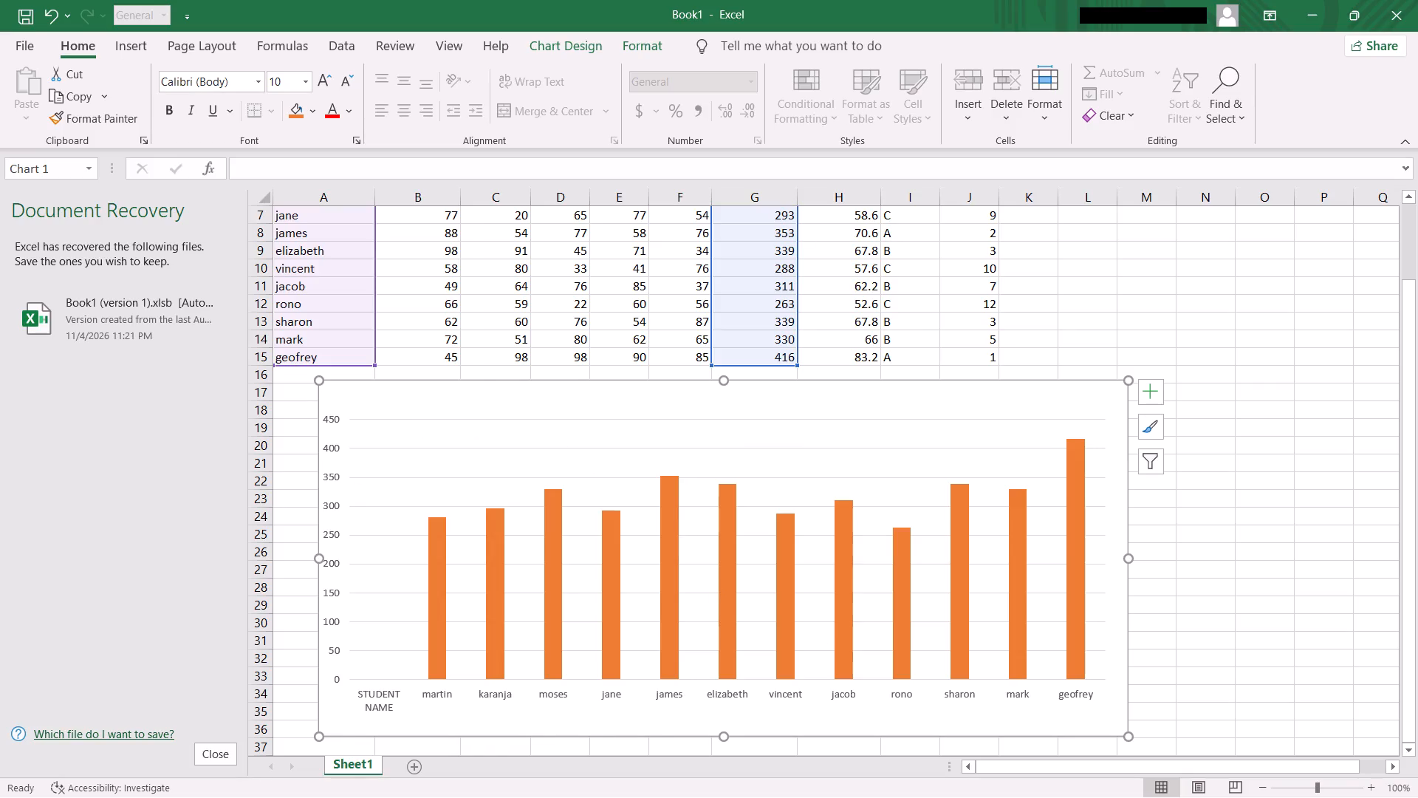
Move the chart back to the left edge of column A and narrow it to end just past column J.
left_click_drag(438, 436, 385, 424)
left_click_drag(369, 386, 332, 390)
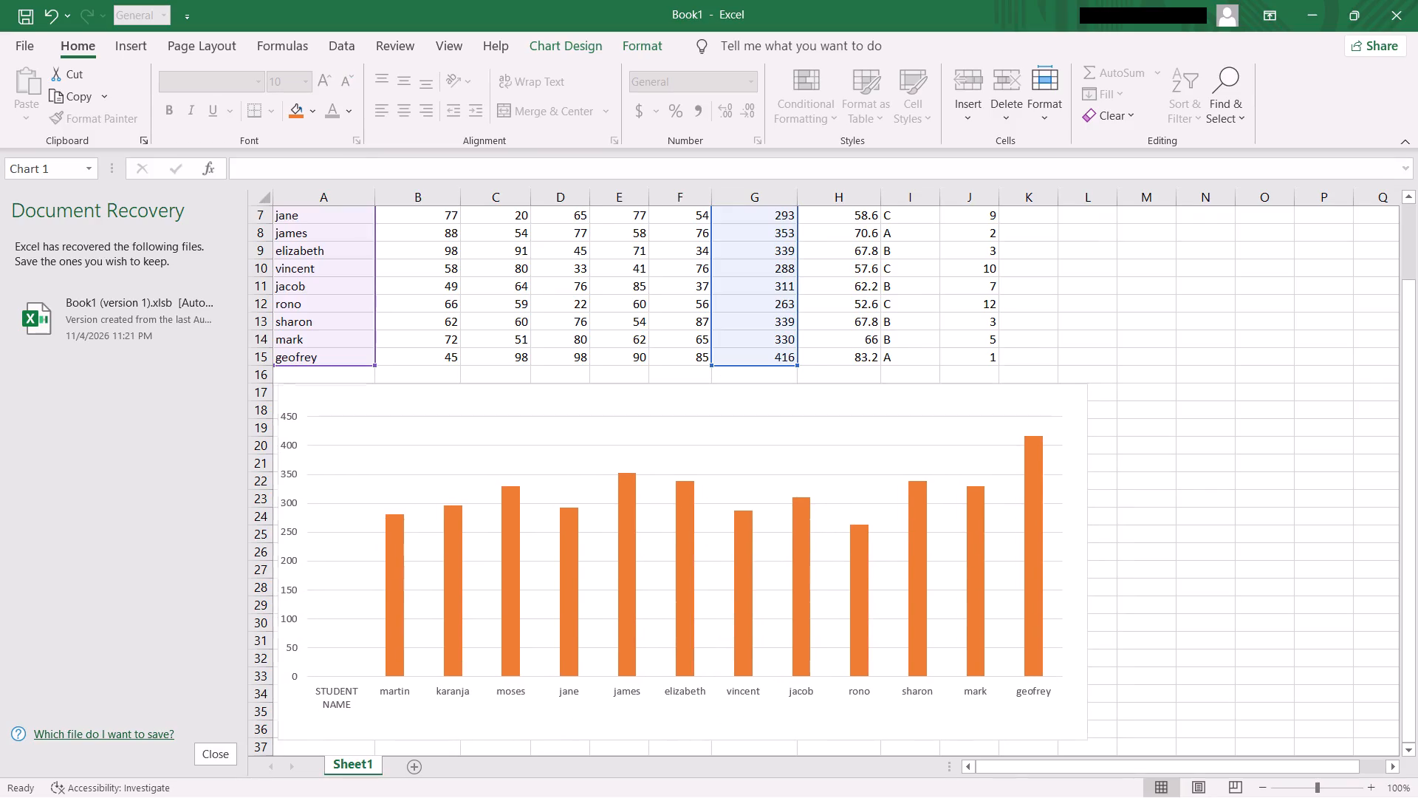
left_click_drag(332, 390, 328, 389)
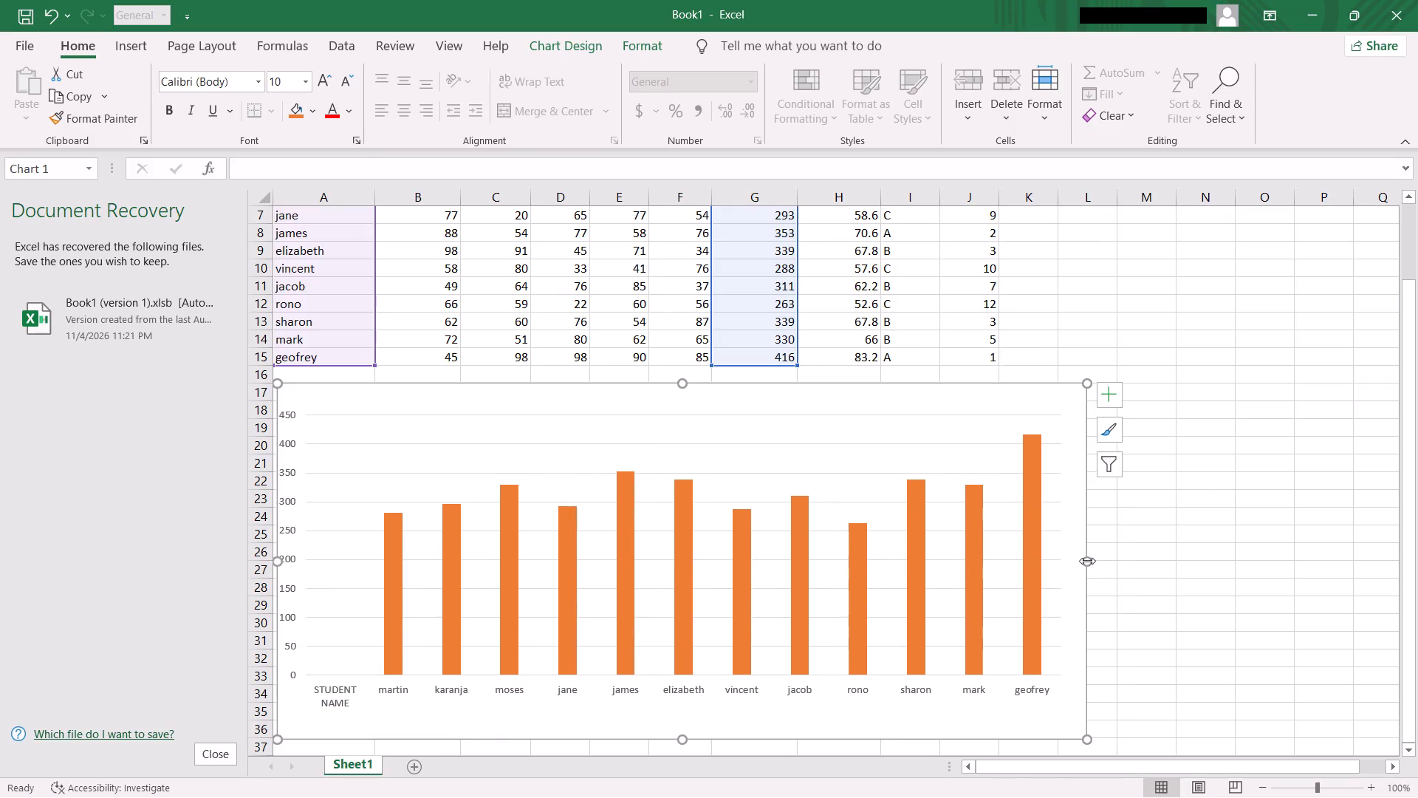
left_click_drag(1087, 561, 1040, 562)
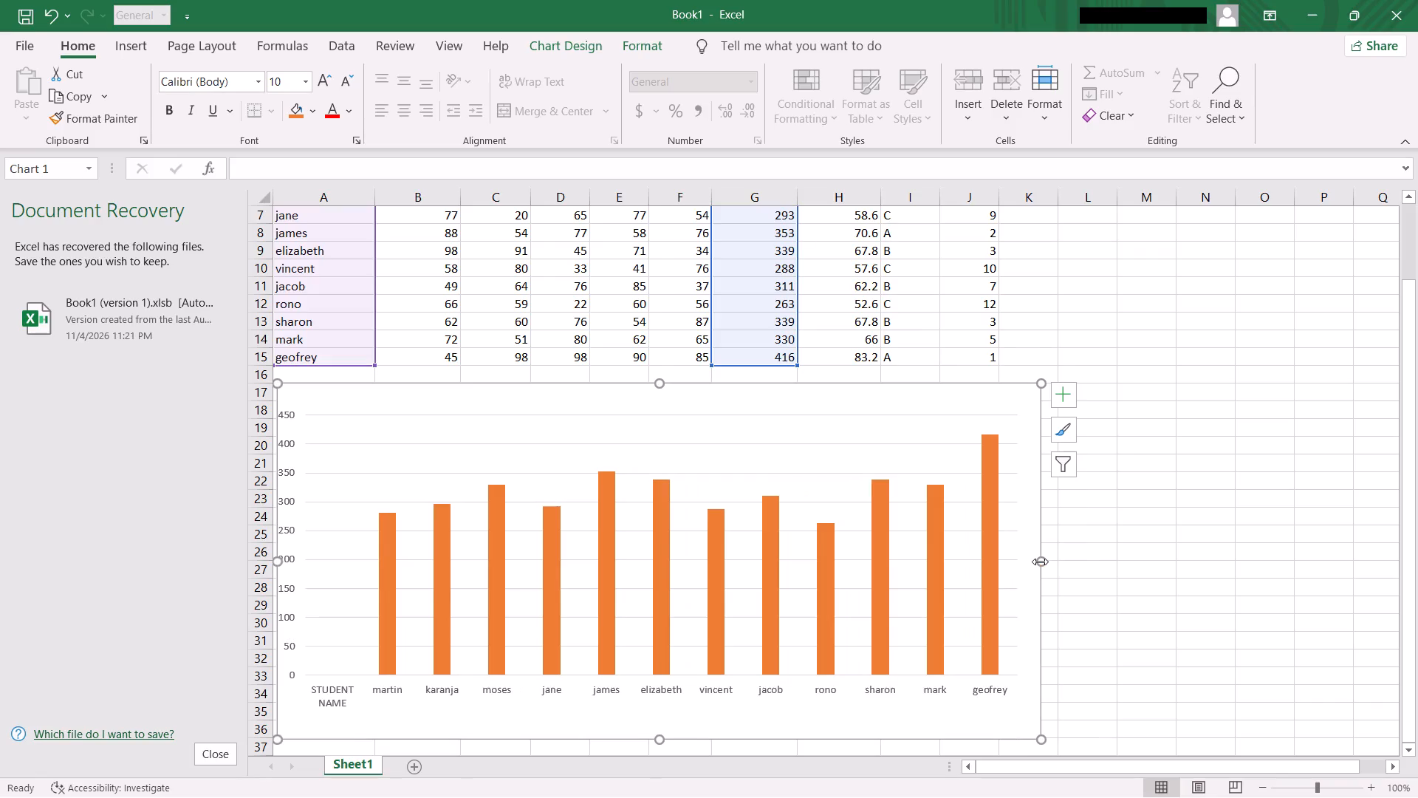
left_click_drag(1040, 562, 1013, 562)
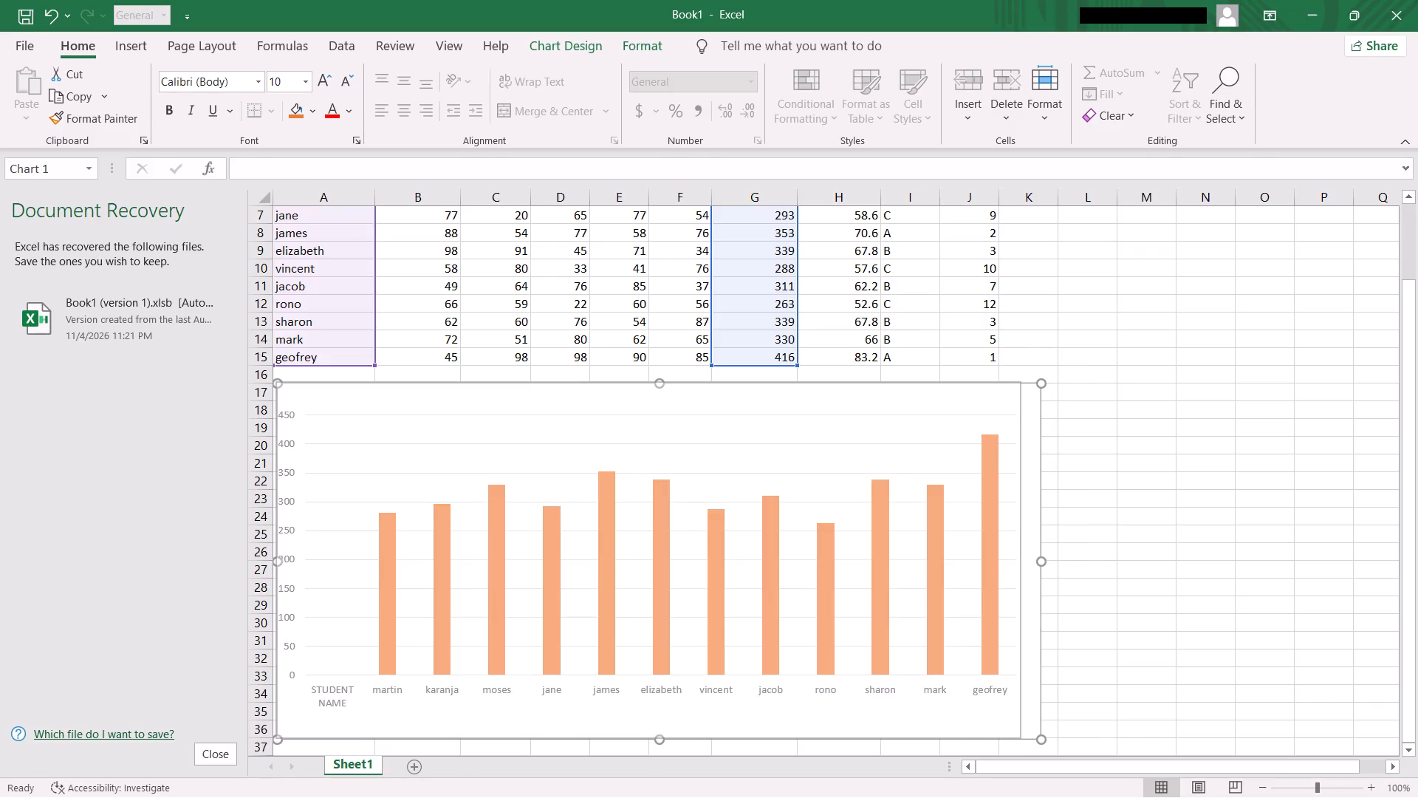
left_click_drag(1013, 562, 998, 559)
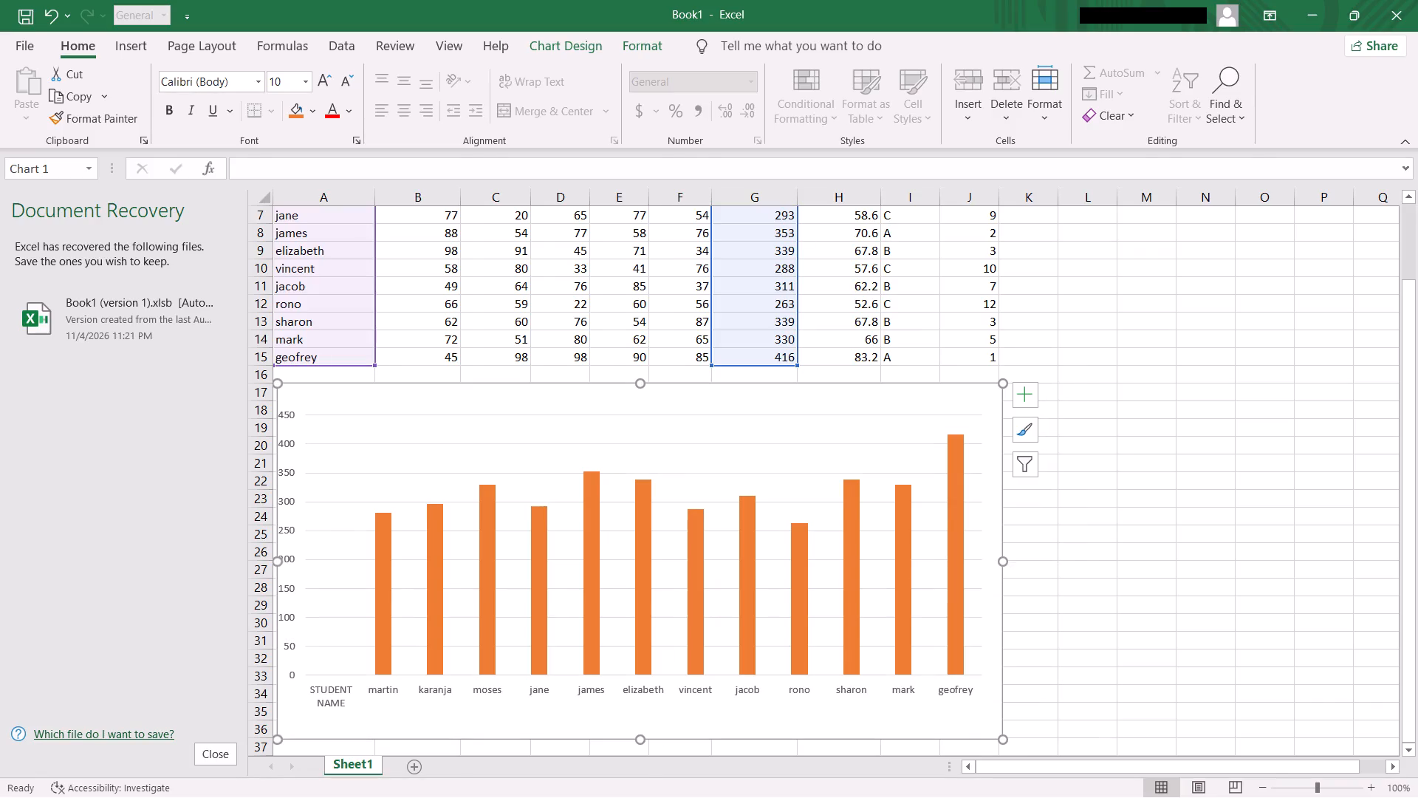
Nudge the chart slightly right within column A, trim its right edge to align with column J, and deselect it.
left_click(424, 413)
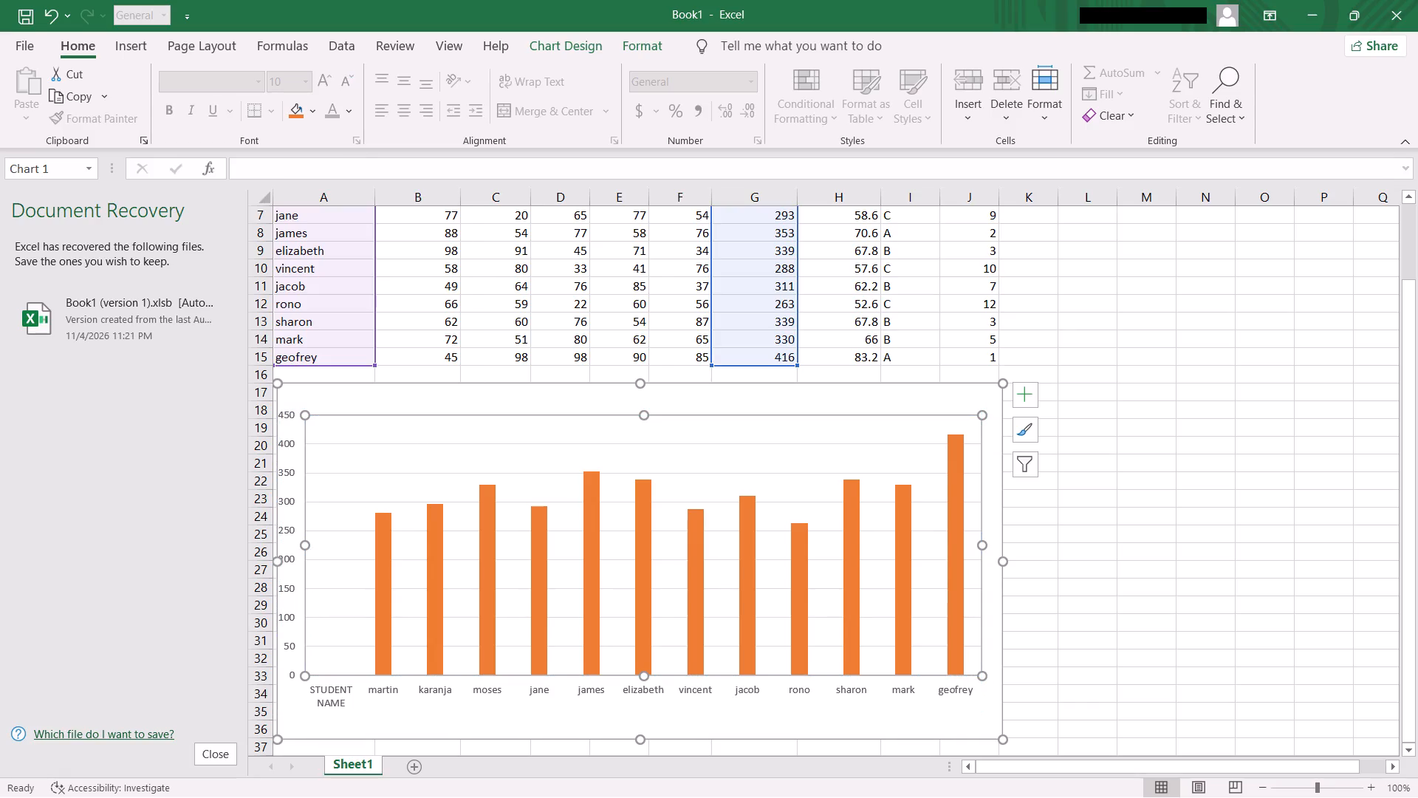
left_click_drag(321, 392, 343, 392)
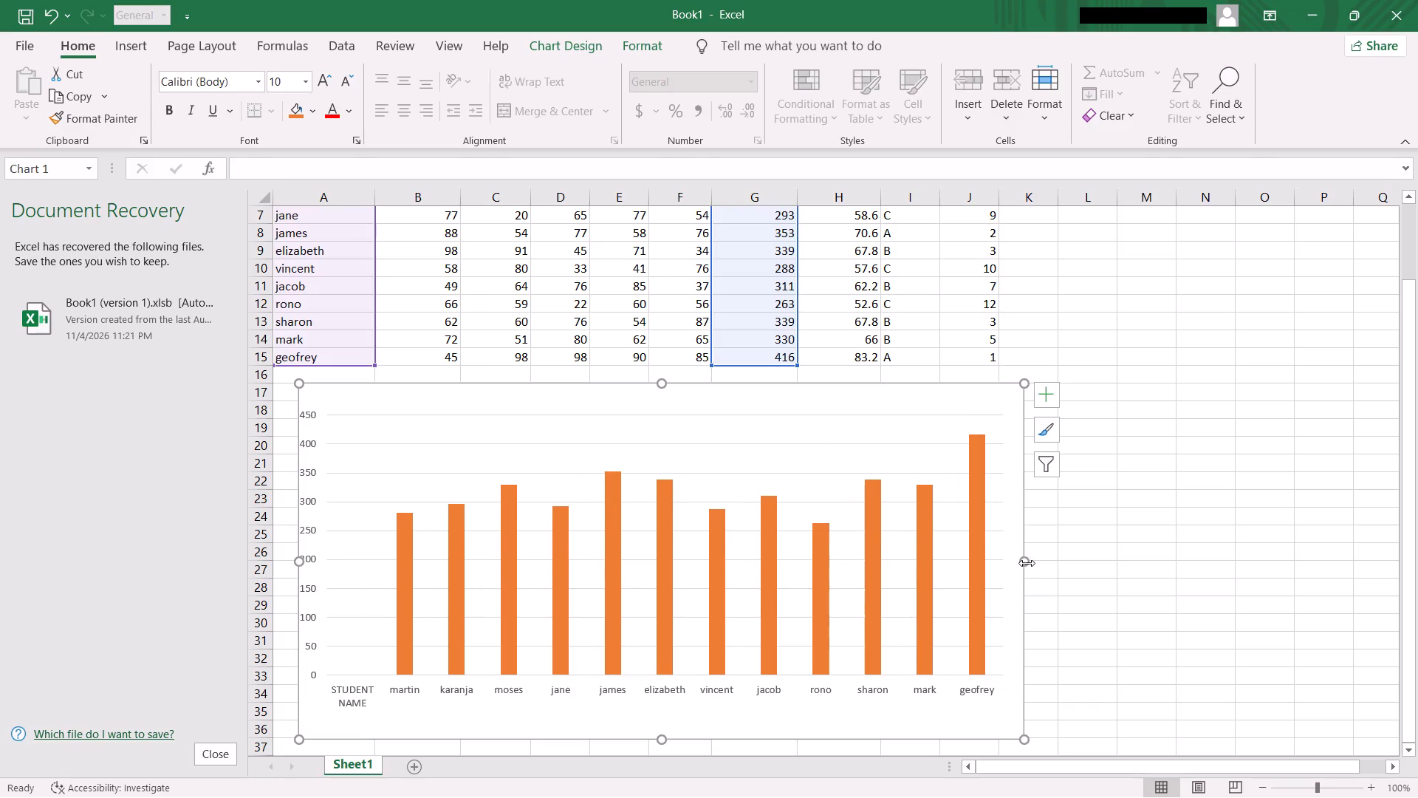
left_click_drag(1027, 563, 1004, 563)
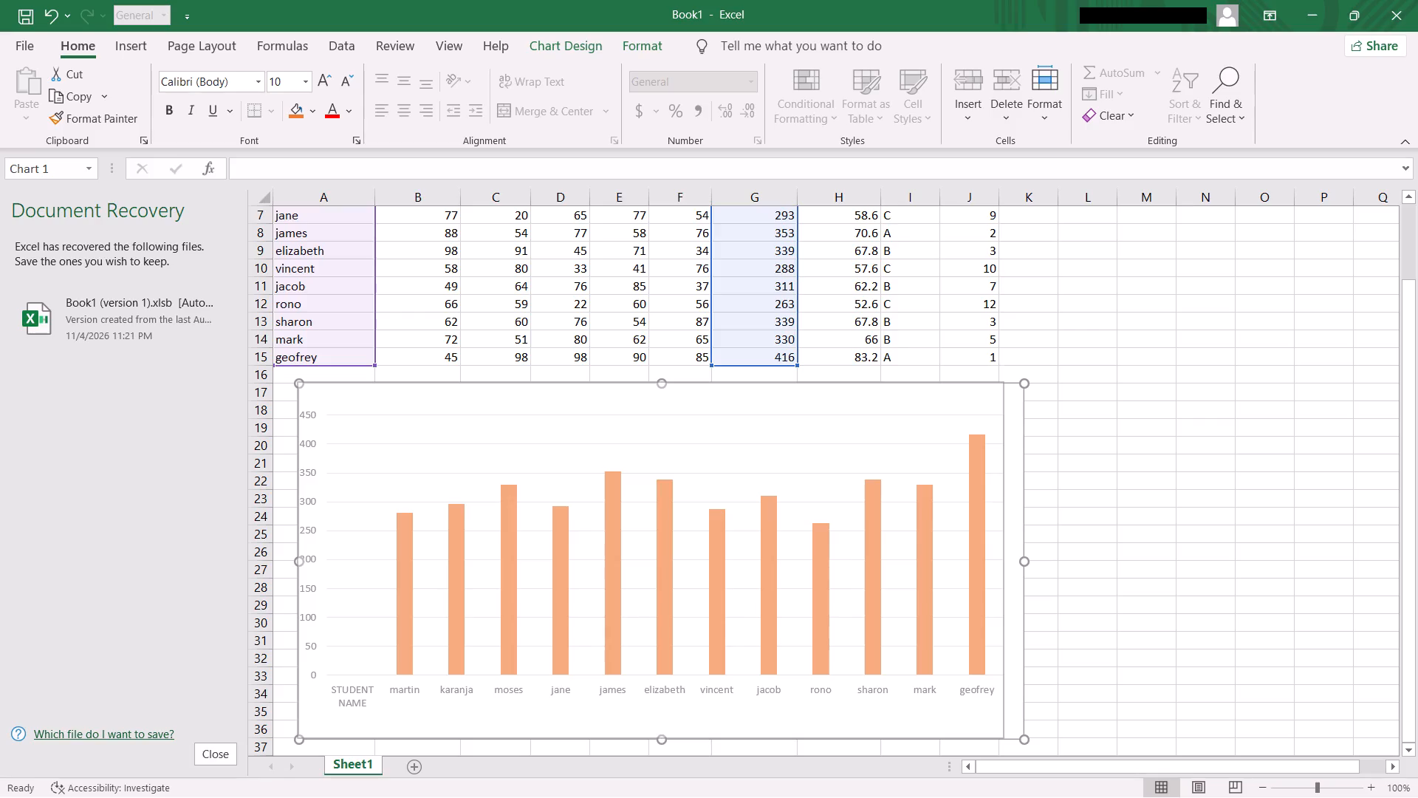
left_click_drag(1004, 563, 998, 562)
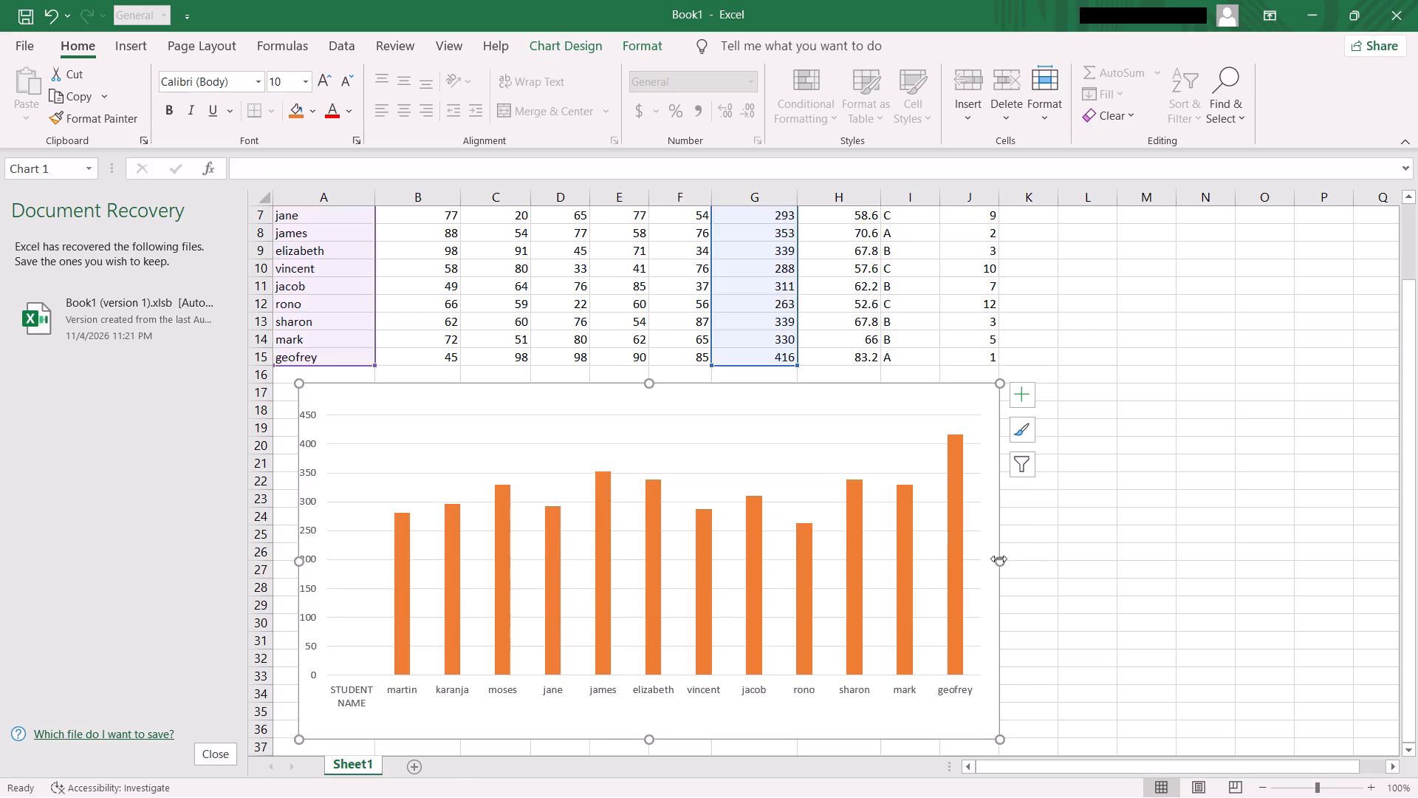
left_click(1090, 560)
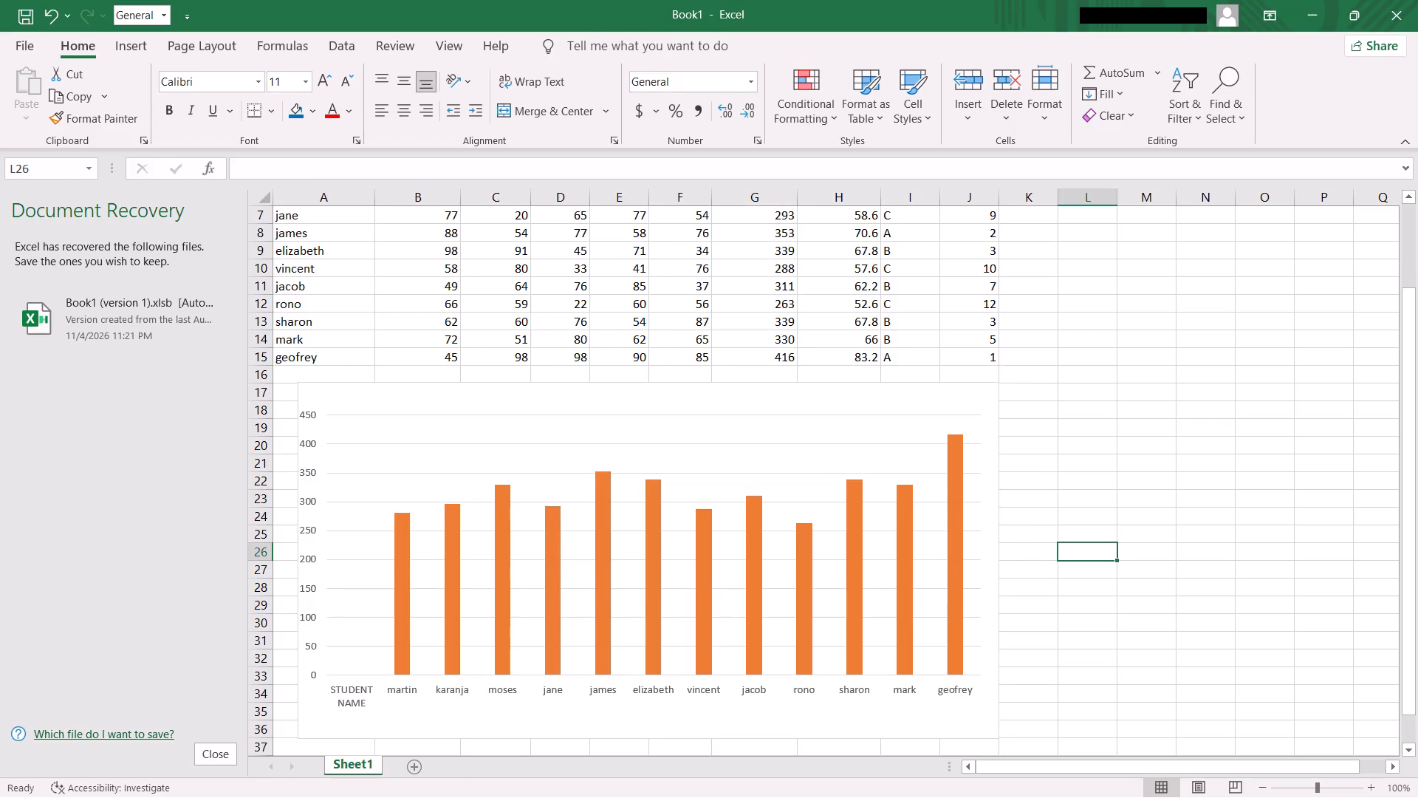
scroll(1100, 453, "up", 4)
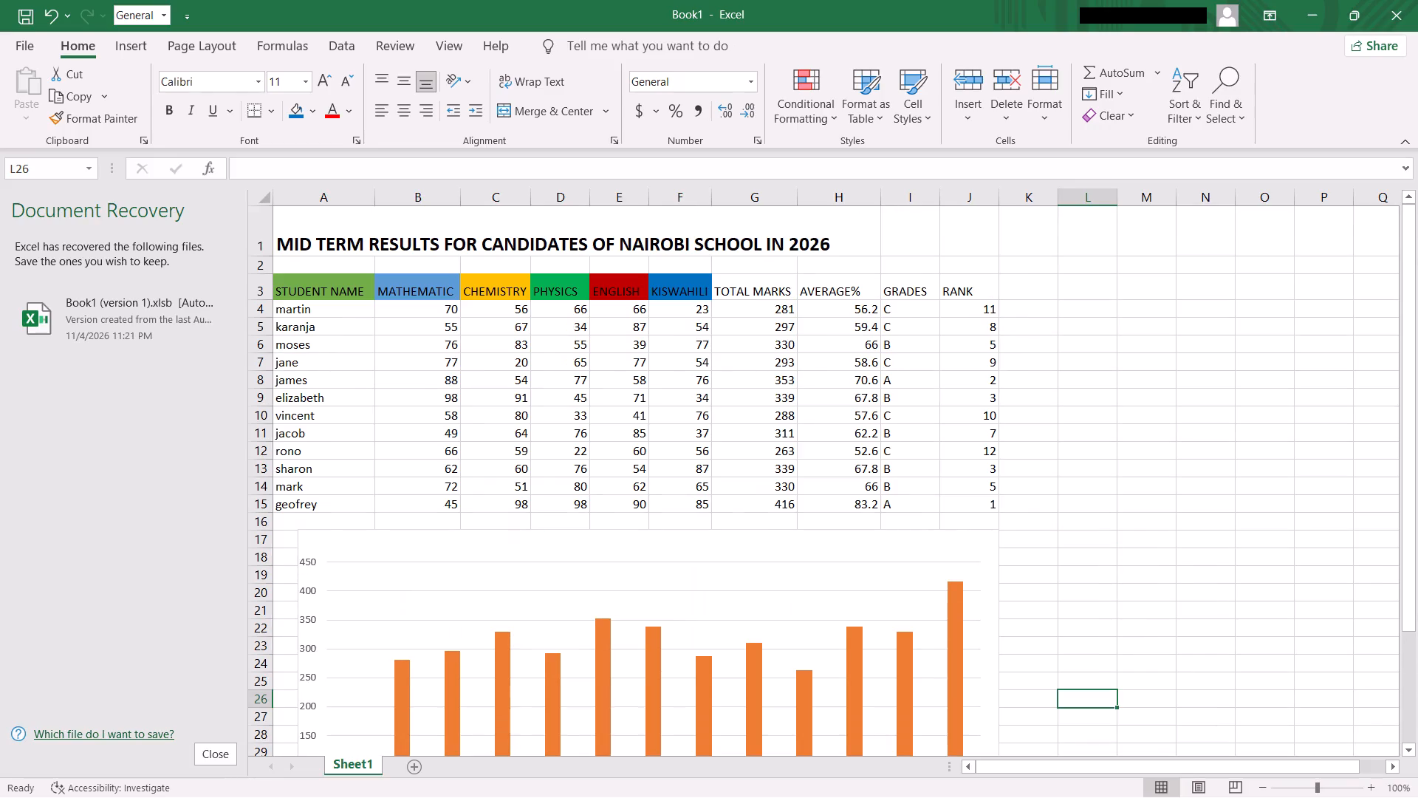